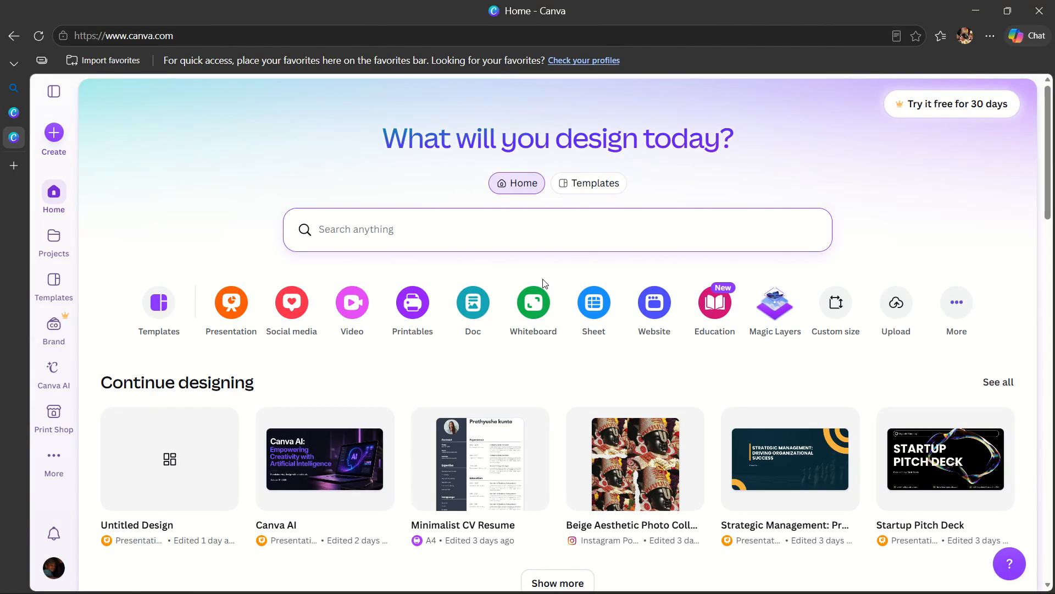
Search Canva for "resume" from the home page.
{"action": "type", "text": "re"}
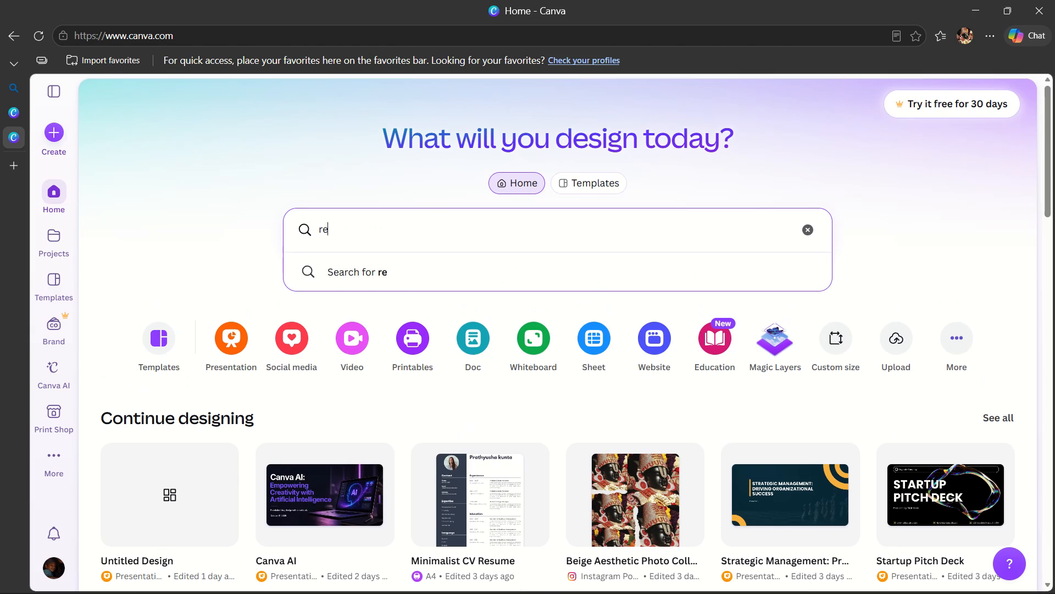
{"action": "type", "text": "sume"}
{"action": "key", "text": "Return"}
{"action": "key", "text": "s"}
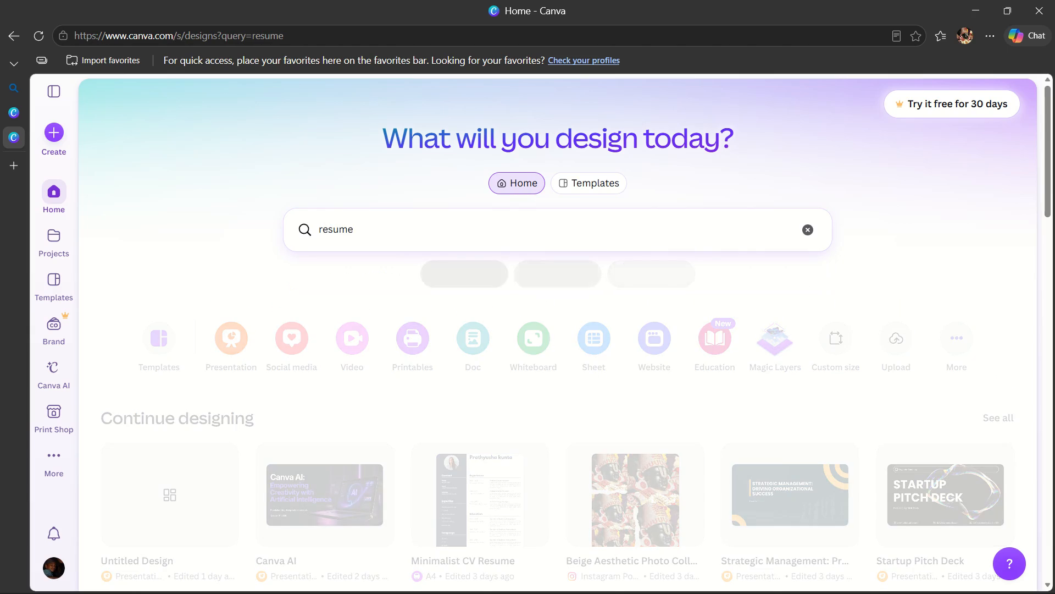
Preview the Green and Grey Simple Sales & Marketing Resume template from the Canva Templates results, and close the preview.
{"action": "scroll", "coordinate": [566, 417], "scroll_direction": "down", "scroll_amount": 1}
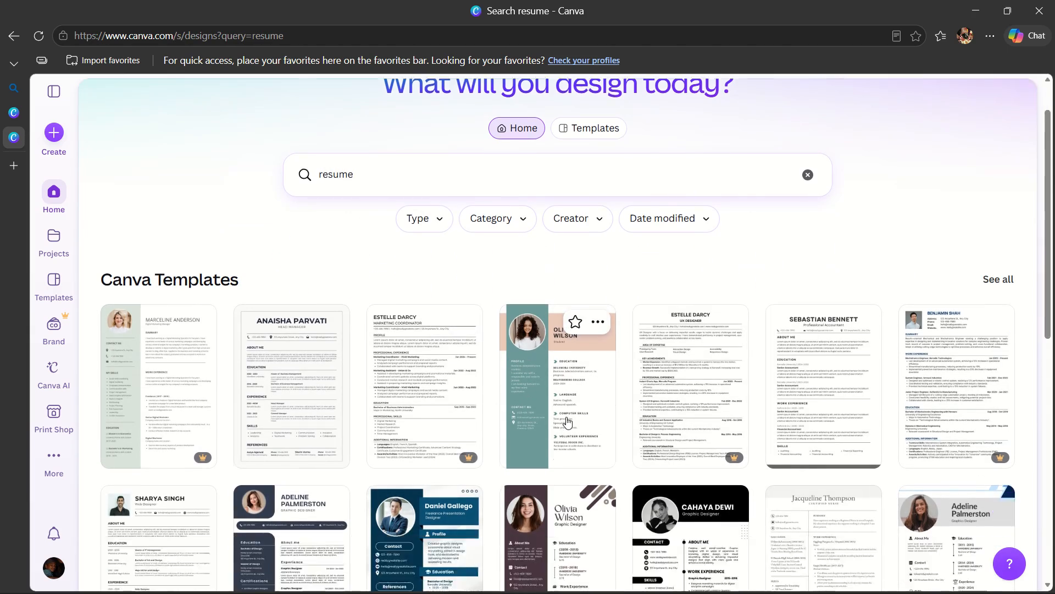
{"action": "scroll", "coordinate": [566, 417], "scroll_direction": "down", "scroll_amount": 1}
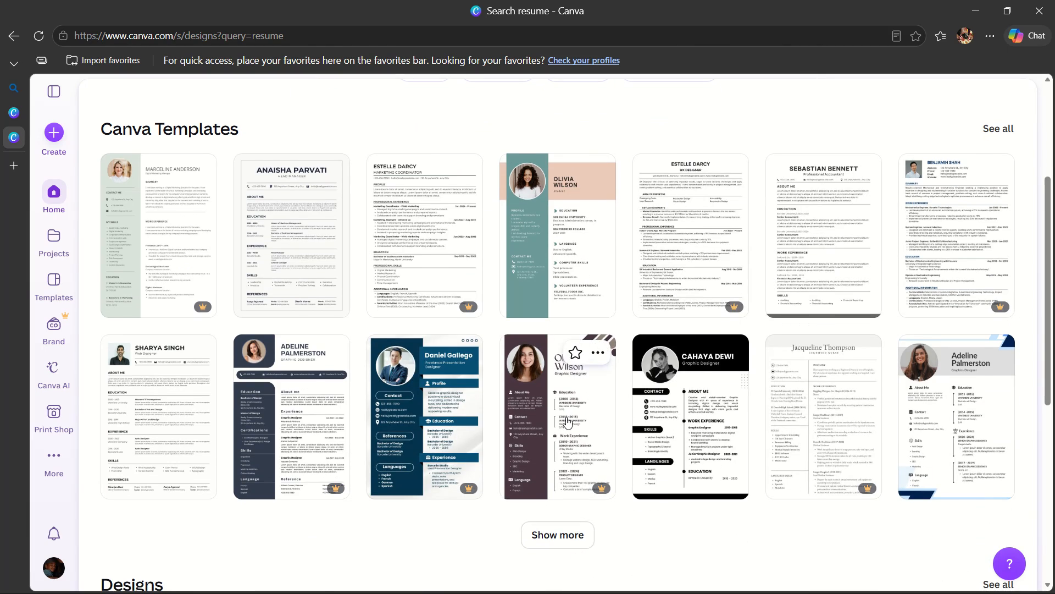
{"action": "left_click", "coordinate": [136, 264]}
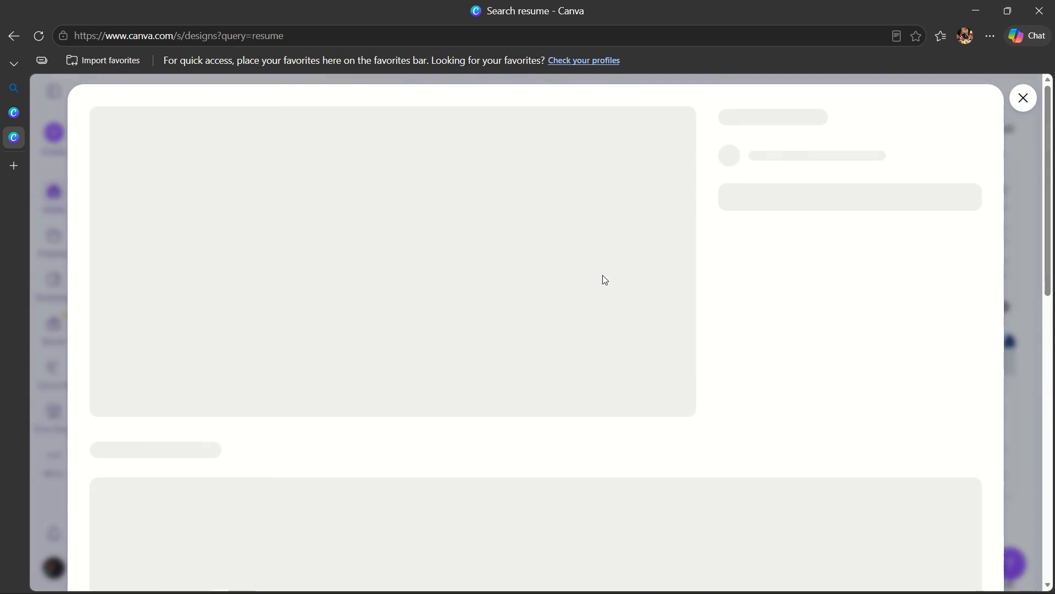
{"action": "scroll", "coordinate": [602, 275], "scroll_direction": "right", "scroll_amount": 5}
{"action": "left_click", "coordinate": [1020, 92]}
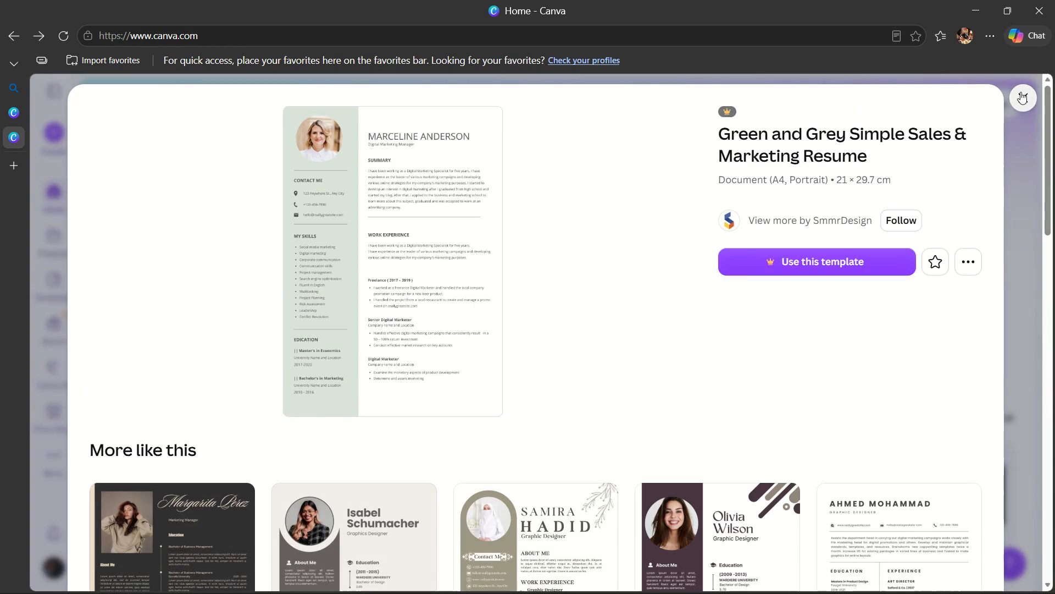
Search Canva for "resume" again from the home page.
{"action": "scroll", "coordinate": [648, 269], "scroll_direction": "down", "scroll_amount": 3}
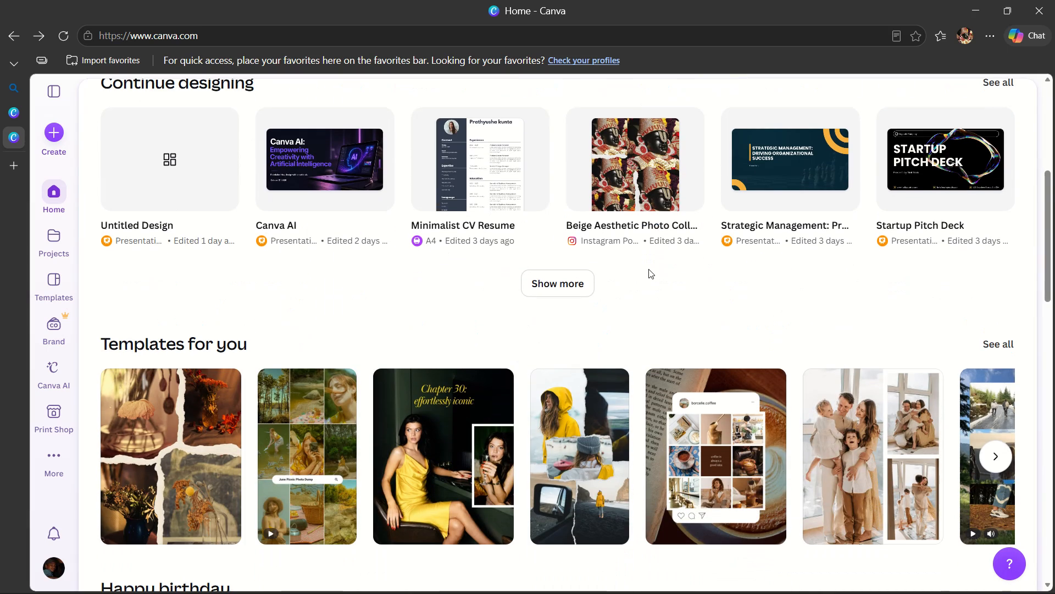
{"action": "scroll", "coordinate": [648, 269], "scroll_direction": "up", "scroll_amount": 2}
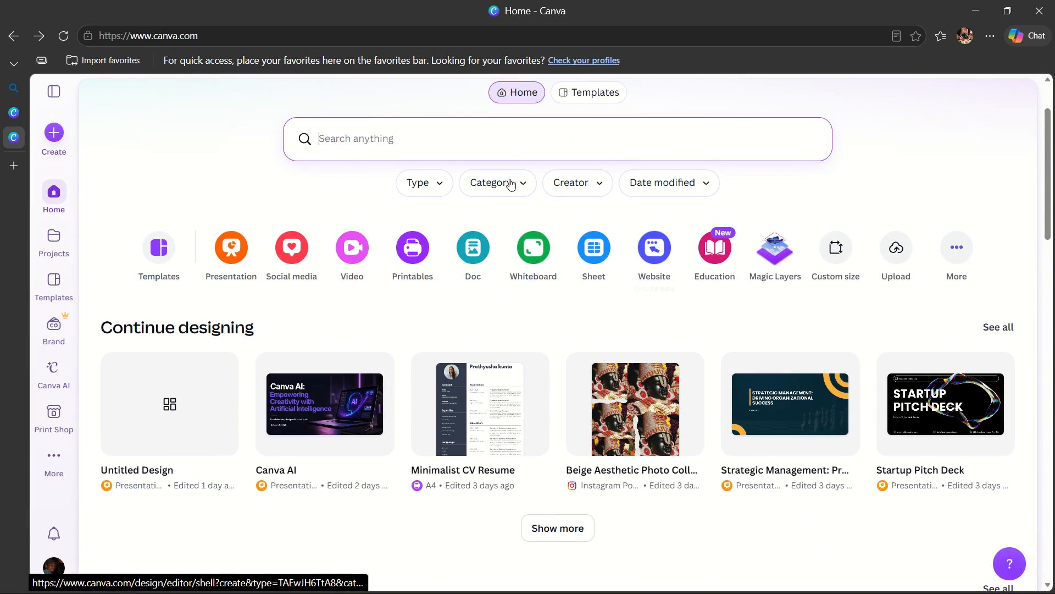
{"action": "left_click", "coordinate": [492, 140]}
{"action": "type", "text": "res"}
{"action": "type", "text": "ume"}
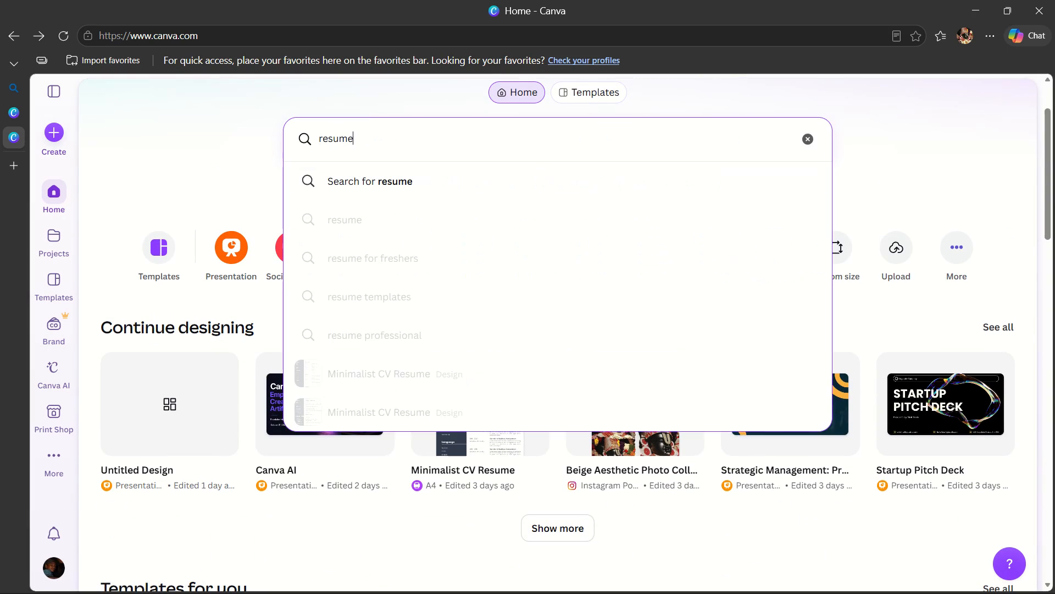
{"action": "key", "text": "Return"}
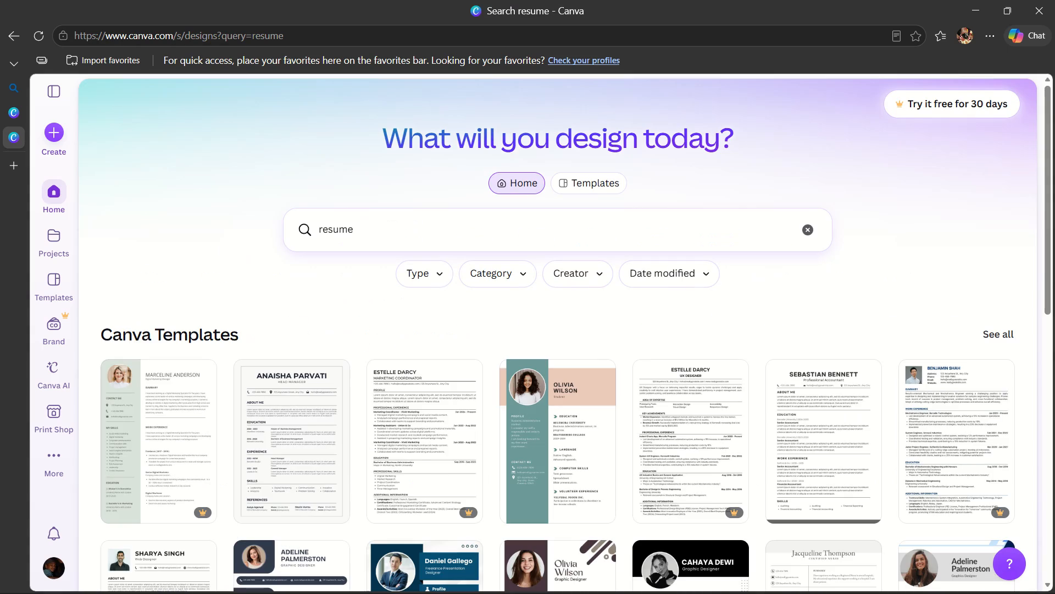
Open the preview of the White Simple Student CV Resume template from the Canva Templates results.
{"action": "scroll", "coordinate": [312, 241], "scroll_direction": "down", "scroll_amount": 3}
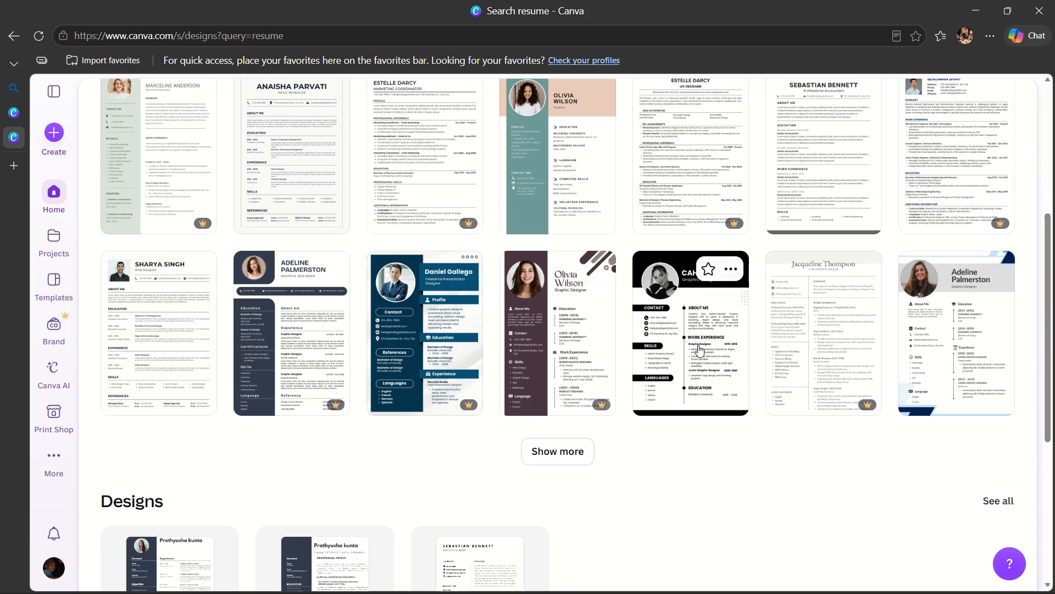
{"action": "scroll", "coordinate": [537, 157], "scroll_direction": "up", "scroll_amount": 2}
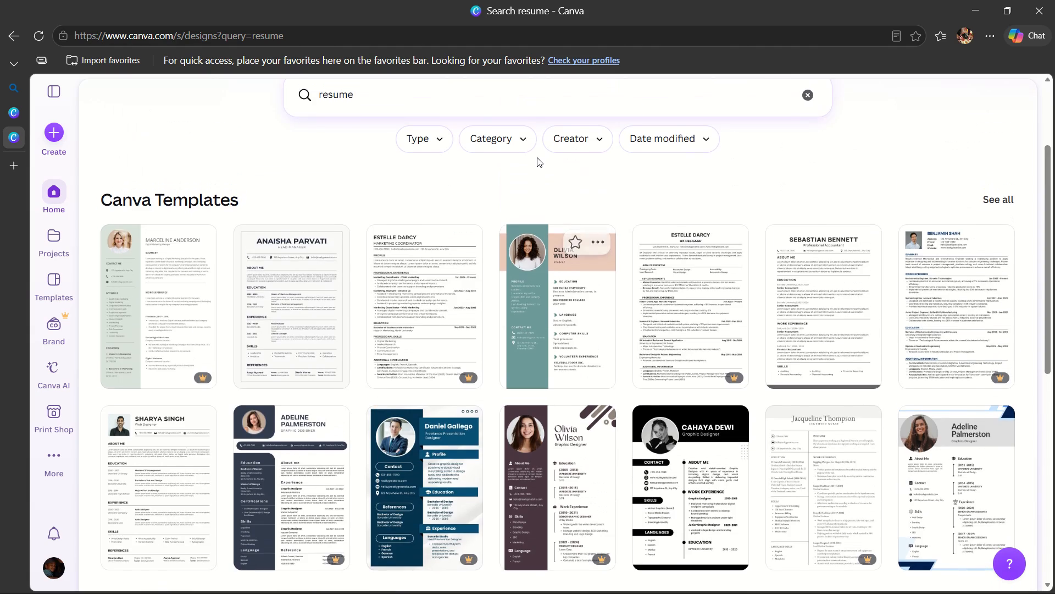
{"action": "left_click", "coordinate": [537, 273]}
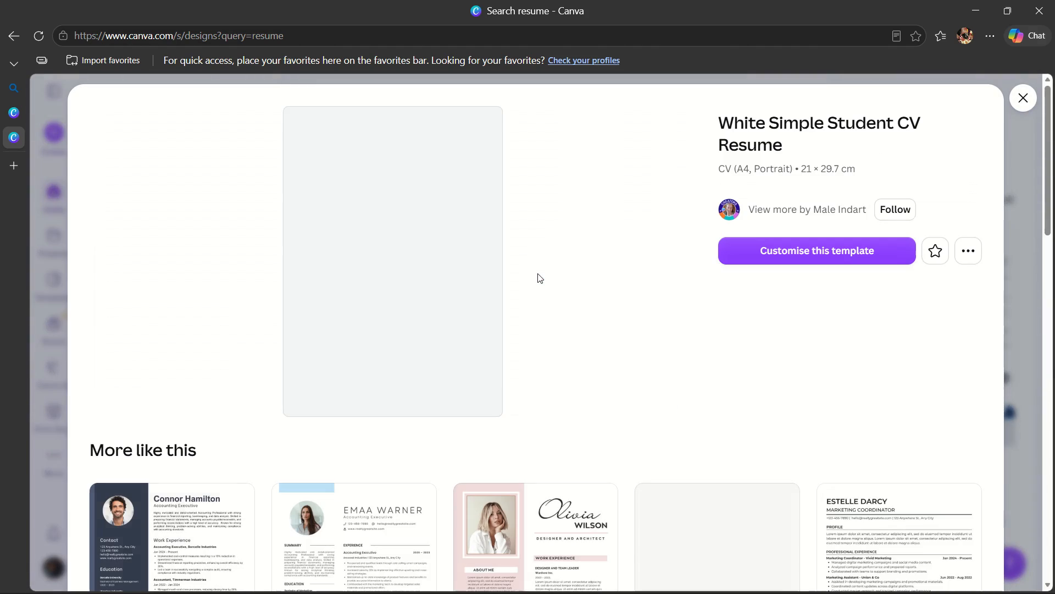
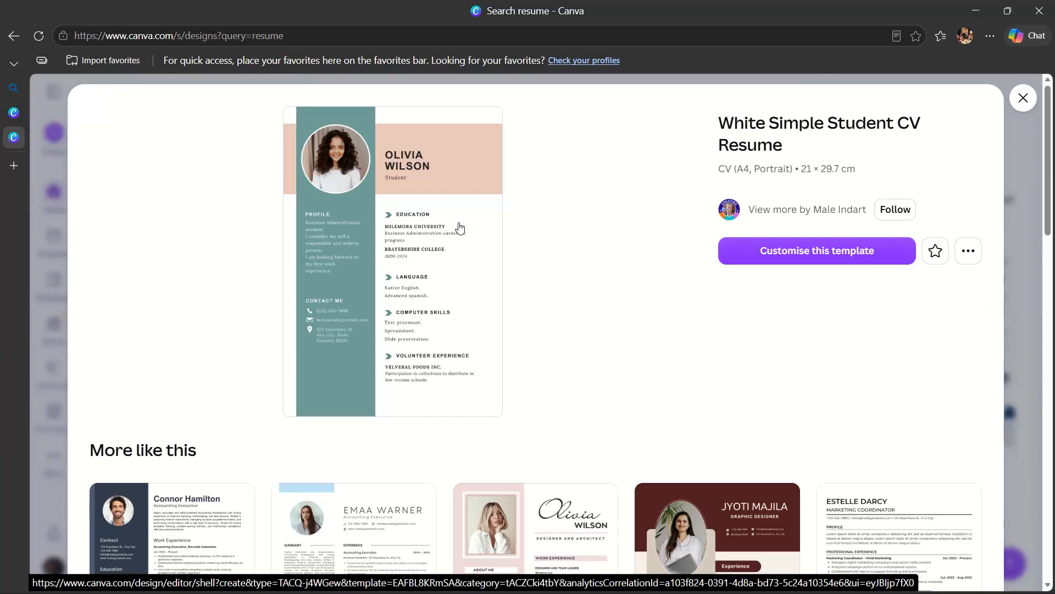
Open the White Simple Student CV Resume template for editing from its preview.
{"action": "left_click", "coordinate": [458, 222]}
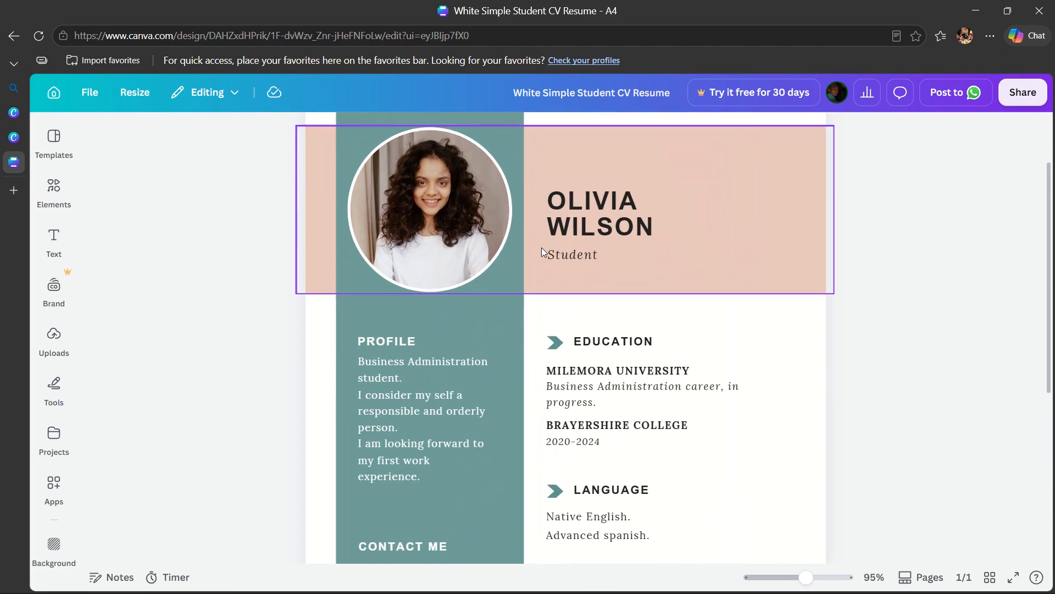
Delete the sample portrait photo from the circular frame in the resume header.
{"action": "scroll", "coordinate": [541, 248], "scroll_direction": "up", "scroll_amount": 1}
{"action": "left_click", "coordinate": [376, 306]}
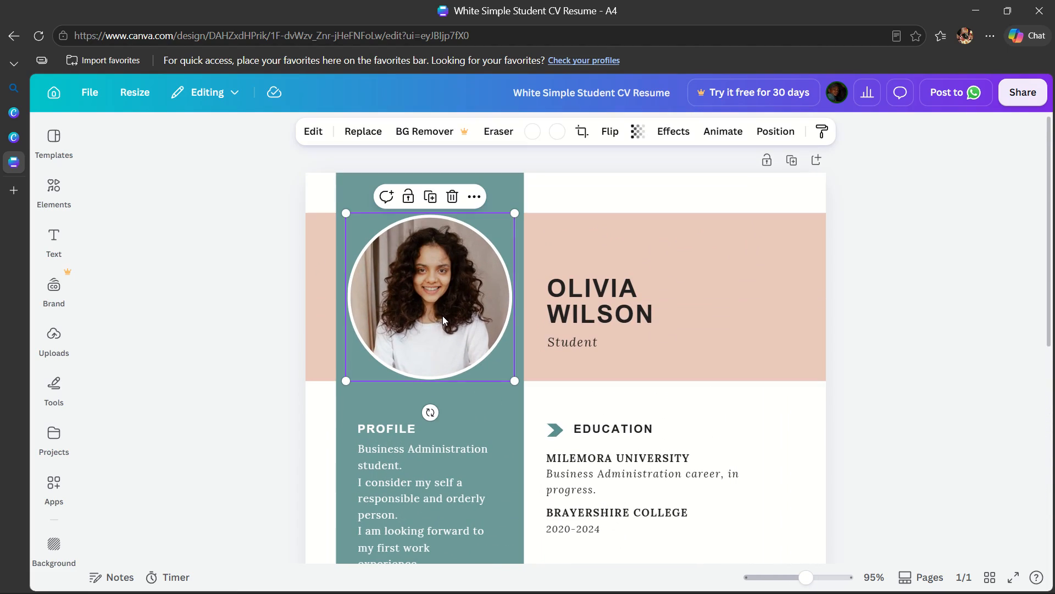
{"action": "key", "text": "Delete"}
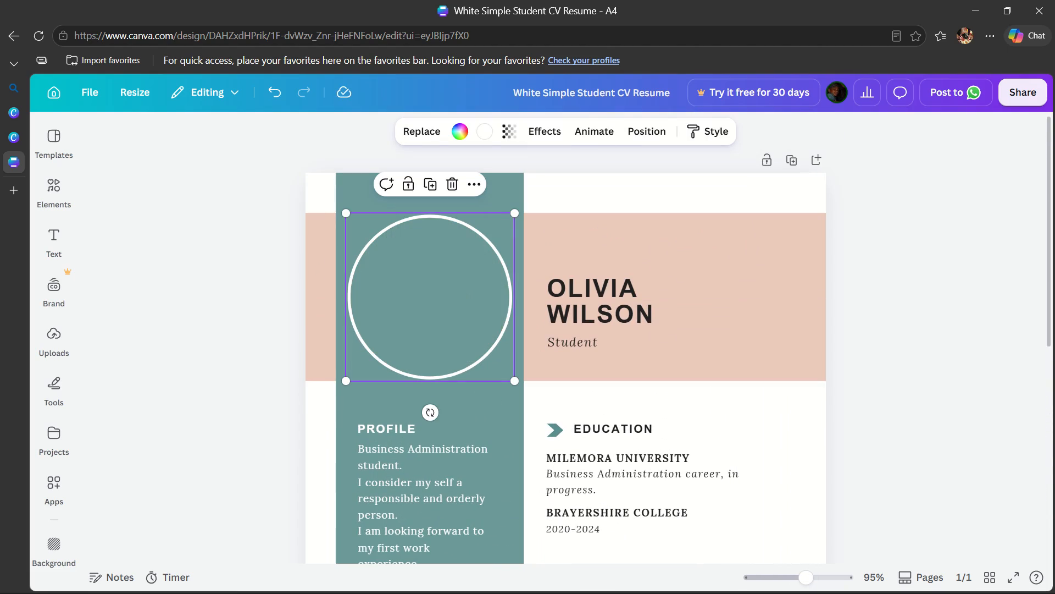
Replace the sample name in the header with the resume owner's full name, with uppercase formatting turned off.
{"action": "left_click", "coordinate": [608, 294]}
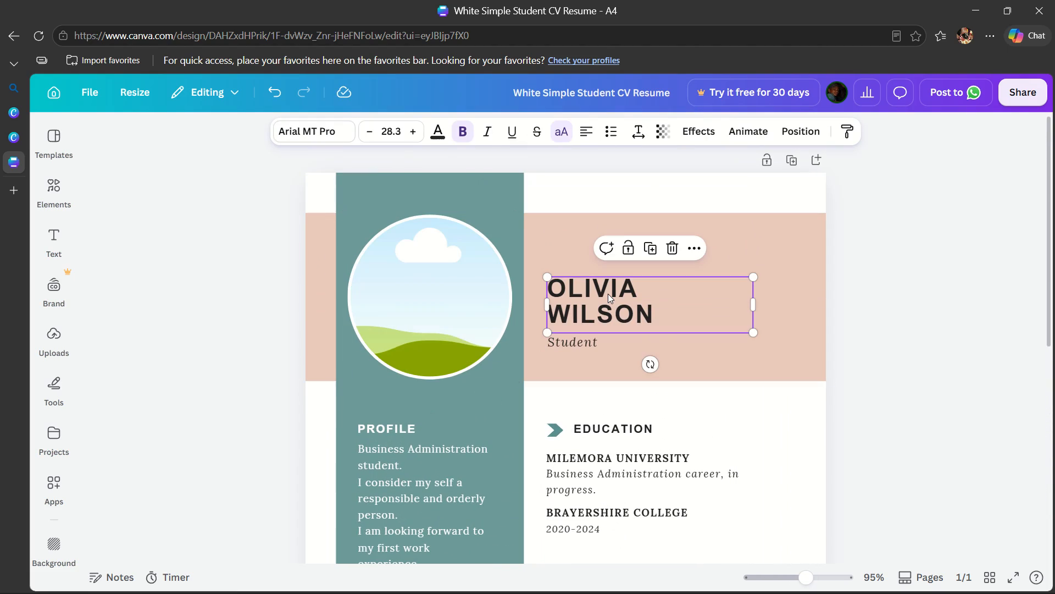
{"action": "double_click", "coordinate": [608, 294]}
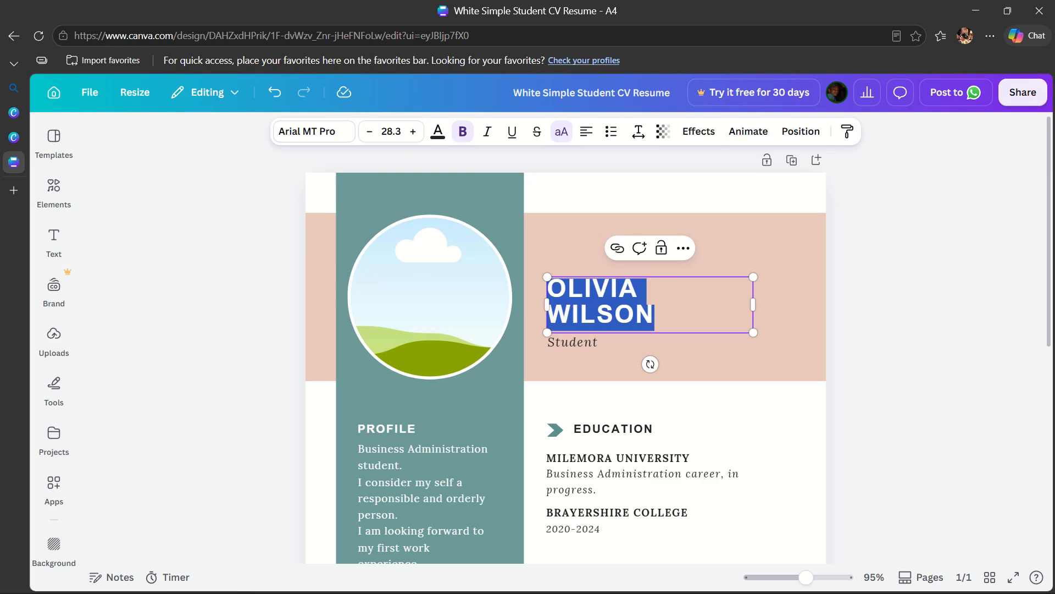
{"action": "key", "text": "BackSpace"}
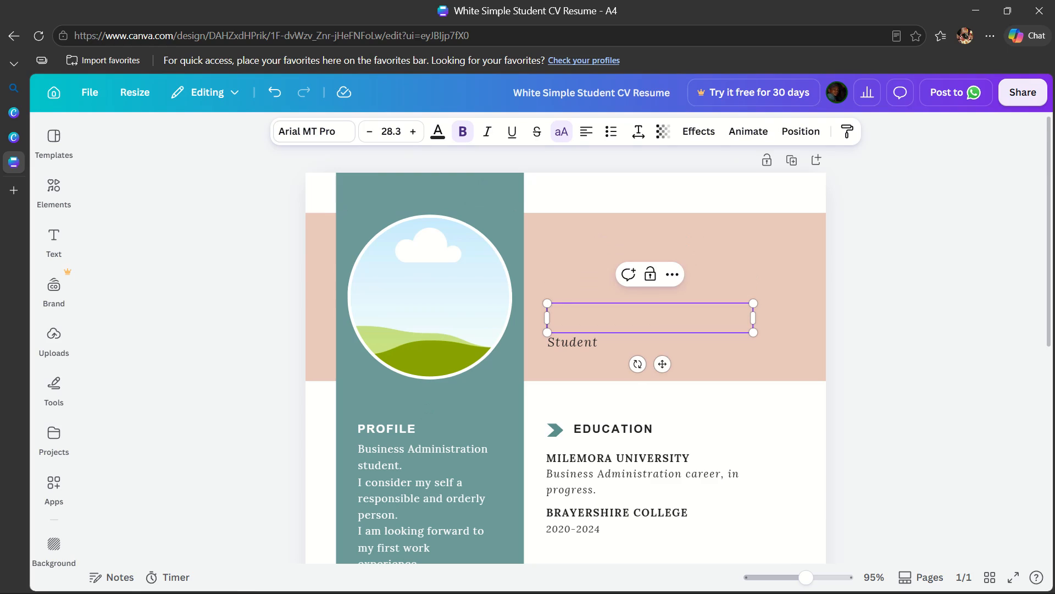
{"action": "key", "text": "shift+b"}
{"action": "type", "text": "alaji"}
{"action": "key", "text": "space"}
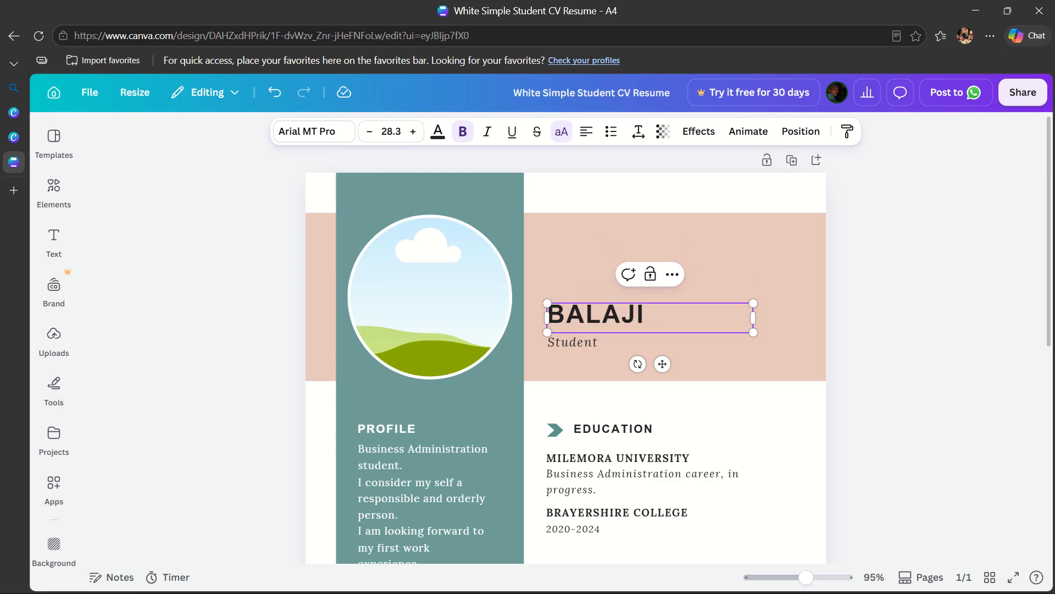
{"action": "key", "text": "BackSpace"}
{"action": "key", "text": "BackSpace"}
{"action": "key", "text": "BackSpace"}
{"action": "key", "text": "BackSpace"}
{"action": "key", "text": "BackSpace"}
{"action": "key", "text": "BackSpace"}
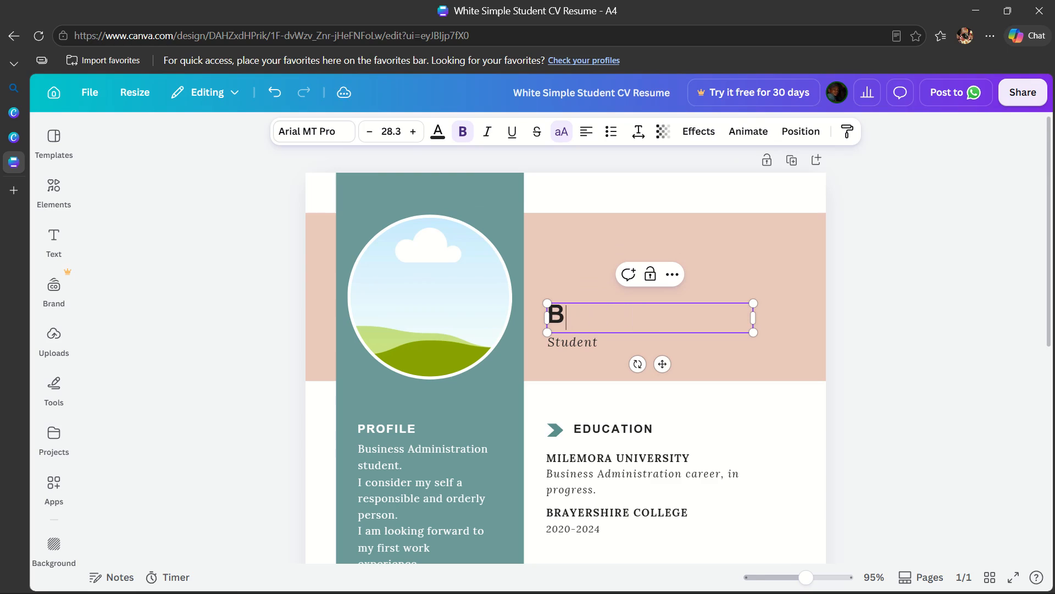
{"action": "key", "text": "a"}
{"action": "left_click", "coordinate": [561, 135]}
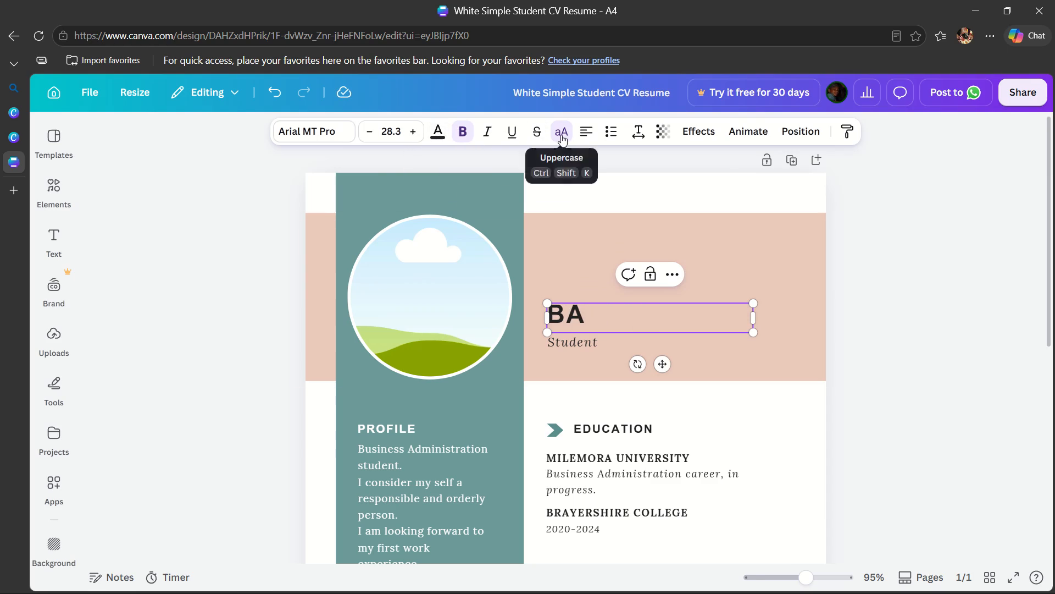
{"action": "left_click", "coordinate": [561, 135]}
{"action": "left_click", "coordinate": [561, 135]}
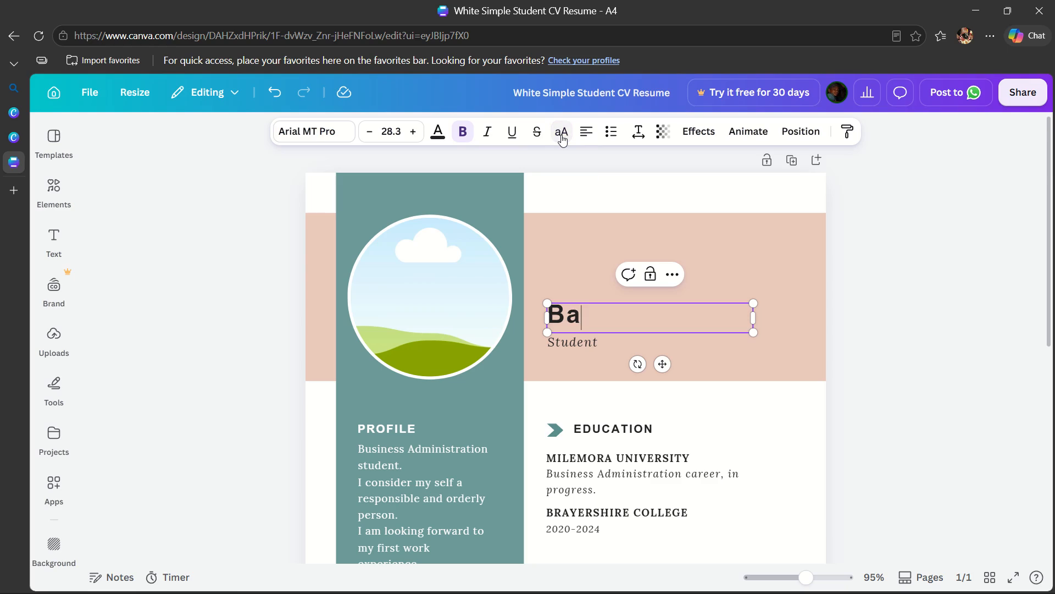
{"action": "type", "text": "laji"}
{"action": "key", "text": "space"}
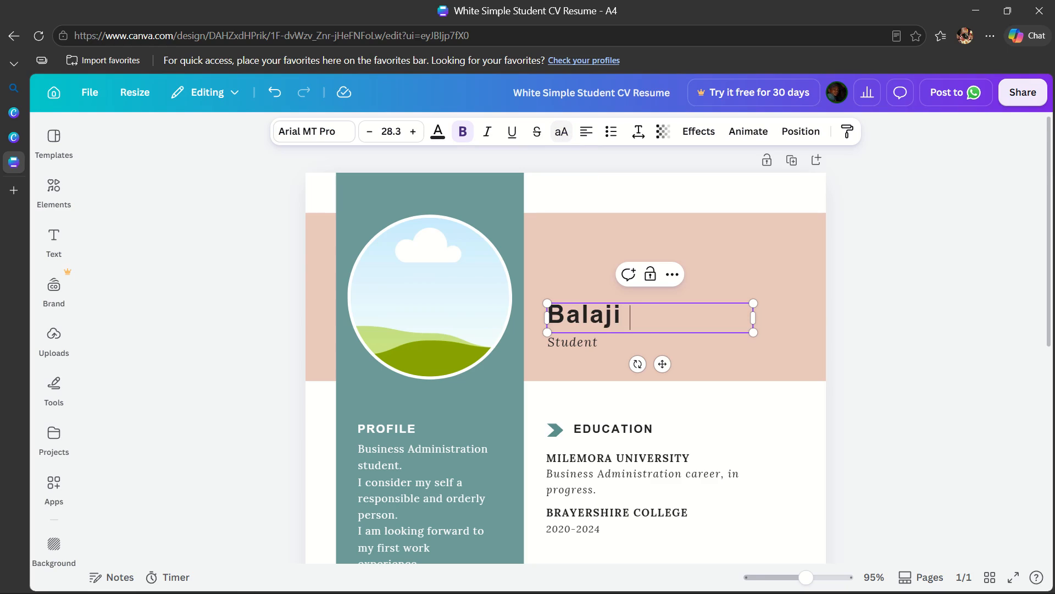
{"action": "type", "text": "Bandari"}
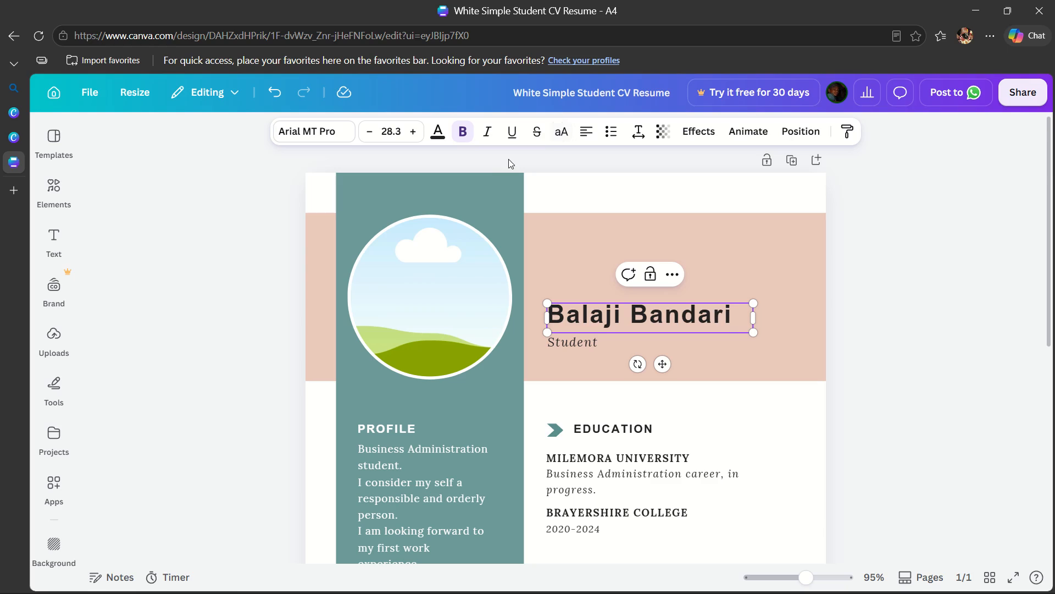
Replace the subtitle under the name with "student".
{"action": "left_click", "coordinate": [579, 345]}
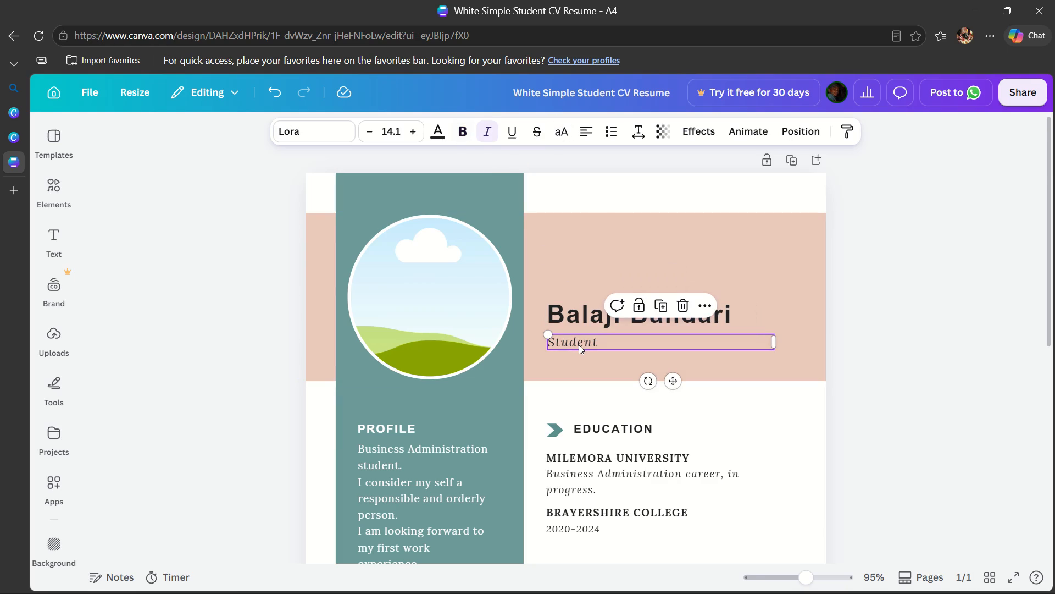
{"action": "double_click", "coordinate": [579, 345]}
{"action": "key", "text": "BackSpace"}
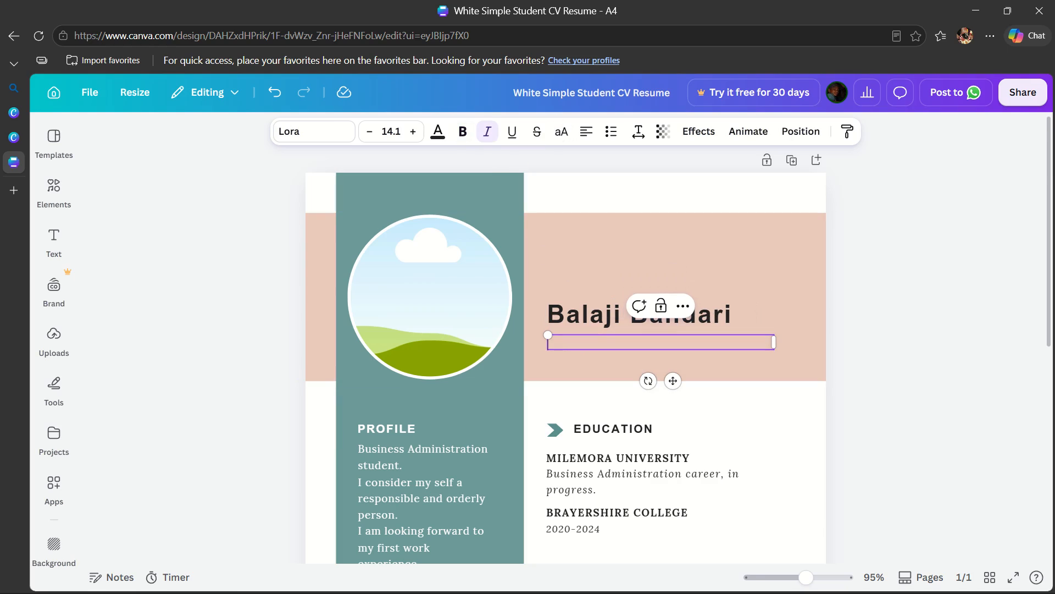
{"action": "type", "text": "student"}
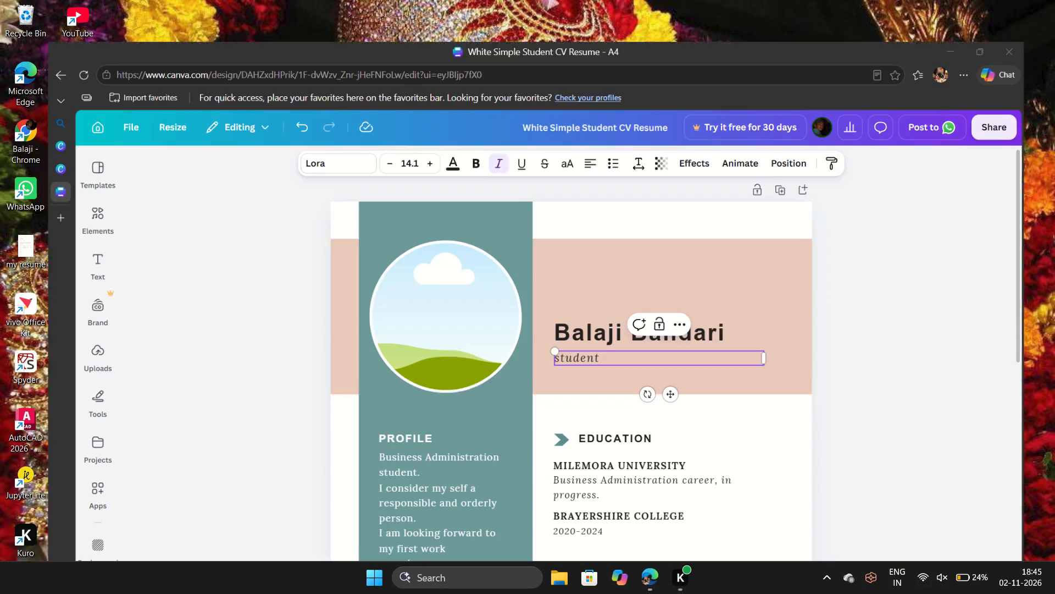
Replace the university name in the Education section with "KAVERI UNIVERSITY".
{"action": "scroll", "coordinate": [748, 388], "scroll_direction": "down", "scroll_amount": 1}
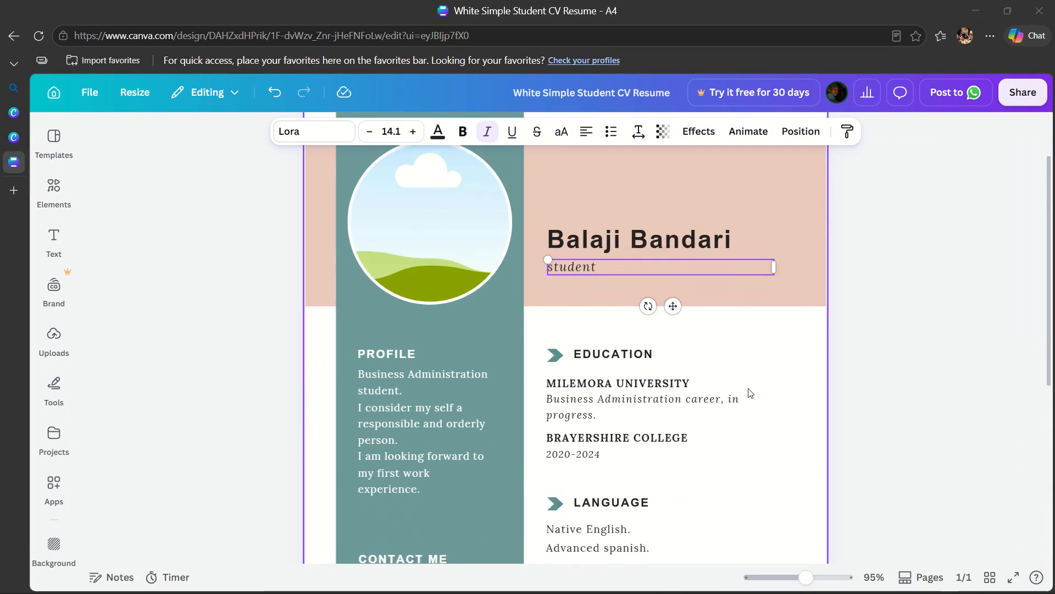
{"action": "scroll", "coordinate": [748, 388], "scroll_direction": "down", "scroll_amount": 3}
{"action": "left_click", "coordinate": [636, 248]}
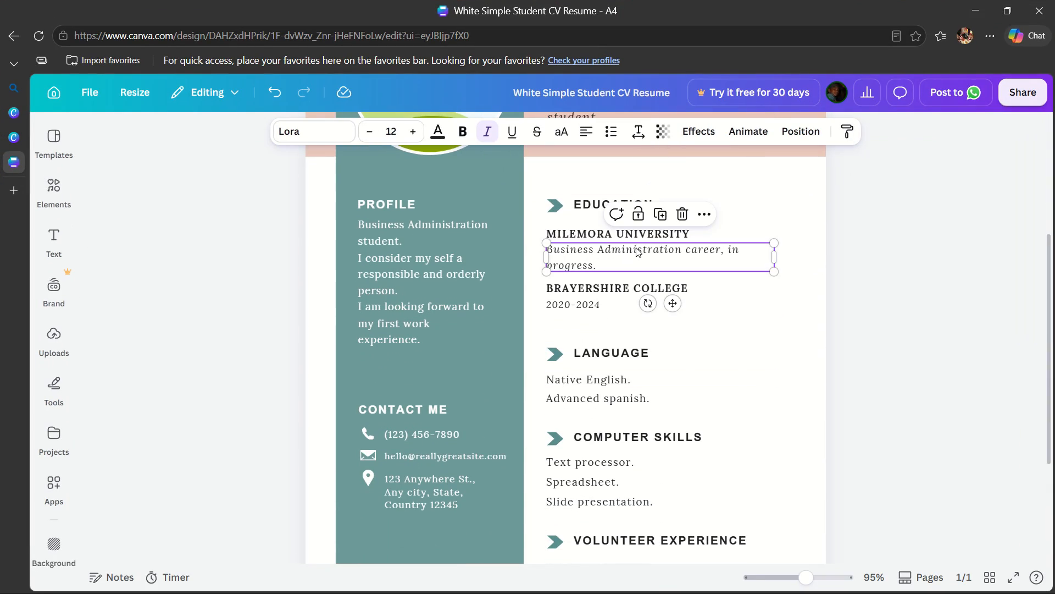
{"action": "left_click", "coordinate": [582, 227]}
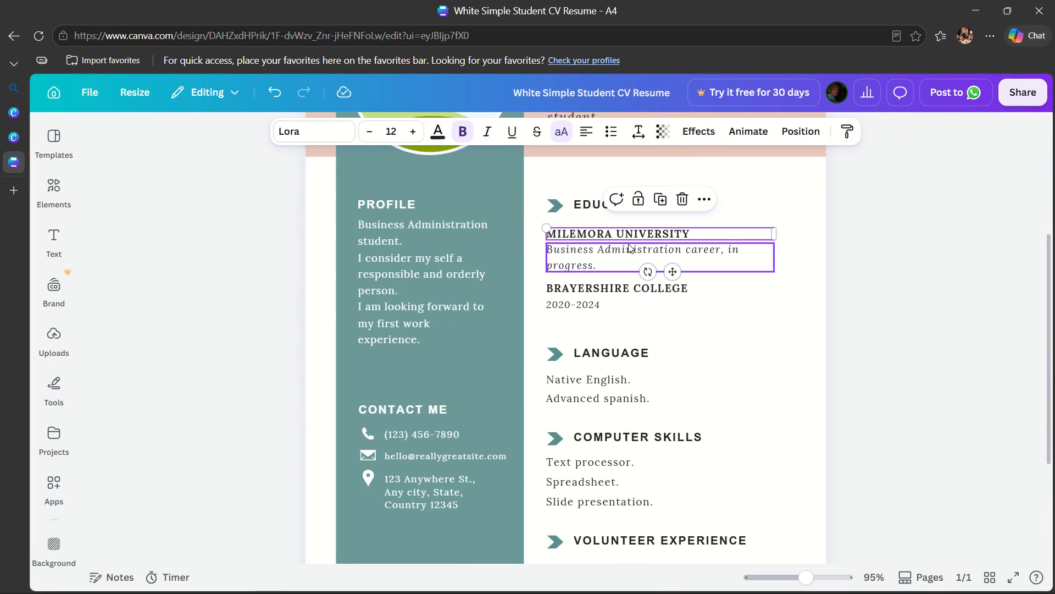
{"action": "double_click", "coordinate": [690, 227]}
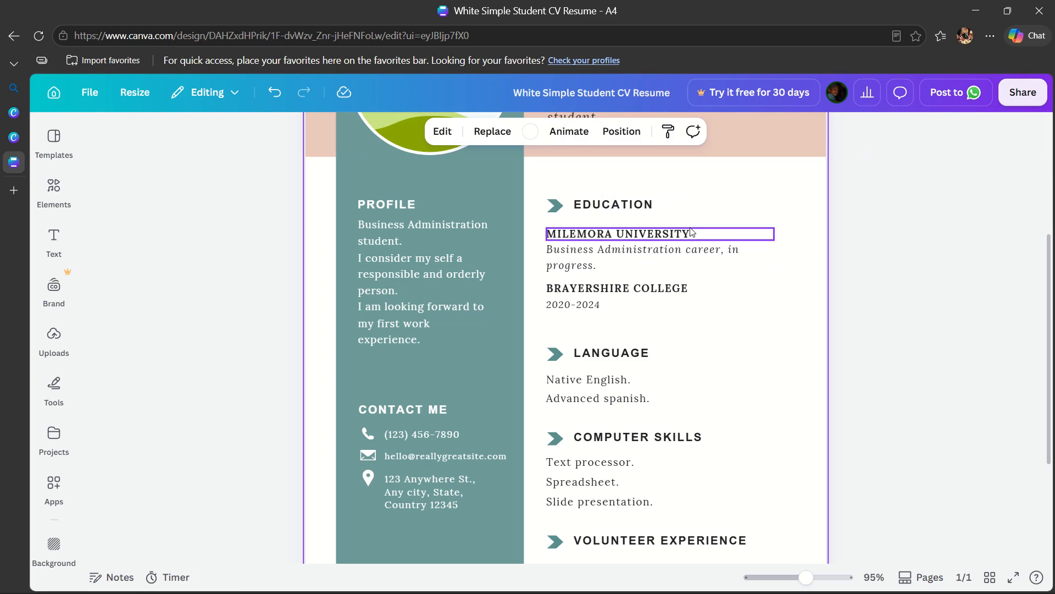
{"action": "double_click", "coordinate": [690, 227]}
{"action": "key", "text": "BackSpace"}
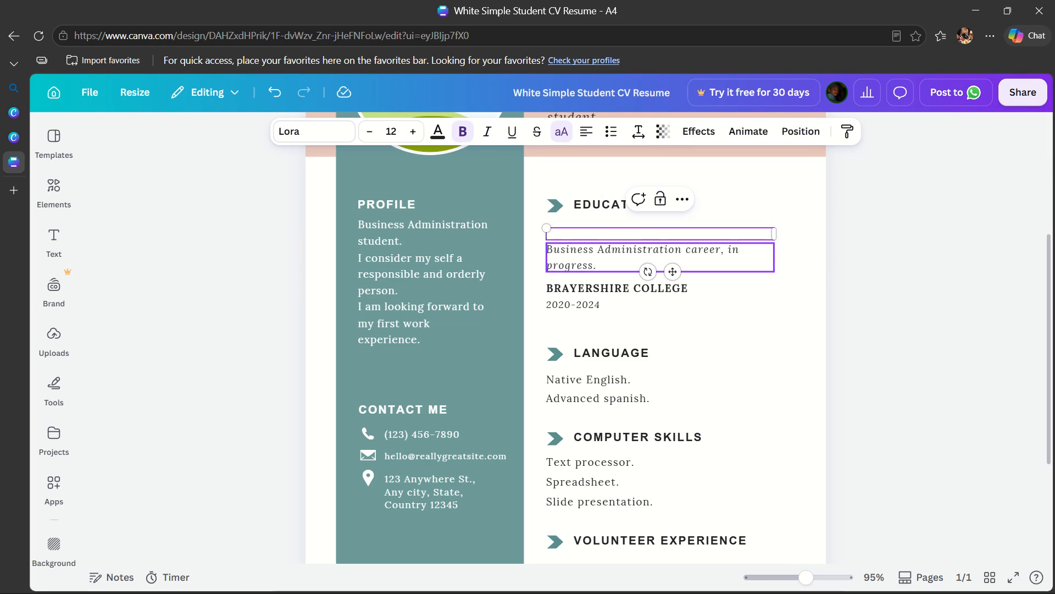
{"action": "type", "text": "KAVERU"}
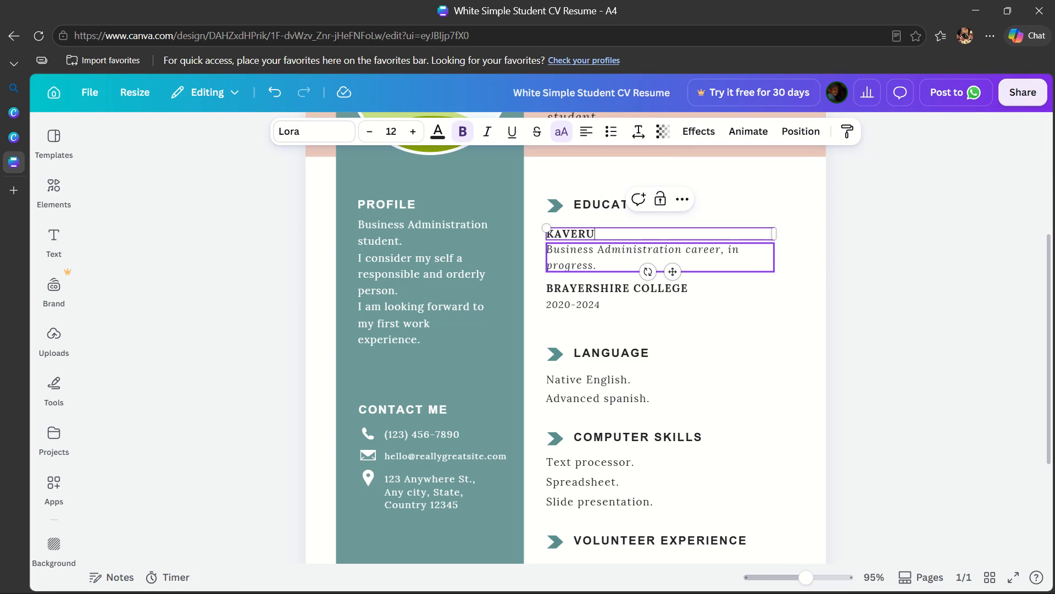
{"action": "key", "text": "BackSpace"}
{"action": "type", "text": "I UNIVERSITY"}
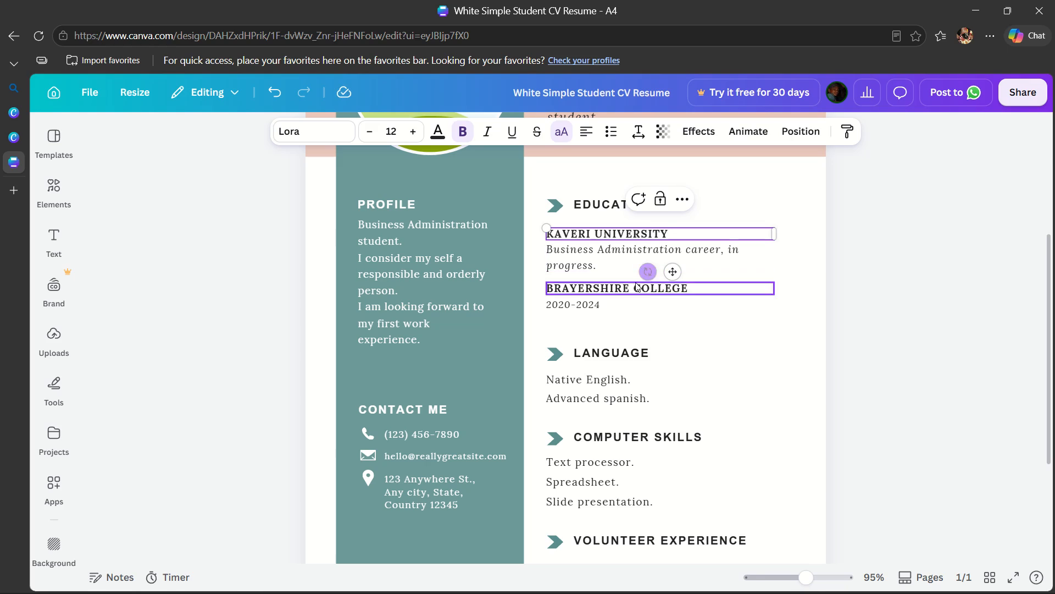
Clear the Business Administration description under the university name in the Education section.
{"action": "left_click", "coordinate": [596, 266]}
{"action": "double_click", "coordinate": [596, 266]}
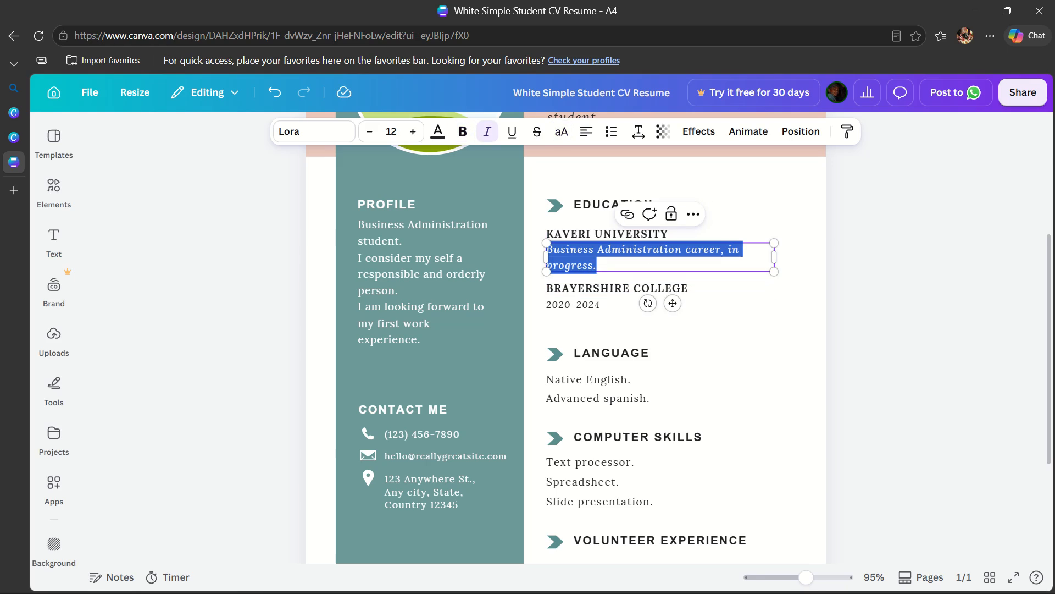
{"action": "key", "text": "BackSpace"}
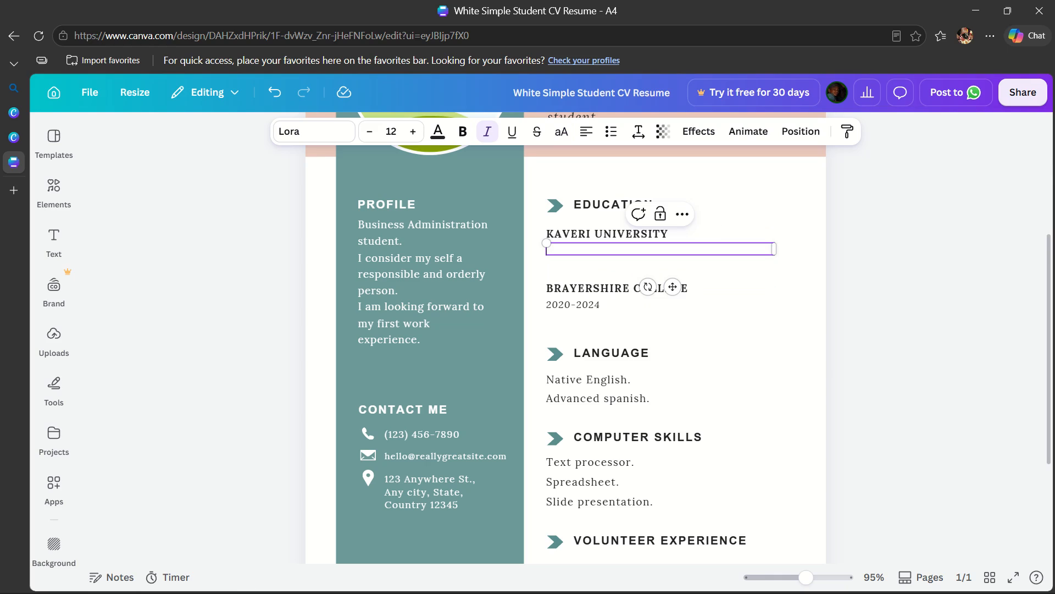
{"action": "key", "text": "ctrl+z"}
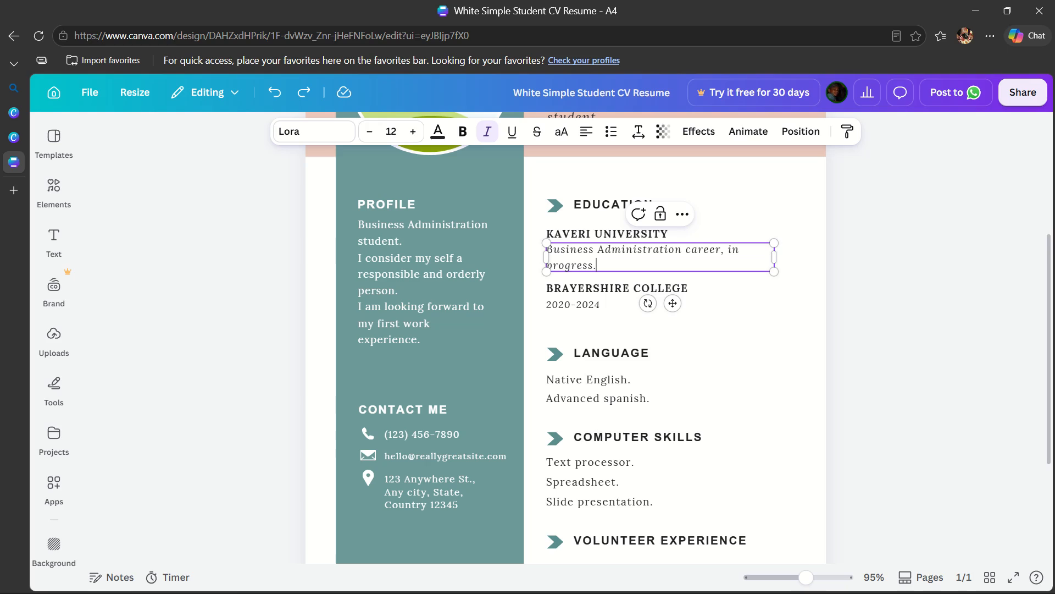
{"action": "key", "text": "ctrl+z"}
{"action": "key", "text": "ctrl+y"}
{"action": "key", "text": "ctrl+y"}
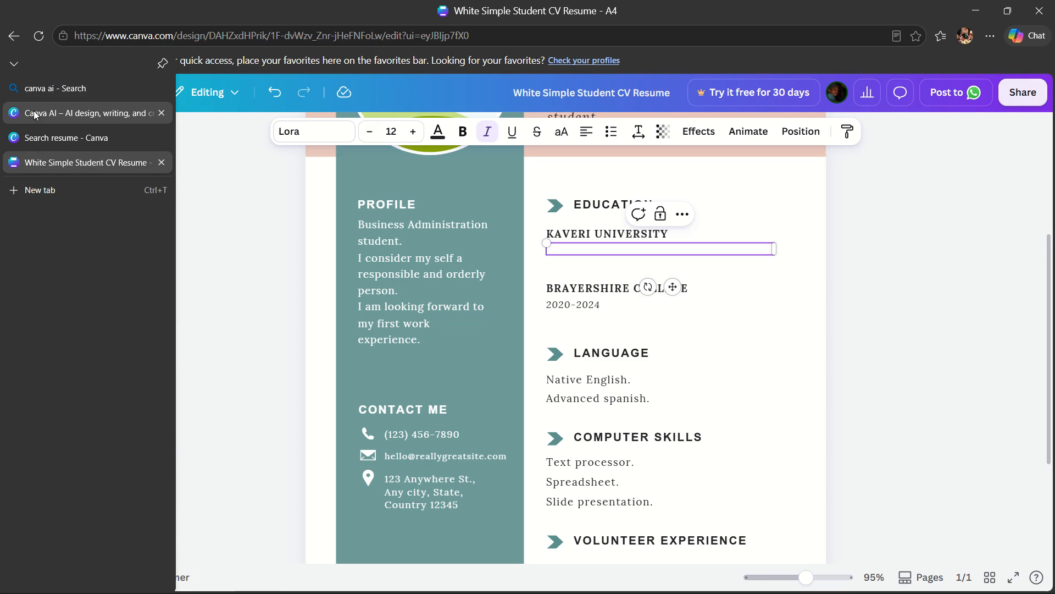
Close the Canva AI, resume search and "canva ai" web search browser tabs, keeping the resume design open.
{"action": "left_click", "coordinate": [162, 115]}
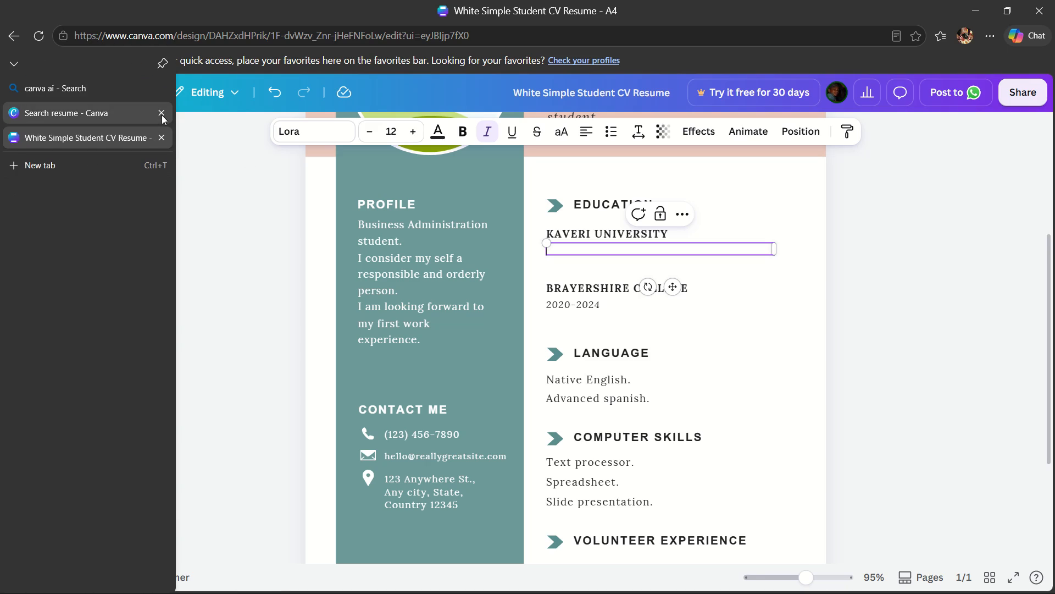
{"action": "left_click", "coordinate": [162, 115]}
{"action": "left_click", "coordinate": [161, 89]}
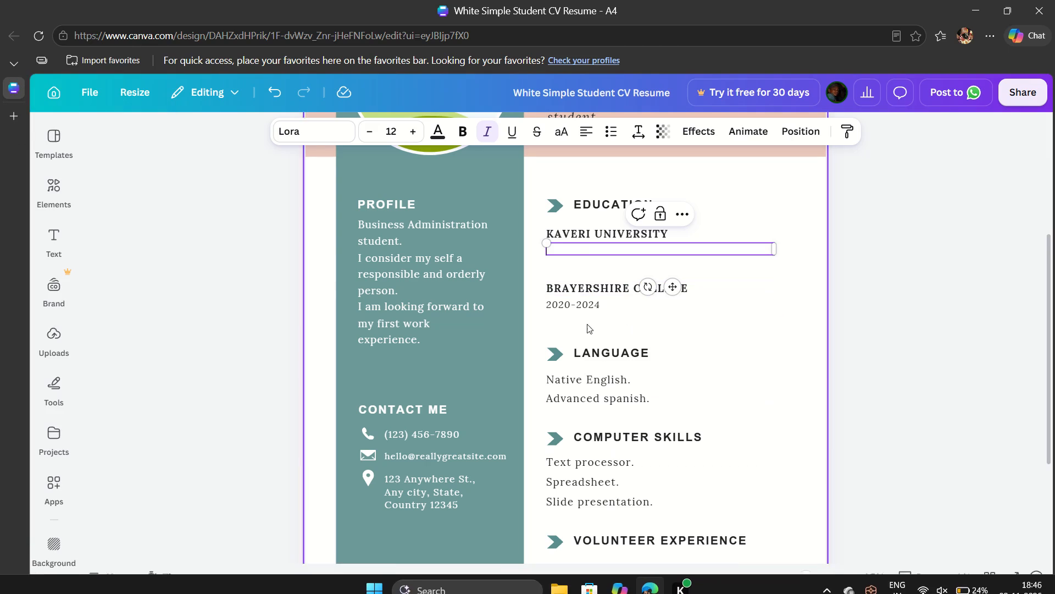
Enter "BACHOLAR OF TECHNOLOGY" as the degree line under Kaveri University.
{"action": "left_click", "coordinate": [575, 248]}
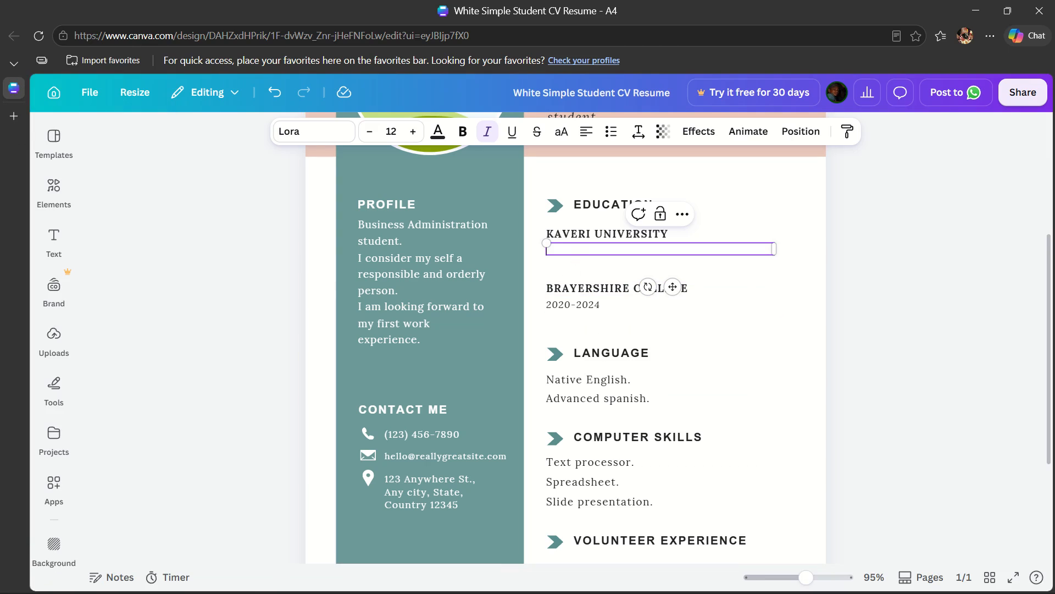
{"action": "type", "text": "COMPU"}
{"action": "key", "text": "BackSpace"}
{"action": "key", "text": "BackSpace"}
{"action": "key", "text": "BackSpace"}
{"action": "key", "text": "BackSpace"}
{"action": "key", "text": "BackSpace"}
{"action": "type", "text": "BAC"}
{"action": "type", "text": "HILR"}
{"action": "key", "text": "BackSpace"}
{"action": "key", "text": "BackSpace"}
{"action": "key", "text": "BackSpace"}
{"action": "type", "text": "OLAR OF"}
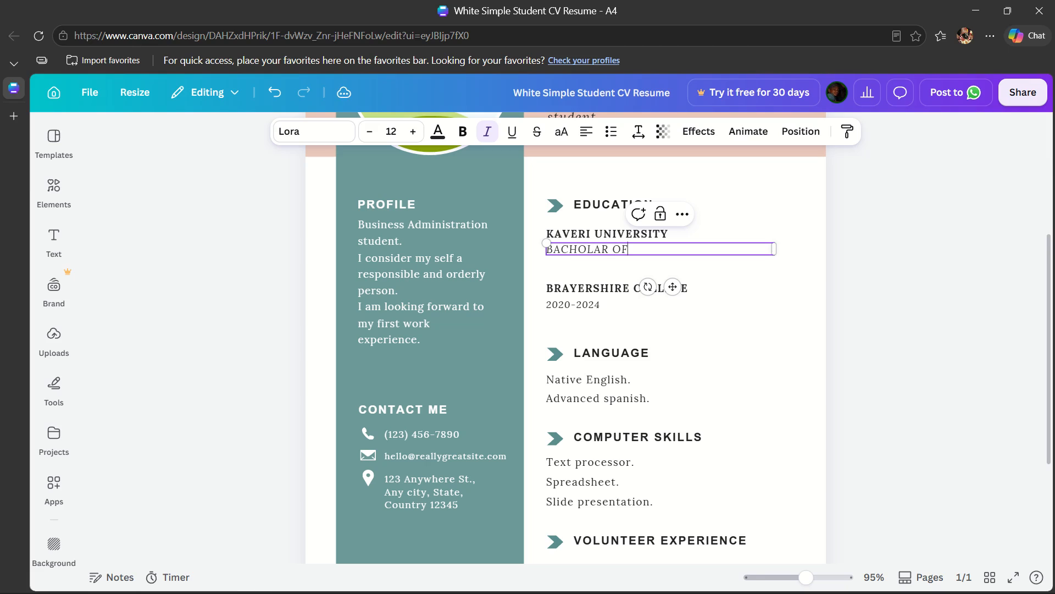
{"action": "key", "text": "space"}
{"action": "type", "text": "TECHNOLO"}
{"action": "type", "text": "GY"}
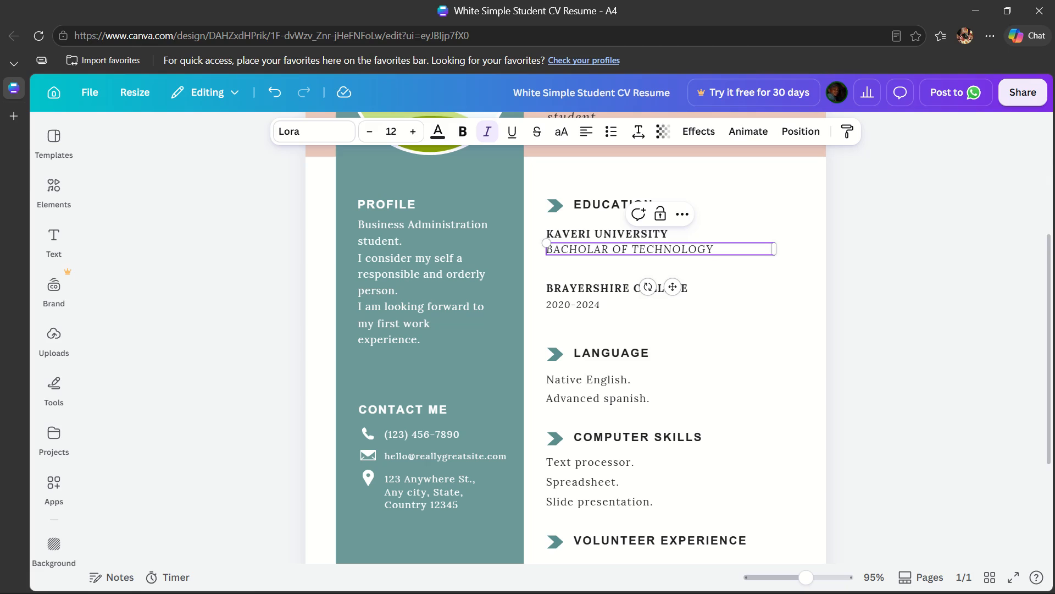
Replace the Brayershire College entry in the Education section with a name starting with "AVISHKAR".
{"action": "left_click", "coordinate": [602, 292]}
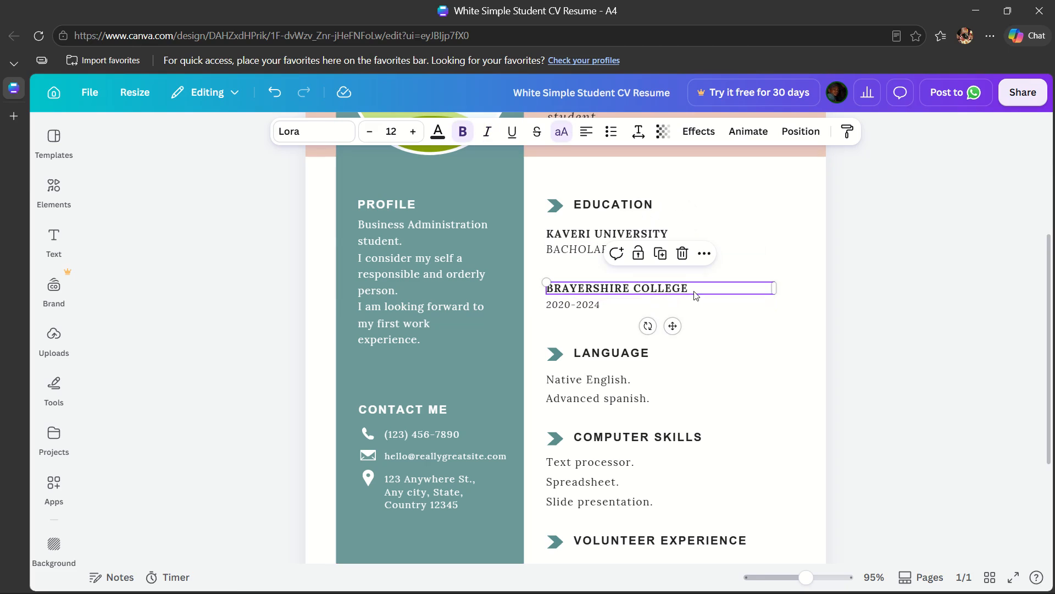
{"action": "double_click", "coordinate": [693, 291]}
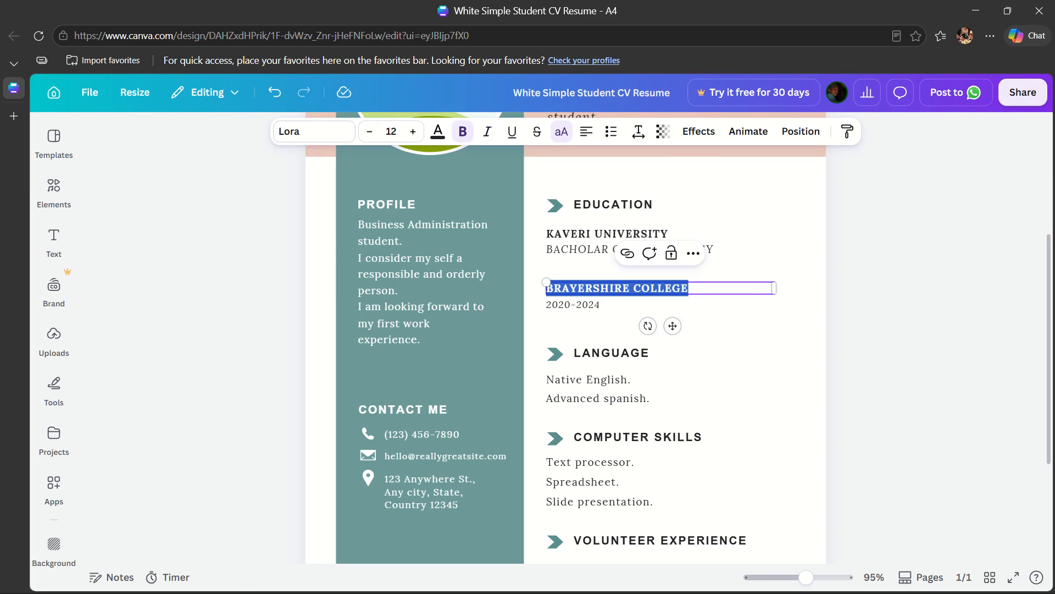
{"action": "key", "text": "BackSpace"}
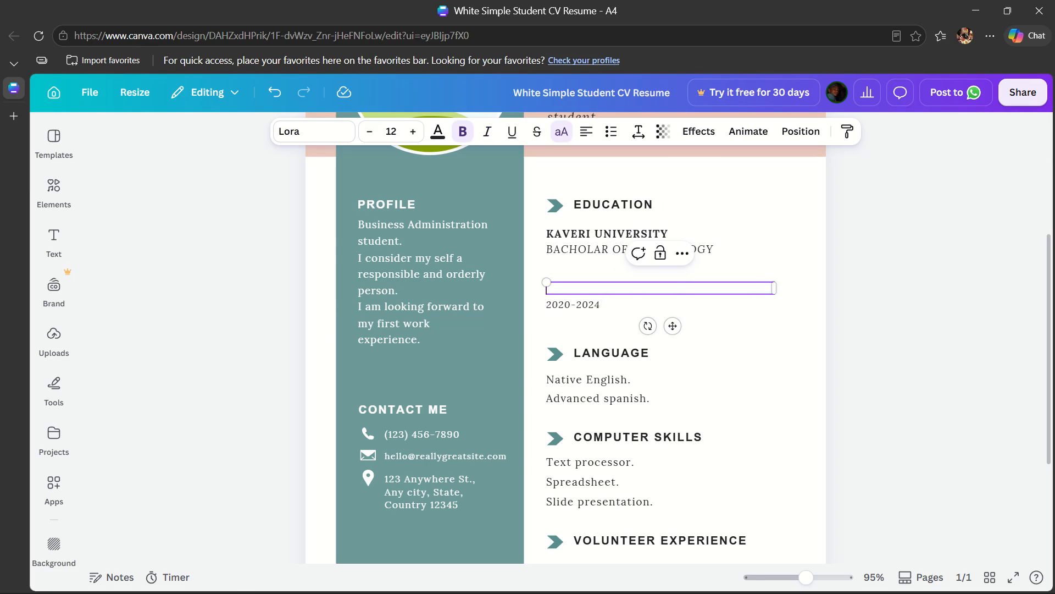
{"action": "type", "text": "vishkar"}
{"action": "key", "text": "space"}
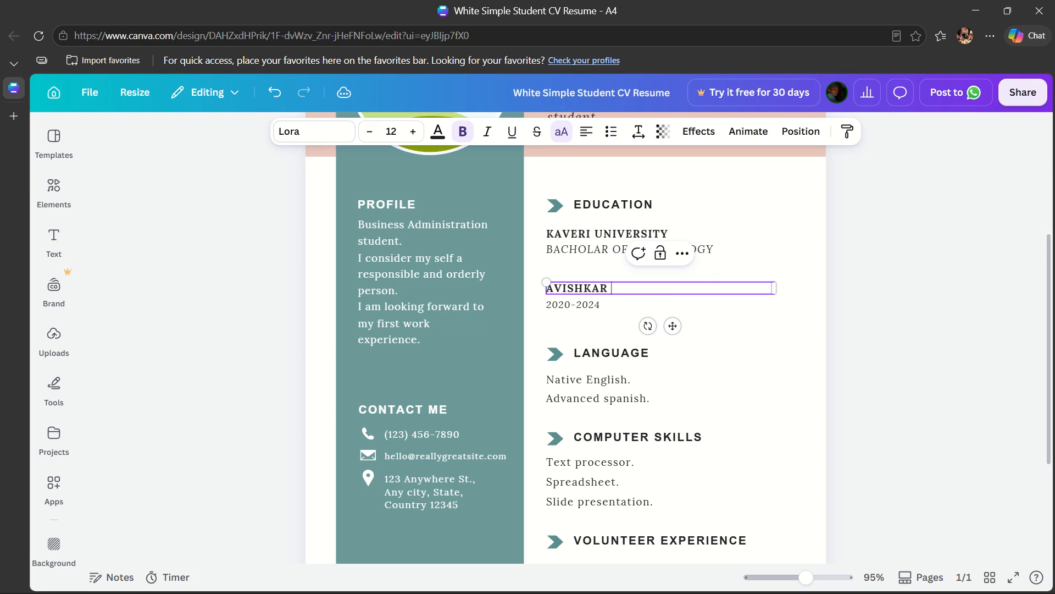
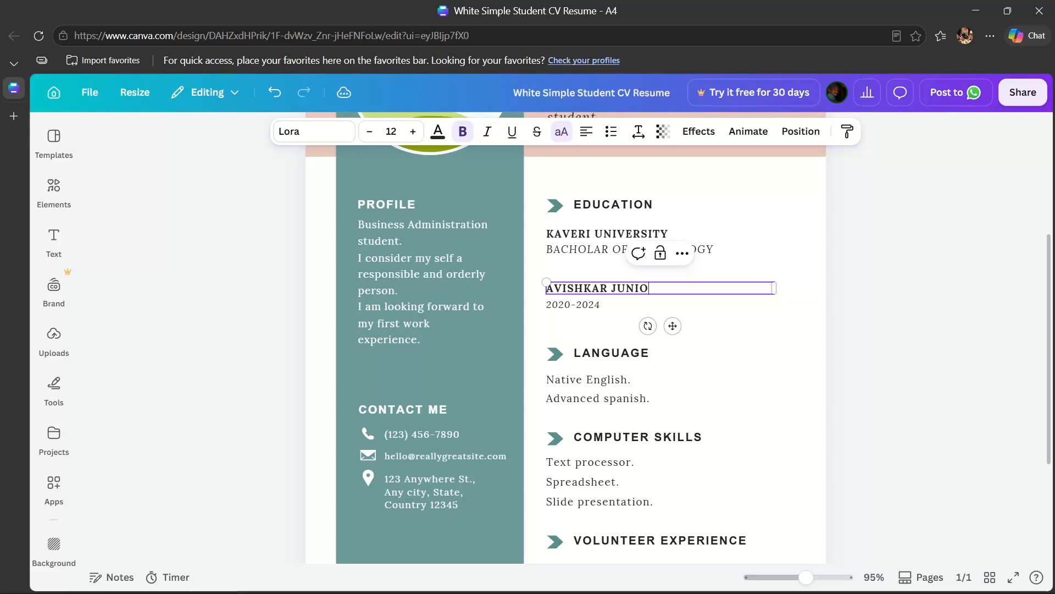
Complete the second school name in the Education section as "AVISHKAR JUNIOR CLLEGE".
{"action": "type", "text": "cloo"}
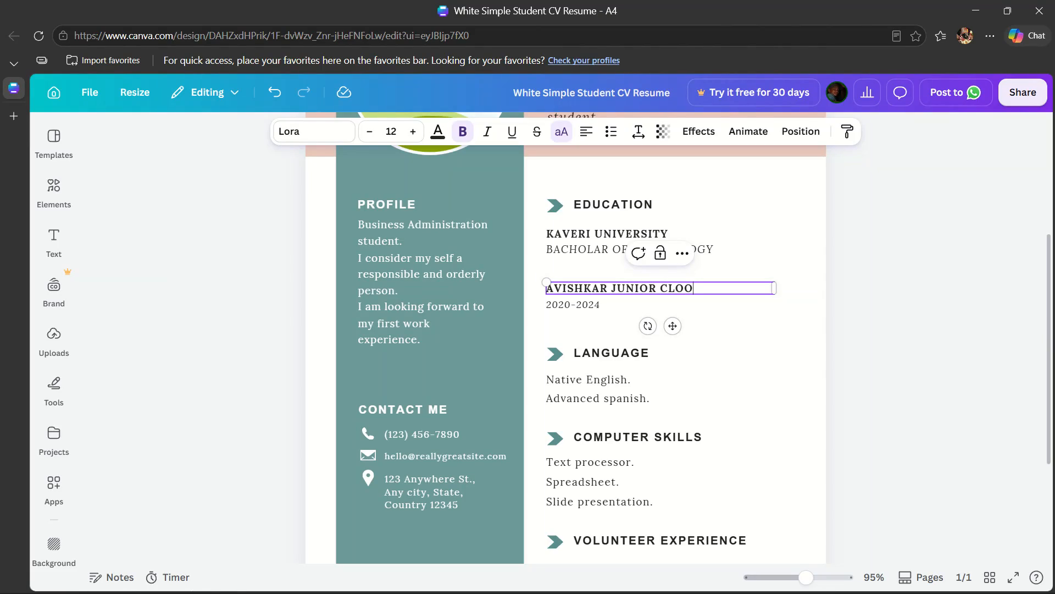
{"action": "type", "text": "ege"}
{"action": "key", "text": "BackSpace"}
{"action": "key", "text": "BackSpace"}
{"action": "key", "text": "BackSpace"}
{"action": "key", "text": "BackSpace"}
{"action": "key", "text": "BackSpace"}
{"action": "type", "text": "lege"}
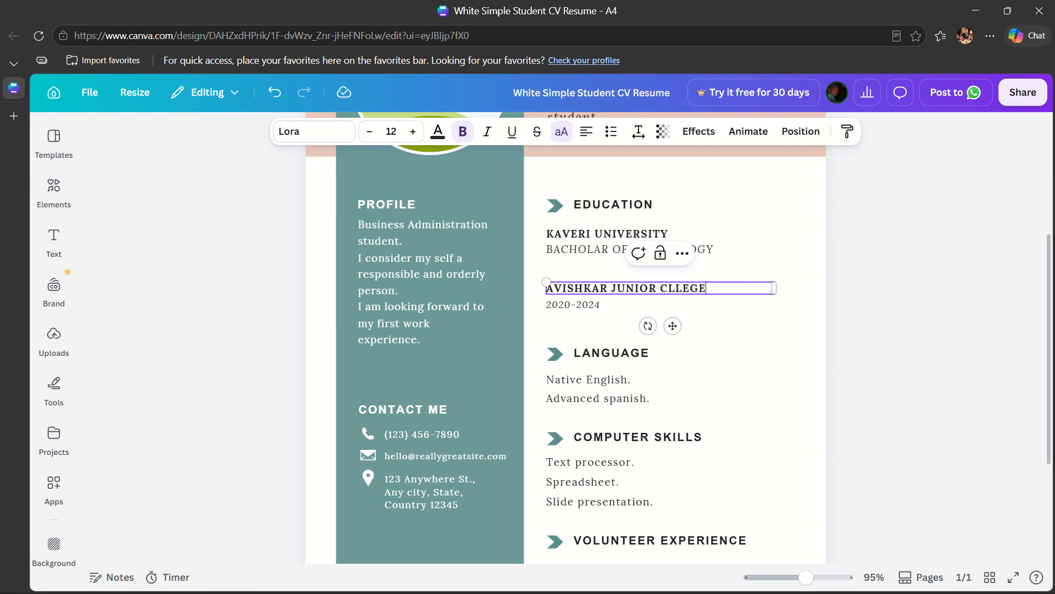
Replace the language in the first Language entry with "Telugu", keeping the word "Native".
{"action": "left_click", "coordinate": [619, 351]}
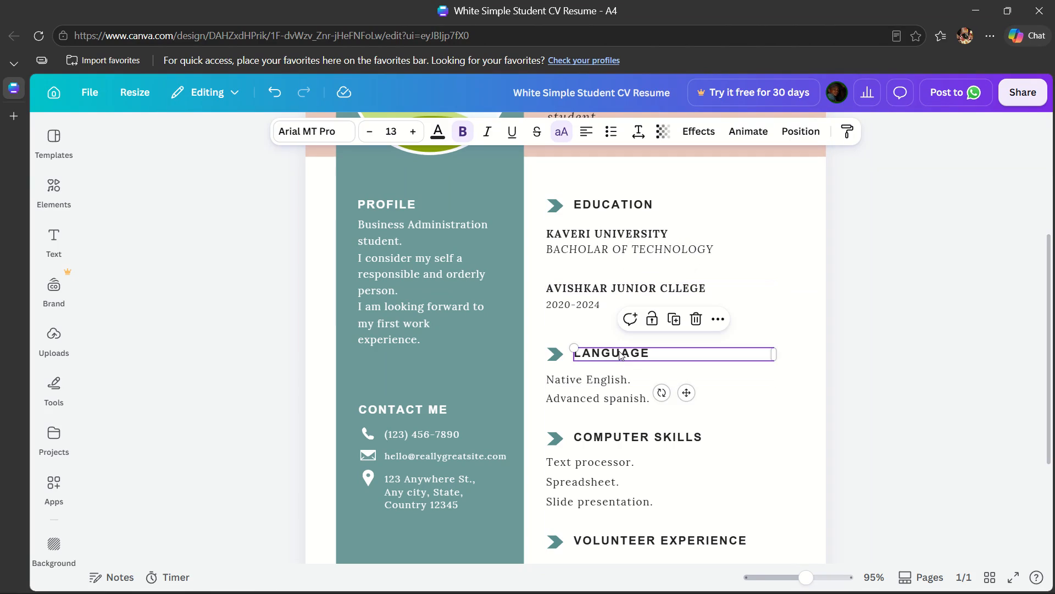
{"action": "left_click", "coordinate": [604, 399]}
{"action": "left_click", "coordinate": [605, 384]}
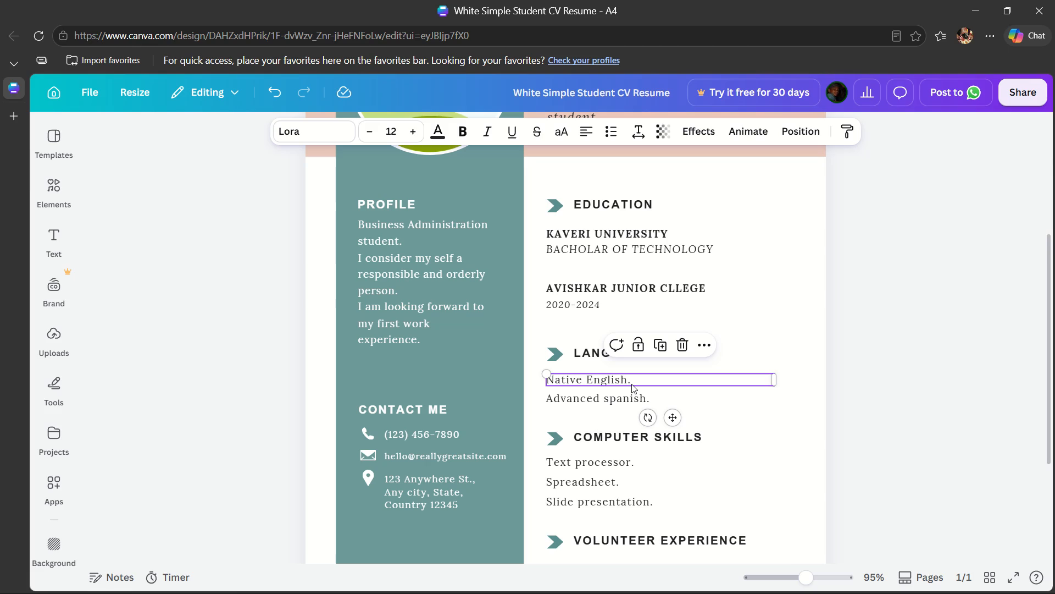
{"action": "left_click", "coordinate": [622, 371]}
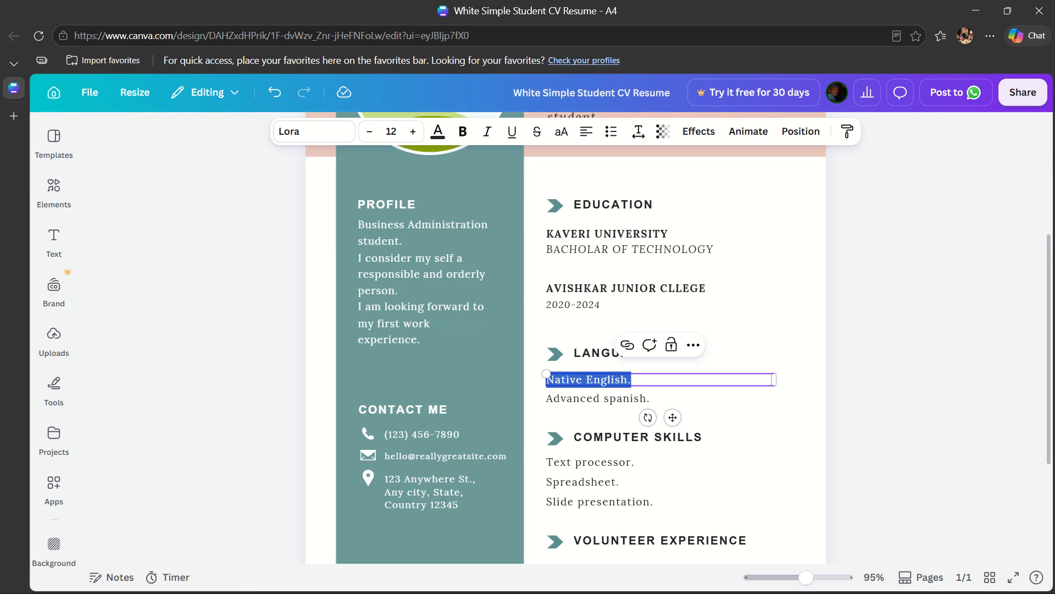
{"action": "left_click", "coordinate": [629, 381]}
{"action": "double_click", "coordinate": [629, 381]}
{"action": "left_click", "coordinate": [629, 381]}
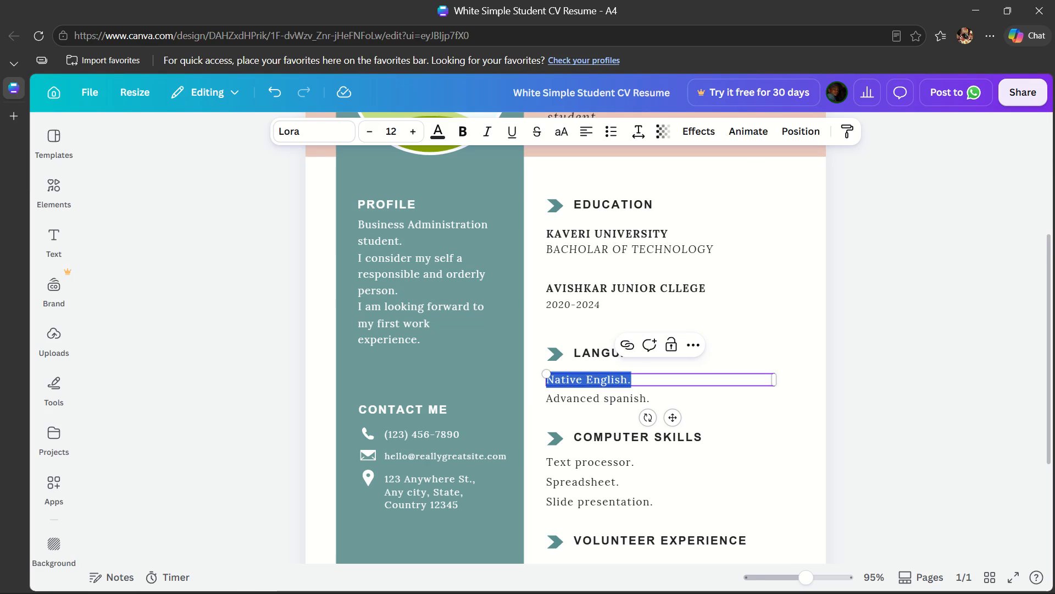
{"action": "left_click", "coordinate": [635, 378]}
{"action": "left_click_drag", "start_coordinate": [626, 380], "coordinate": [584, 377]}
{"action": "key", "text": "BackSpace"}
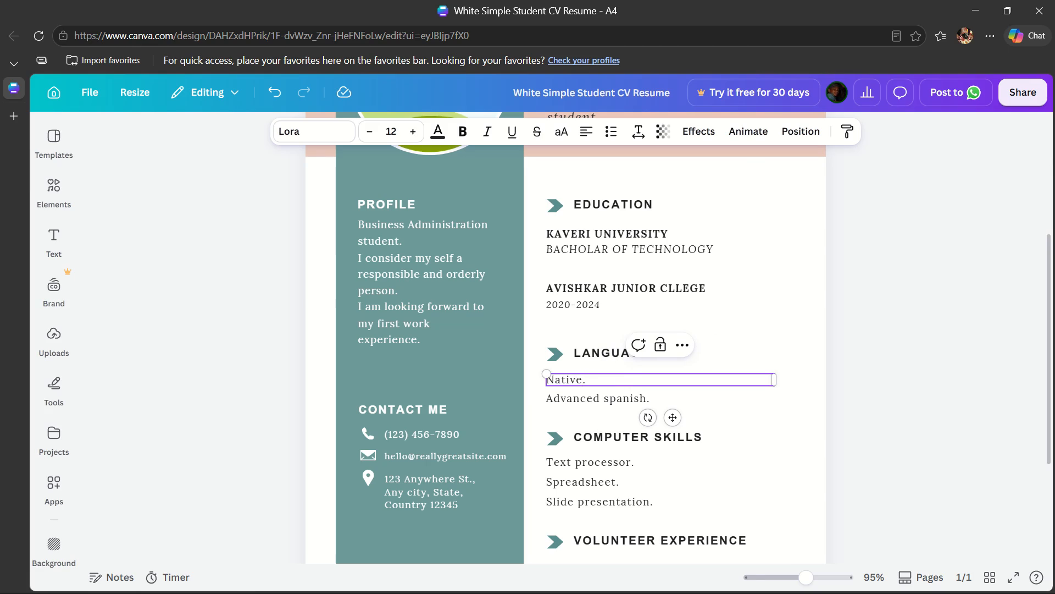
{"action": "key", "text": "space"}
{"action": "type", "text": "Telugu"}
Replace the language in the second Language entry with "Englidh", keeping the word "Advanced".
{"action": "left_click", "coordinate": [641, 394]}
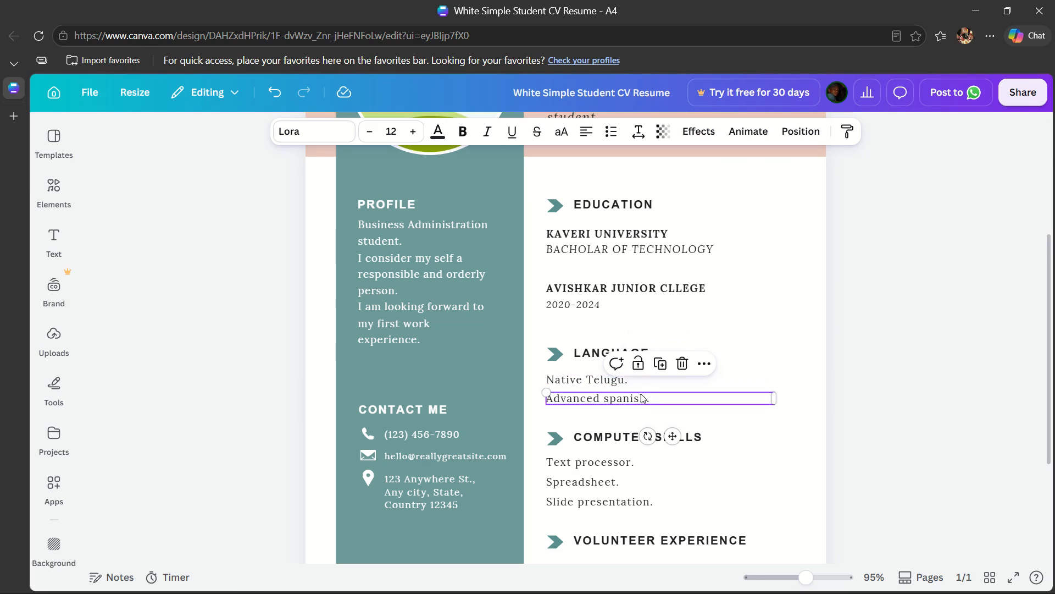
{"action": "left_click", "coordinate": [643, 396]}
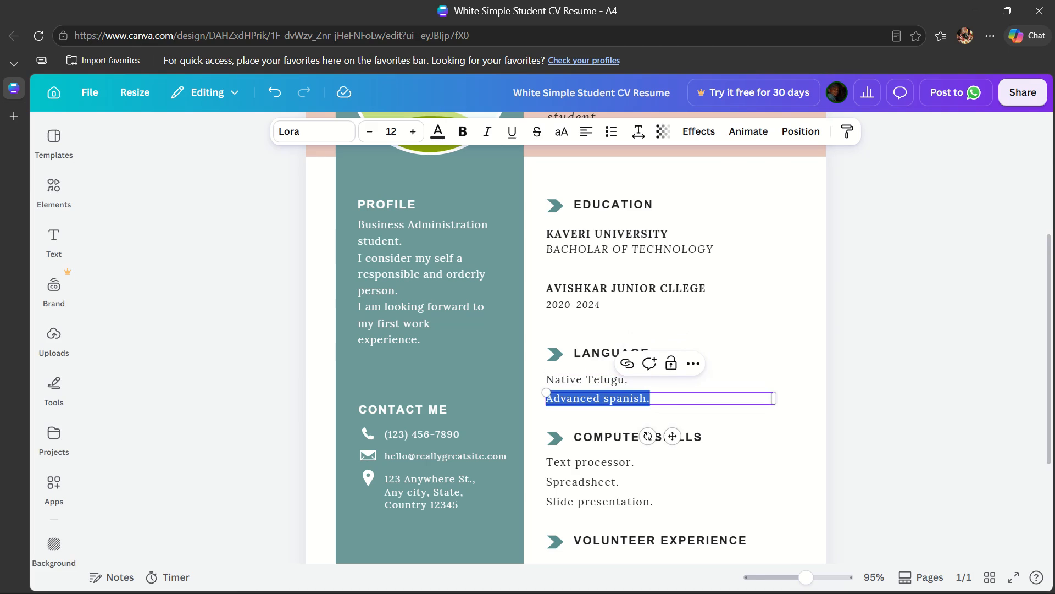
{"action": "left_click", "coordinate": [641, 400]}
{"action": "left_click_drag", "start_coordinate": [648, 398], "coordinate": [638, 398]}
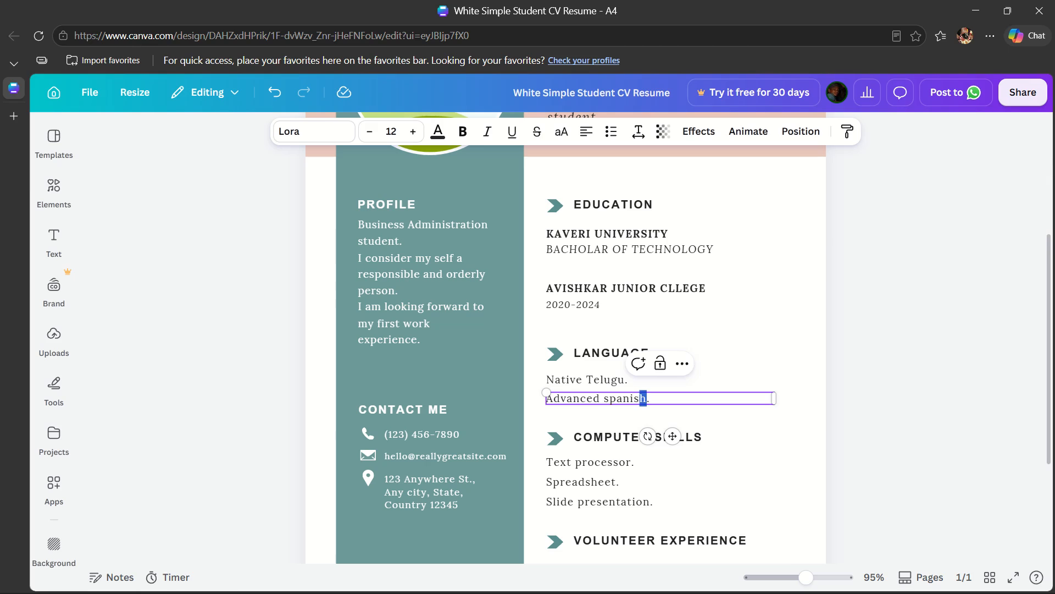
{"action": "left_click_drag", "start_coordinate": [638, 398], "coordinate": [604, 396]}
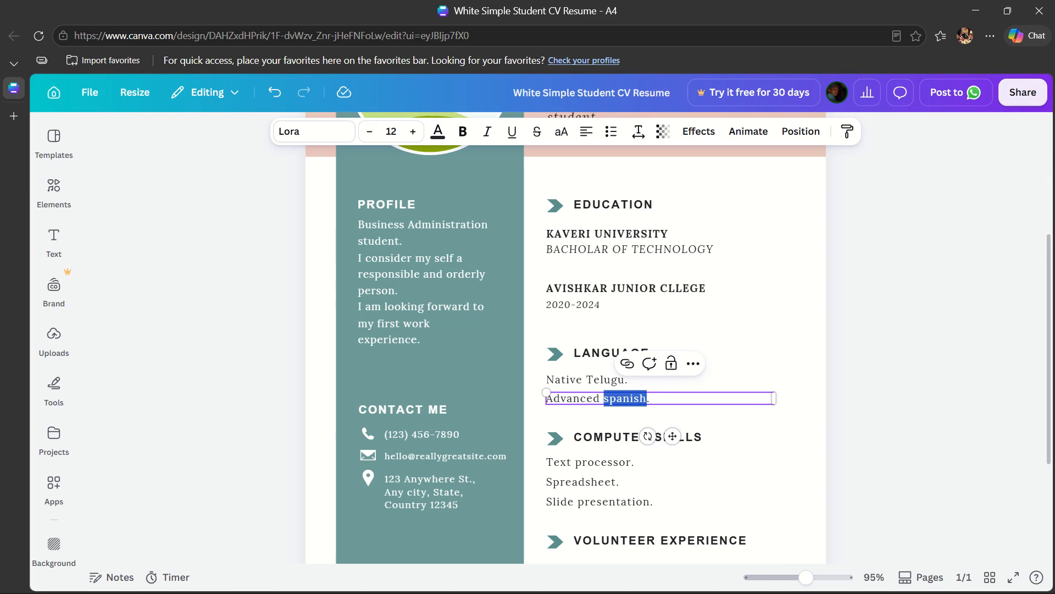
{"action": "key", "text": "BackSpace"}
{"action": "type", "text": "Englidh"}
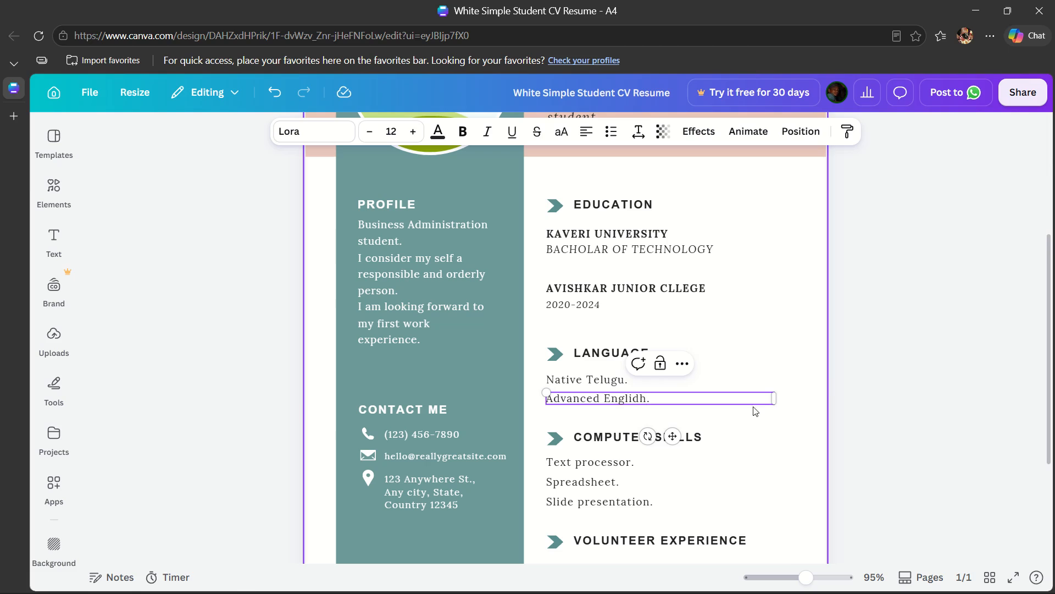
{"action": "left_click", "coordinate": [772, 446]}
Look over the Computer Skills entries, the Volunteer Experience section and the photo placeholder for content to customise.
{"action": "scroll", "coordinate": [772, 446], "scroll_direction": "down", "scroll_amount": 1}
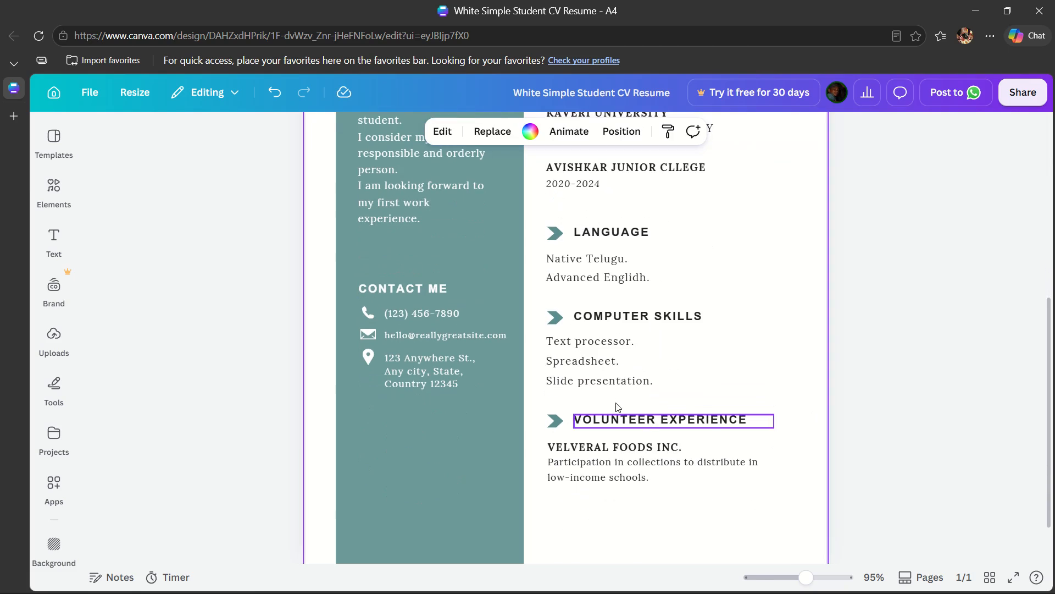
{"action": "left_click", "coordinate": [612, 338]}
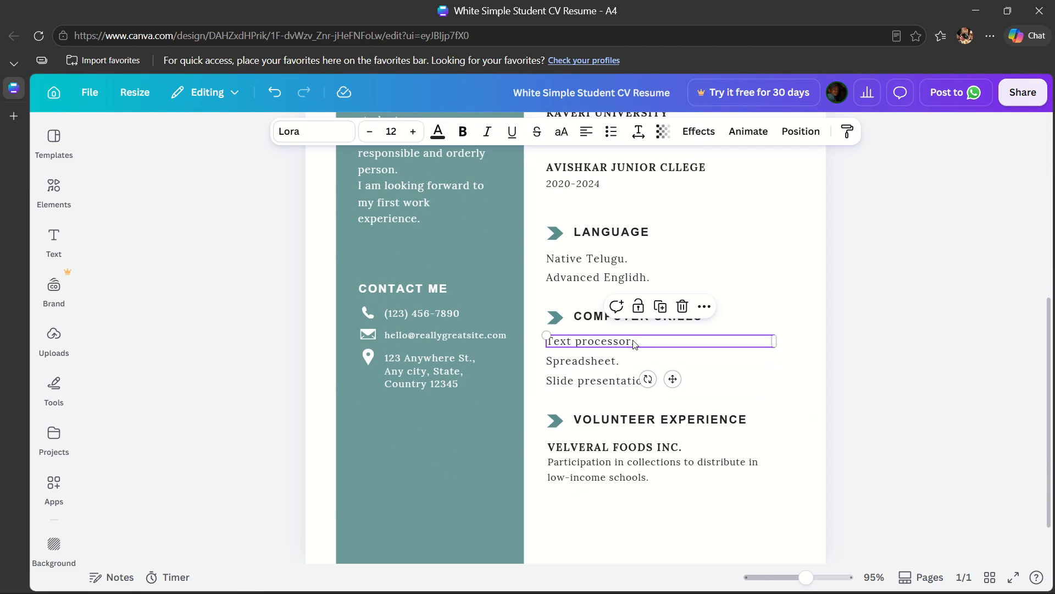
{"action": "left_click", "coordinate": [632, 340]}
{"action": "left_click", "coordinate": [610, 358]}
{"action": "double_click", "coordinate": [610, 358]}
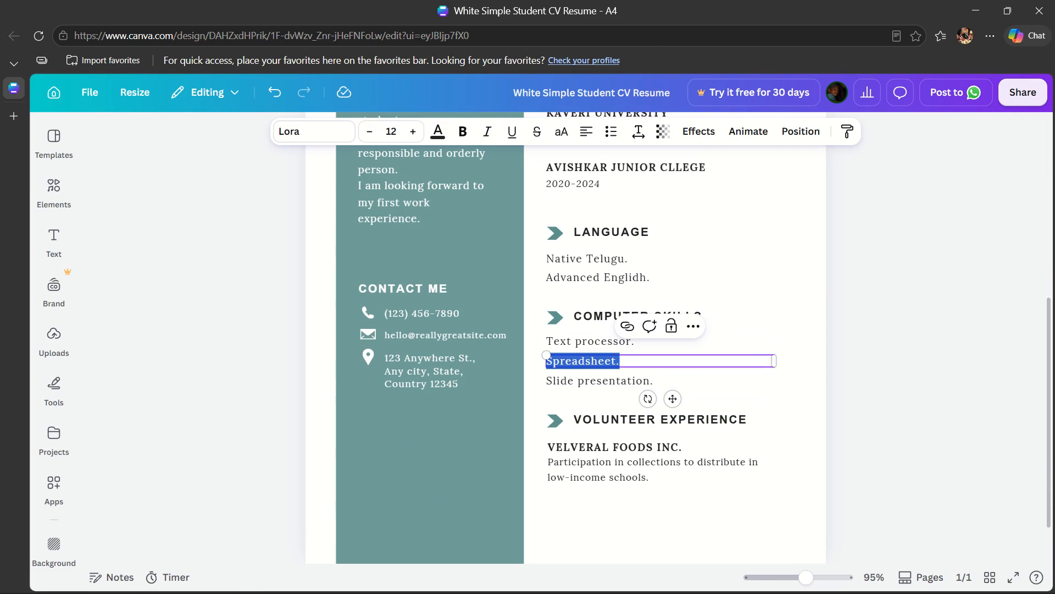
{"action": "left_click", "coordinate": [624, 381]}
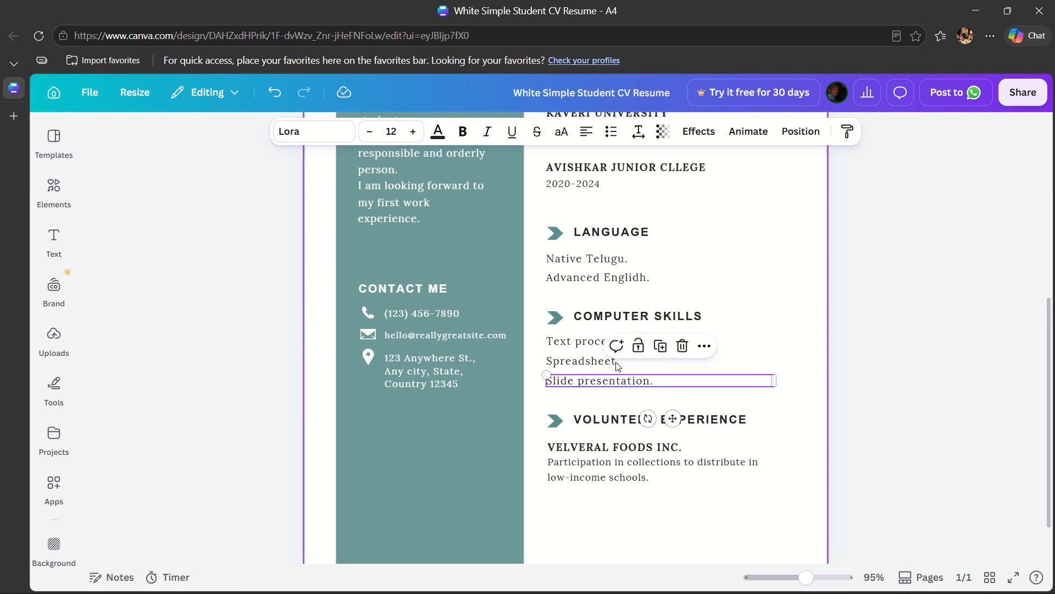
{"action": "left_click", "coordinate": [615, 362]}
{"action": "double_click", "coordinate": [615, 362]}
{"action": "left_click", "coordinate": [588, 425]}
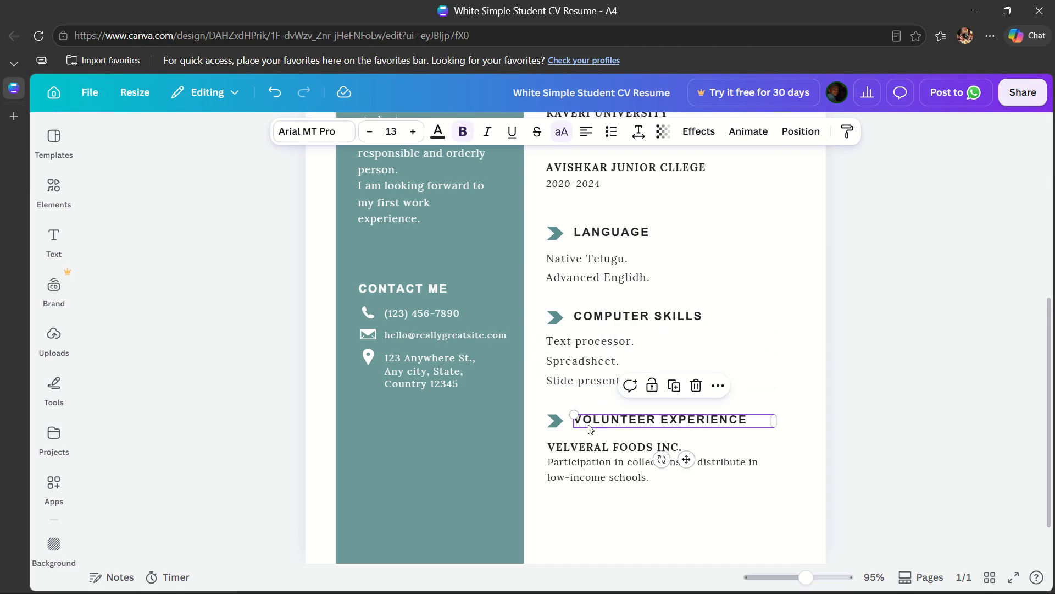
{"action": "scroll", "coordinate": [588, 425], "scroll_direction": "down", "scroll_amount": 1}
{"action": "scroll", "coordinate": [482, 320], "scroll_direction": "up", "scroll_amount": 3}
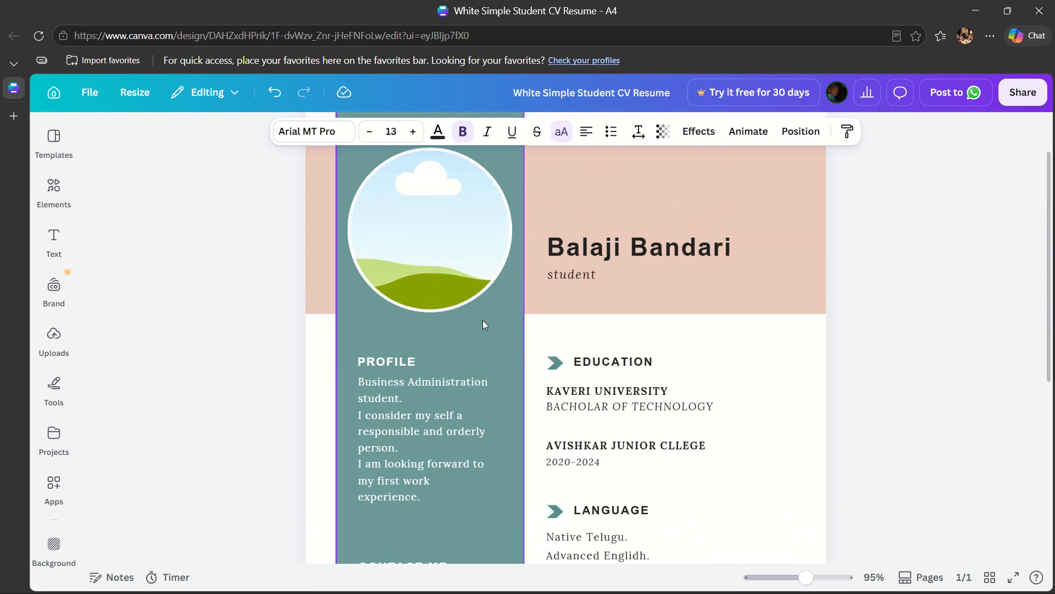
{"action": "scroll", "coordinate": [482, 320], "scroll_direction": "up", "scroll_amount": 1}
{"action": "left_click", "coordinate": [458, 294]}
Replace the opening sentence of the Profile text with "Student of technology.".
{"action": "scroll", "coordinate": [458, 294], "scroll_direction": "down", "scroll_amount": 1}
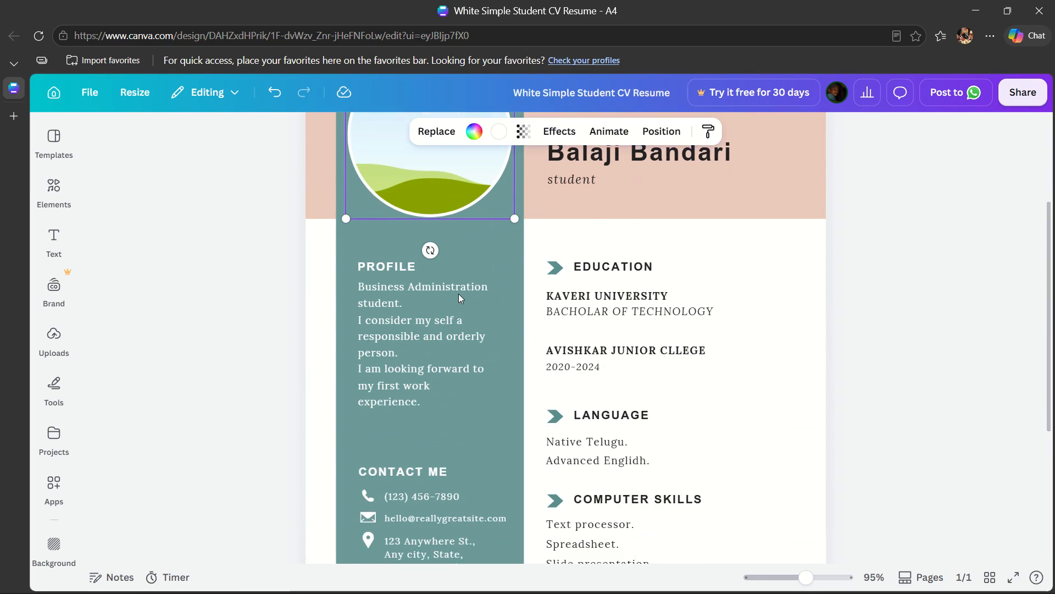
{"action": "scroll", "coordinate": [458, 294], "scroll_direction": "down", "scroll_amount": 2}
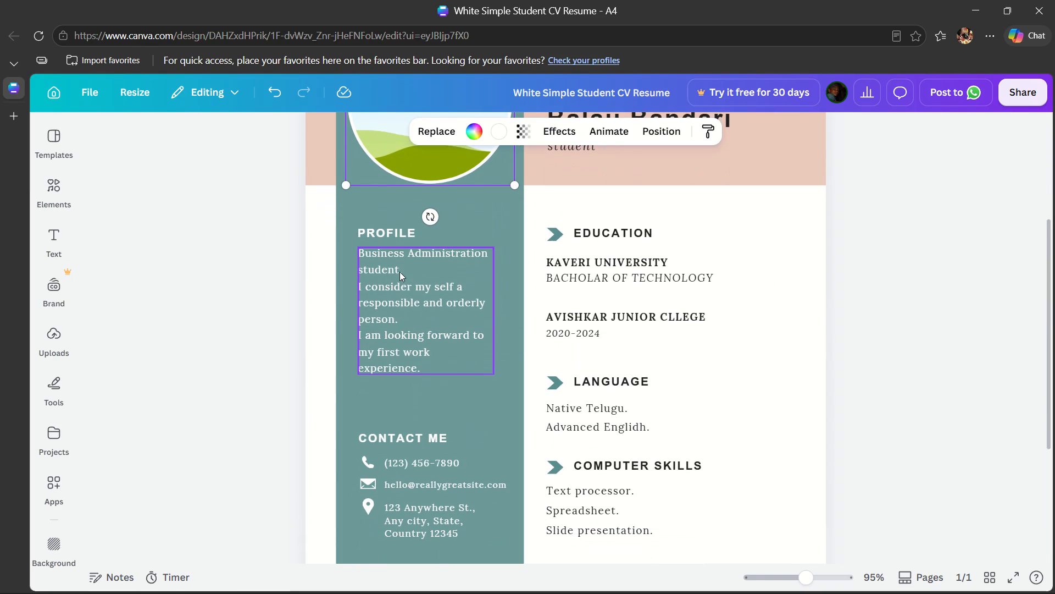
{"action": "left_click", "coordinate": [399, 272]}
{"action": "double_click", "coordinate": [399, 272]}
{"action": "left_click", "coordinate": [399, 272]}
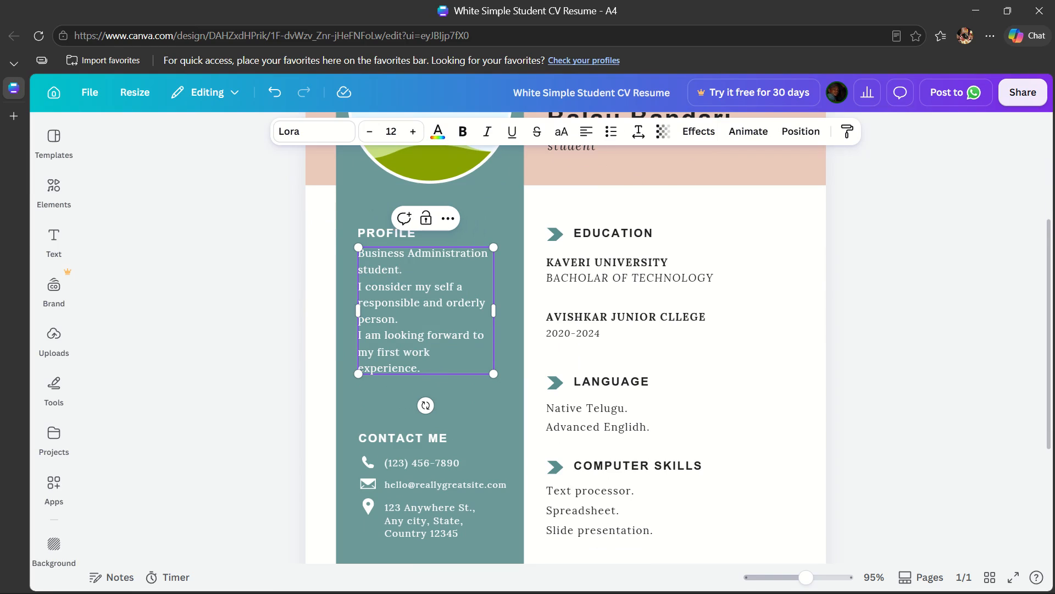
{"action": "left_click_drag", "start_coordinate": [398, 268], "coordinate": [353, 241]}
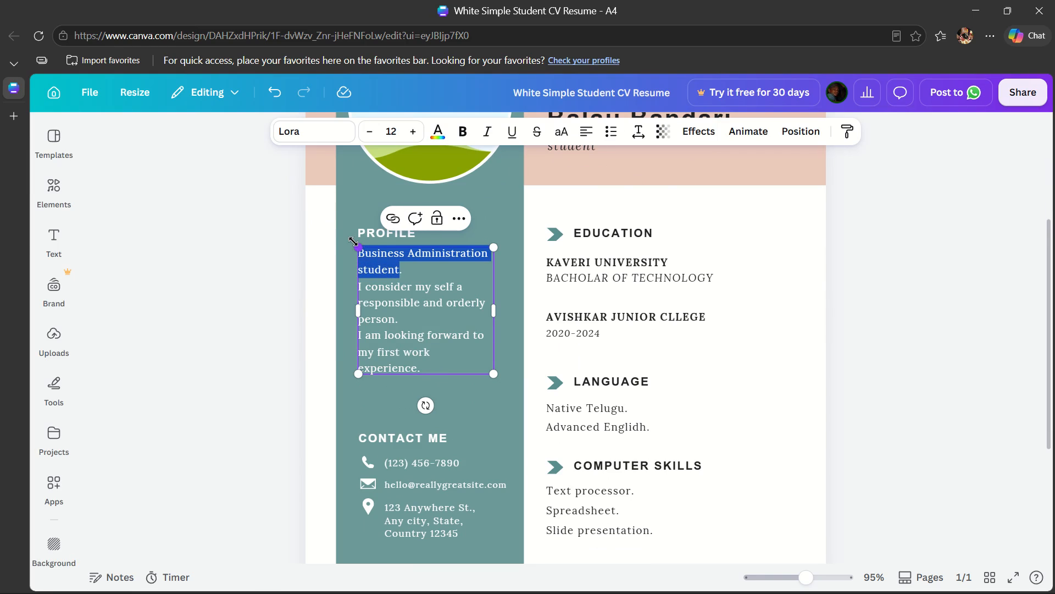
{"action": "key", "text": "BackSpace"}
{"action": "type", "text": "Student of te"}
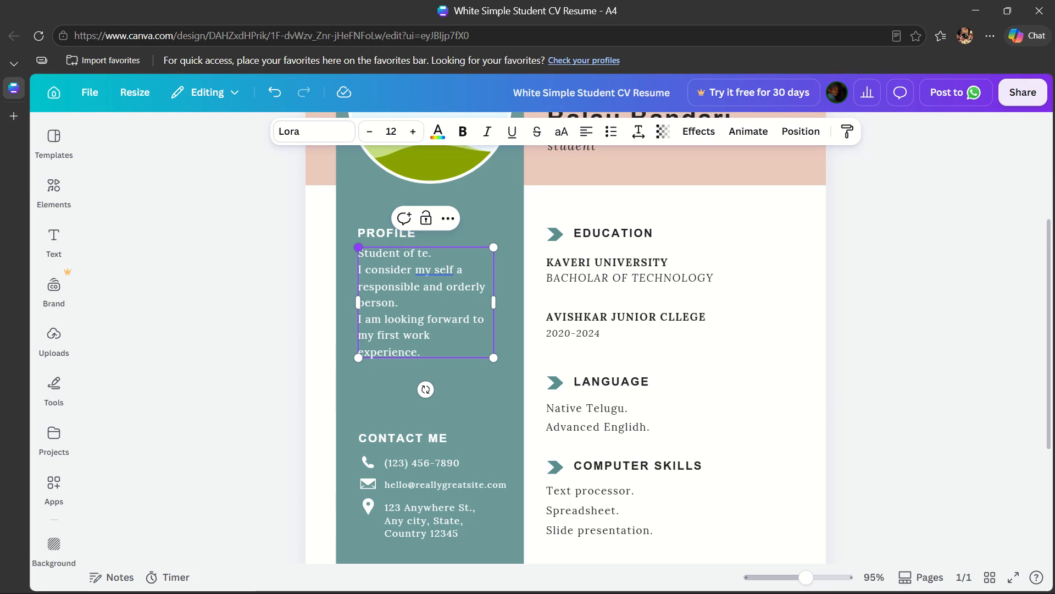
{"action": "type", "text": "chnolo"}
{"action": "type", "text": "gy"}
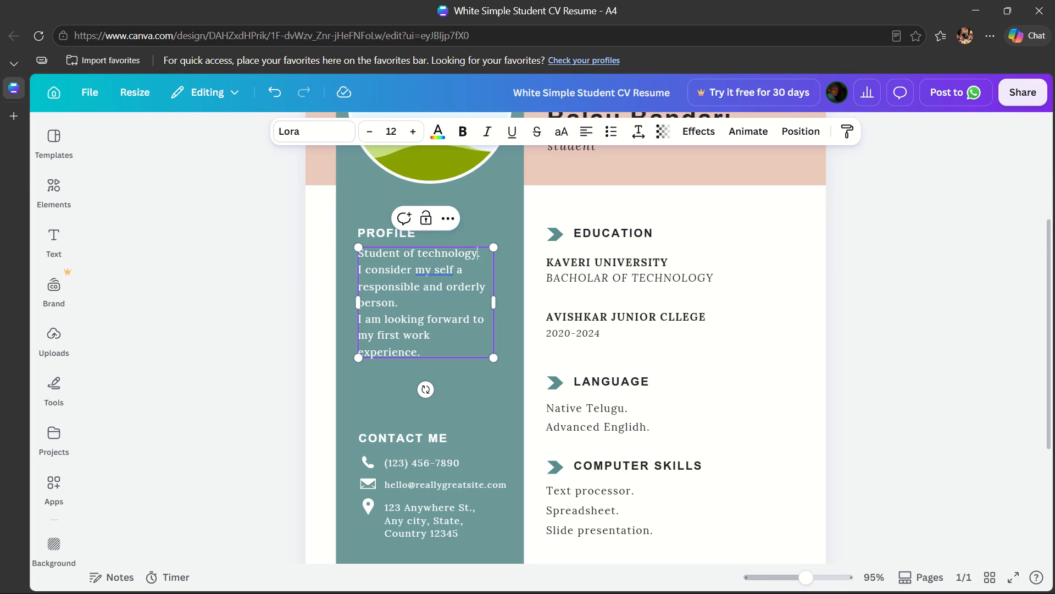
Apply the suggested grammar correction "myself" in the second sentence of the Profile text.
{"action": "left_click", "coordinate": [440, 269]}
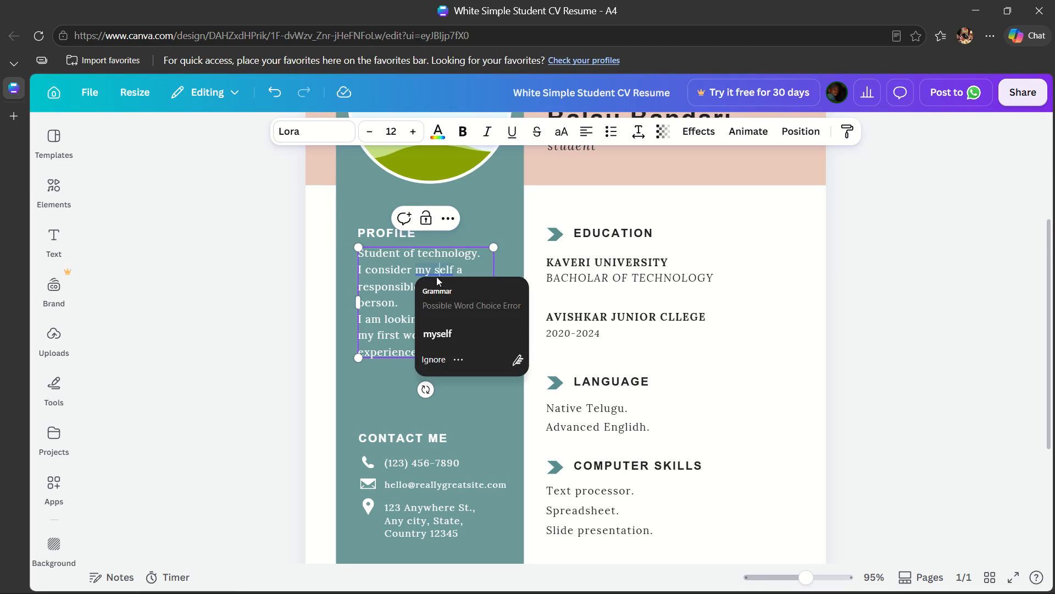
{"action": "left_click", "coordinate": [443, 333]}
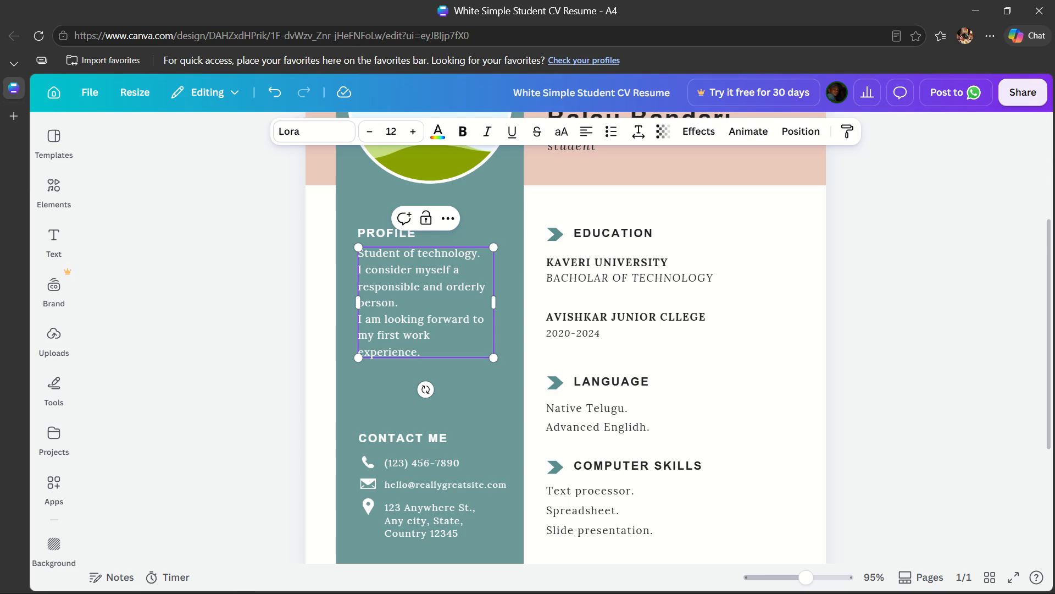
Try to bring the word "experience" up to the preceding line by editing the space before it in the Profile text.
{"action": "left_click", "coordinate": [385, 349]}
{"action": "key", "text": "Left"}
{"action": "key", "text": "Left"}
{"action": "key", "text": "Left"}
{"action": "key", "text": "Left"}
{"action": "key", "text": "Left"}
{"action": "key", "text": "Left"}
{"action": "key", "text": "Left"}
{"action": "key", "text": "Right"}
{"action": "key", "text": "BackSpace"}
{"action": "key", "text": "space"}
Widen the Profile text box slightly toward the sidebar's left edge so the last sentence fits on two lines.
{"action": "left_click_drag", "start_coordinate": [355, 303], "coordinate": [334, 303]}
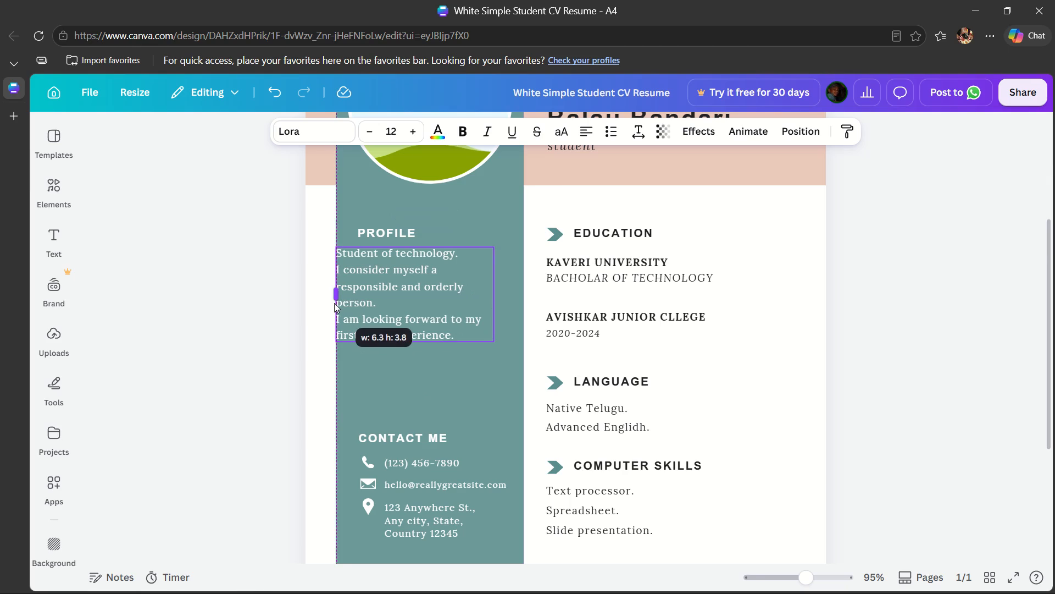
{"action": "left_click_drag", "start_coordinate": [334, 303], "coordinate": [344, 303]}
{"action": "left_click_drag", "start_coordinate": [426, 287], "coordinate": [454, 278]}
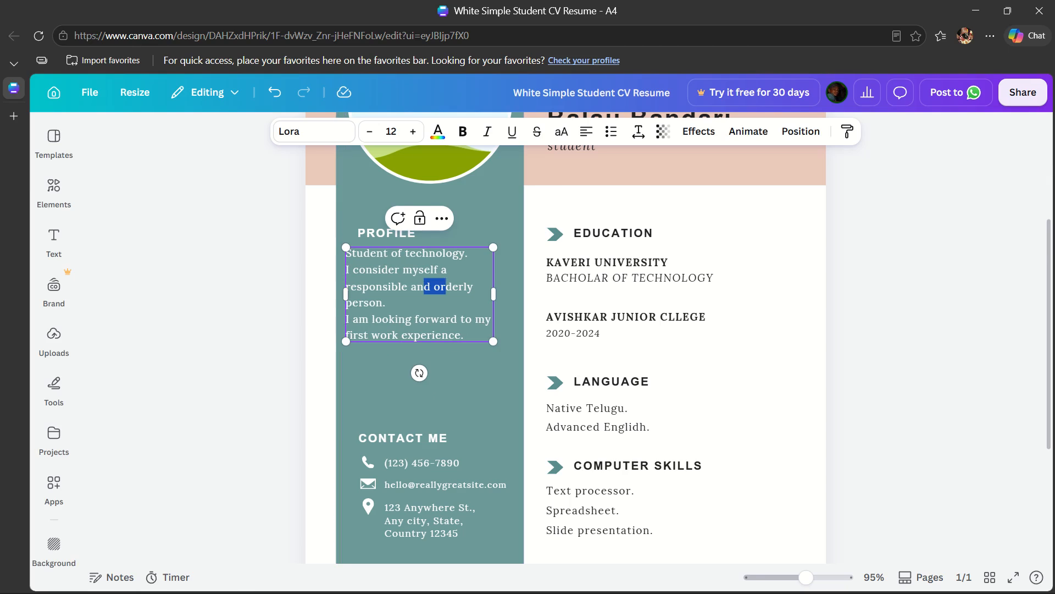
Move the Profile text box so its text lines up with the left edge of the PROFILE heading.
{"action": "left_click_drag", "start_coordinate": [454, 278], "coordinate": [456, 278]}
{"action": "left_click", "coordinate": [447, 266]}
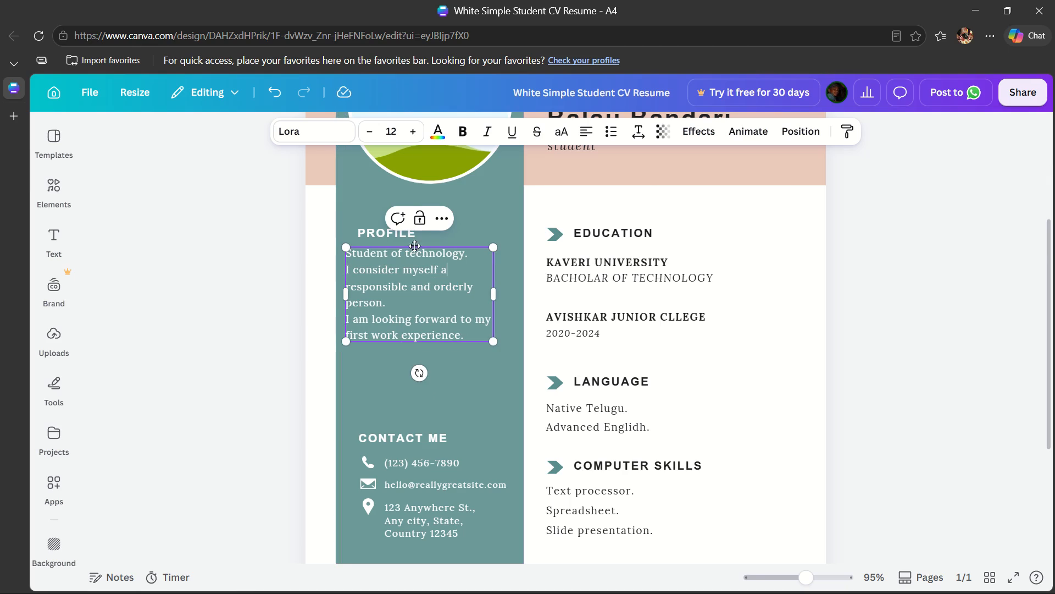
{"action": "left_click_drag", "start_coordinate": [414, 246], "coordinate": [424, 246]}
{"action": "left_click_drag", "start_coordinate": [424, 246], "coordinate": [429, 242]}
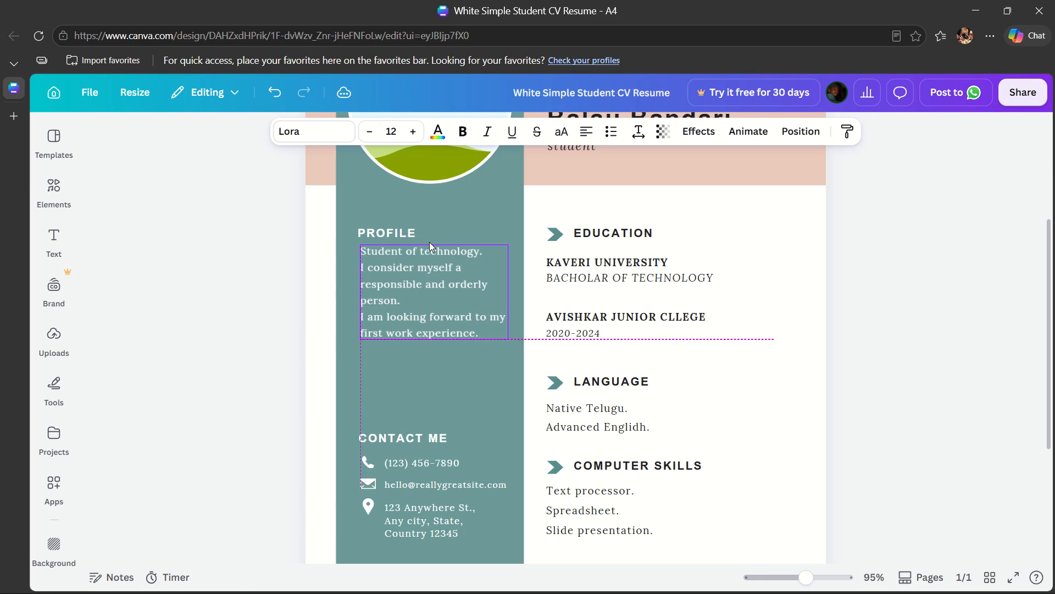
{"action": "left_click_drag", "start_coordinate": [429, 242], "coordinate": [428, 242]}
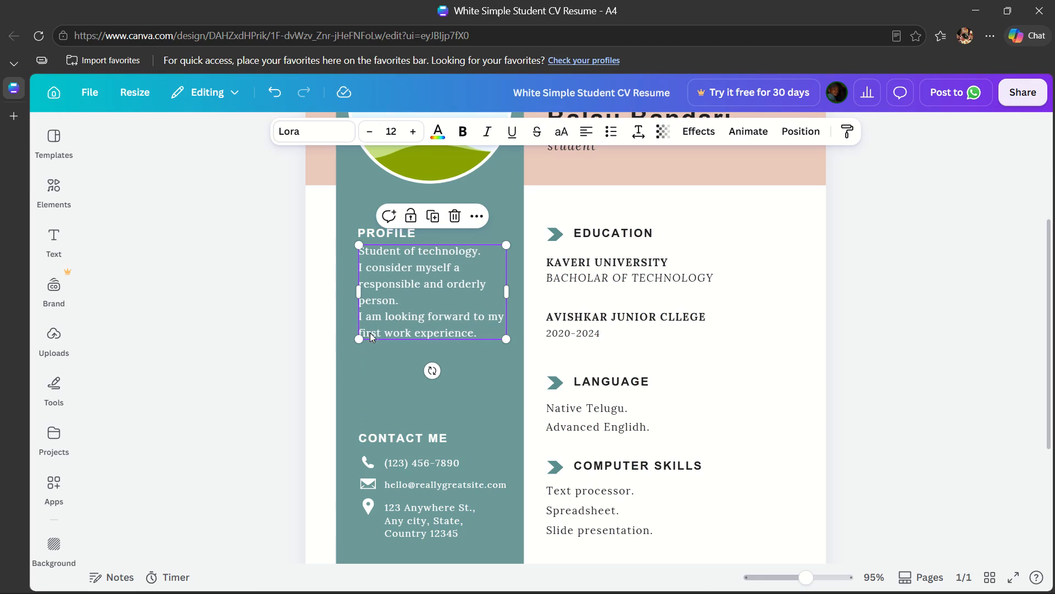
{"action": "left_click", "coordinate": [377, 359]}
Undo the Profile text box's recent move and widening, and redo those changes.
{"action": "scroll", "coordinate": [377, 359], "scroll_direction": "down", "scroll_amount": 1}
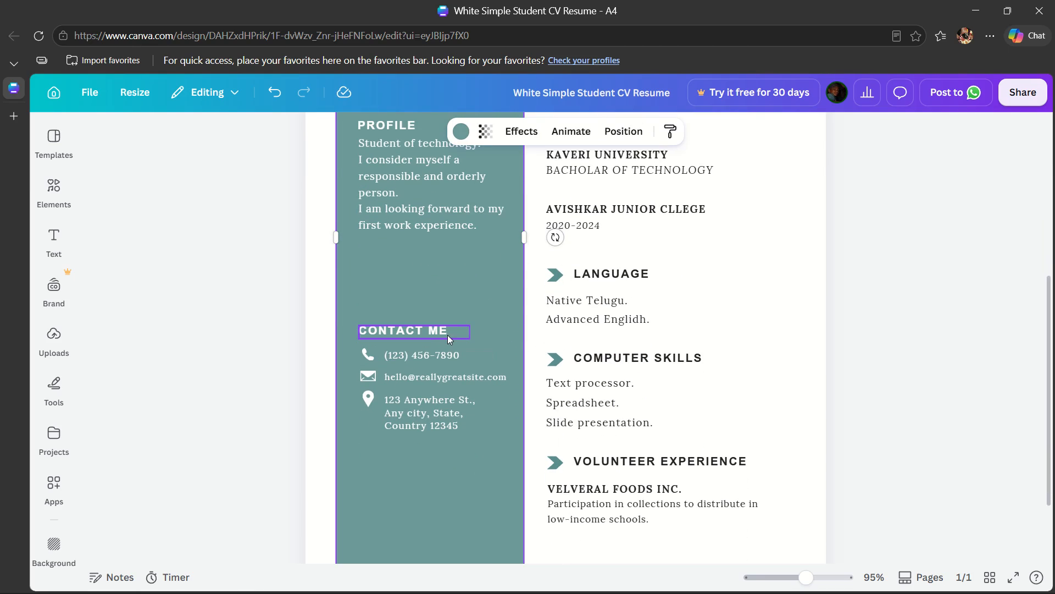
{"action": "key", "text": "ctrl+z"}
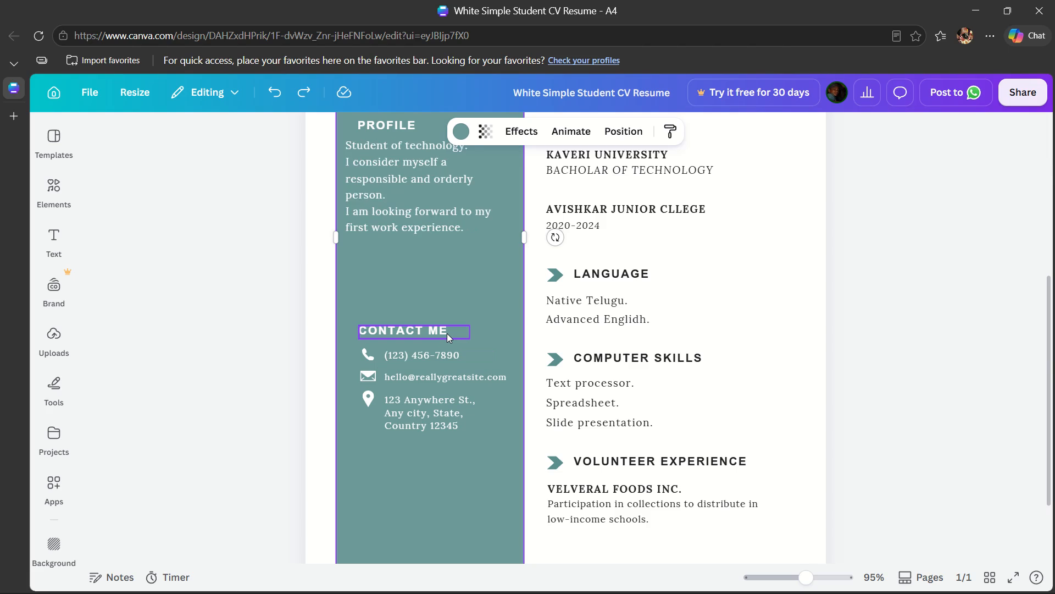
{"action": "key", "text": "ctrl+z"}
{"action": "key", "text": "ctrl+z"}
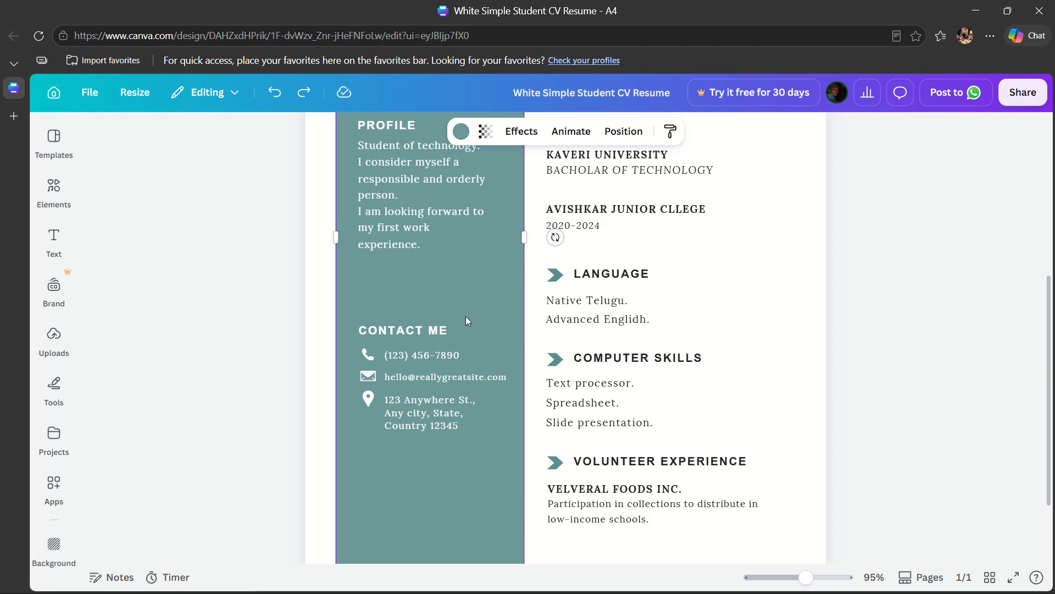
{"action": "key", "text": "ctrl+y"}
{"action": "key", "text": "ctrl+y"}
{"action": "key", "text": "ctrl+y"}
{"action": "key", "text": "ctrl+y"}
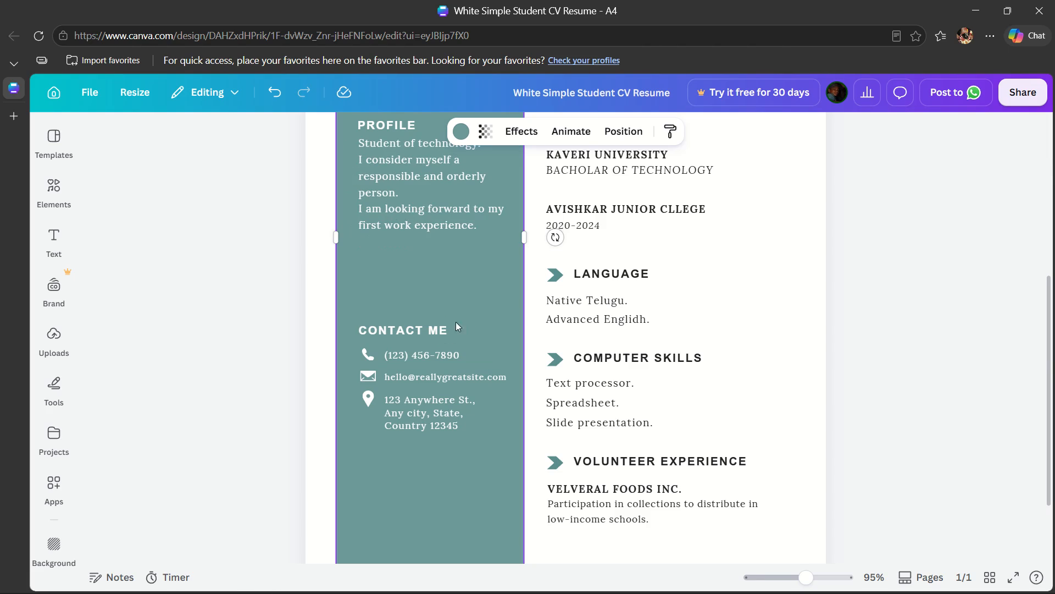
Move the CONTACT ME heading up to sit just below the Profile text.
{"action": "left_click", "coordinate": [449, 325]}
{"action": "left_click_drag", "start_coordinate": [449, 325], "coordinate": [446, 254]}
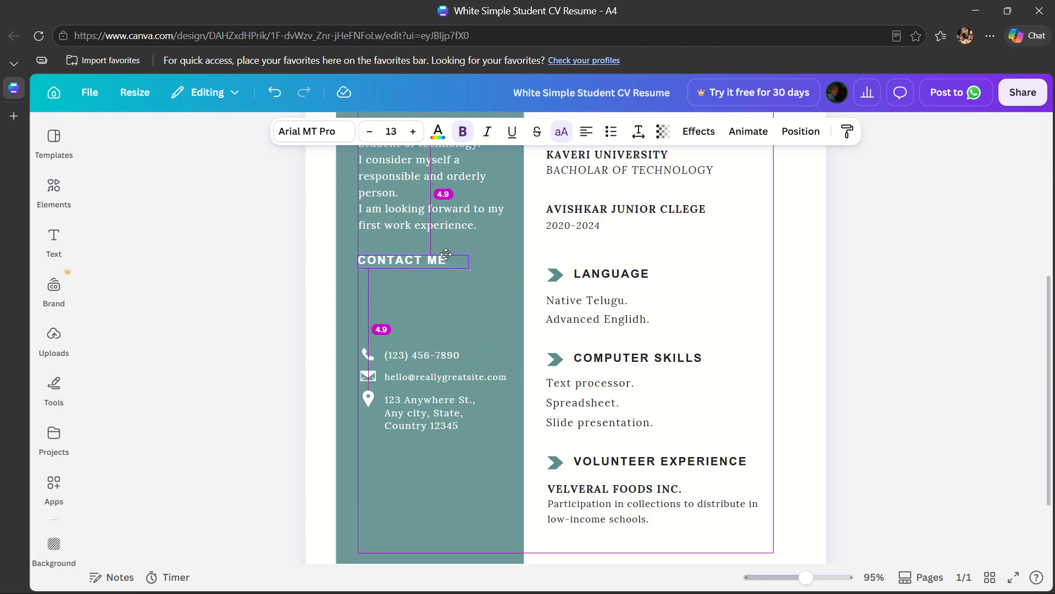
{"action": "left_click_drag", "start_coordinate": [446, 254], "coordinate": [446, 248]}
Move the phone number and its phone icon up to form one row below the CONTACT ME heading.
{"action": "left_click_drag", "start_coordinate": [421, 358], "coordinate": [423, 323]}
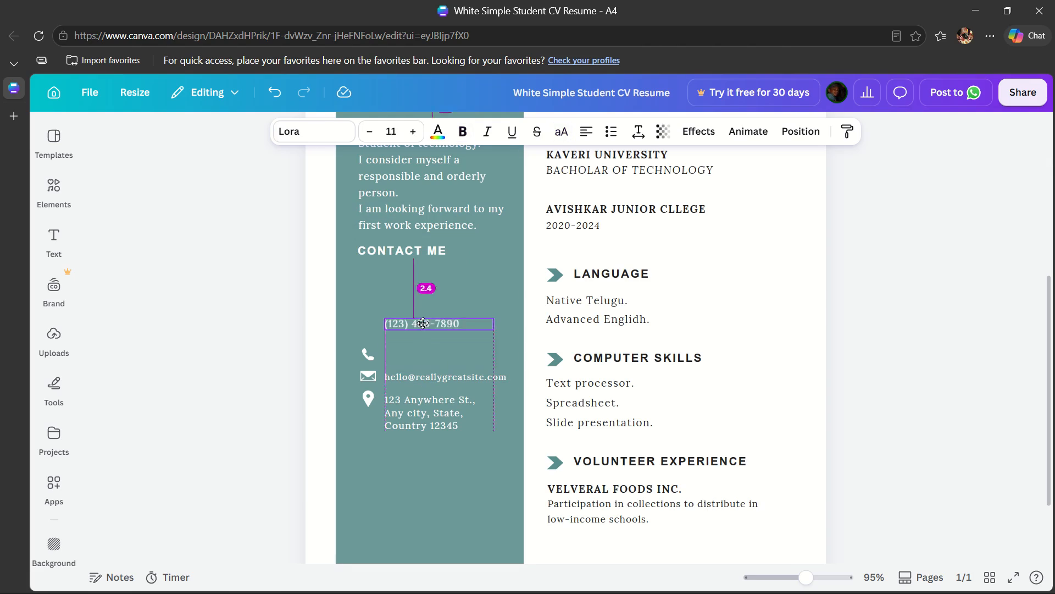
{"action": "left_click_drag", "start_coordinate": [423, 323], "coordinate": [411, 281]}
{"action": "left_click", "coordinate": [411, 281]}
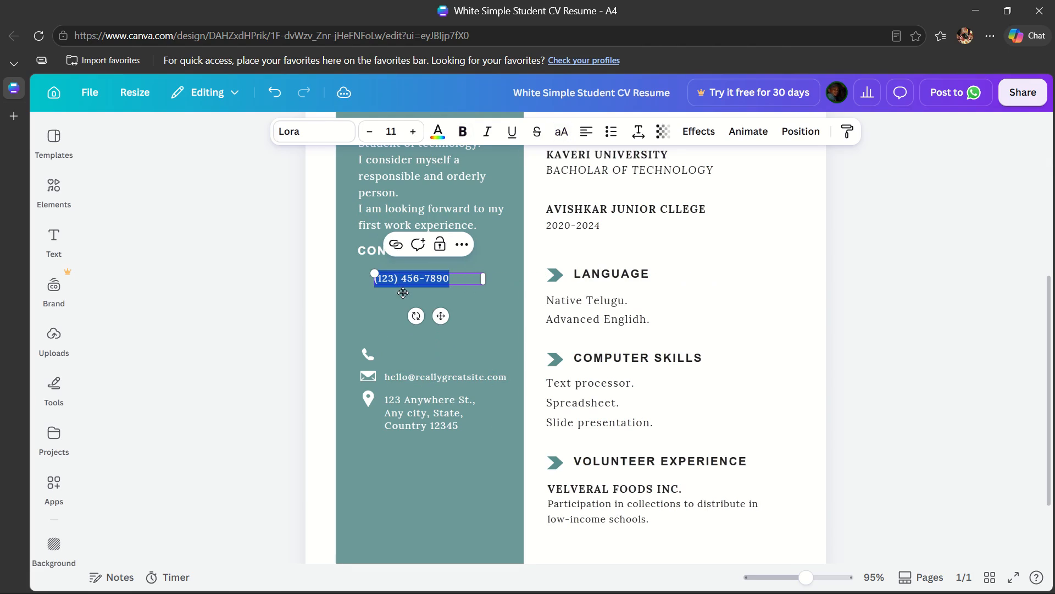
{"action": "left_click_drag", "start_coordinate": [367, 359], "coordinate": [363, 287]}
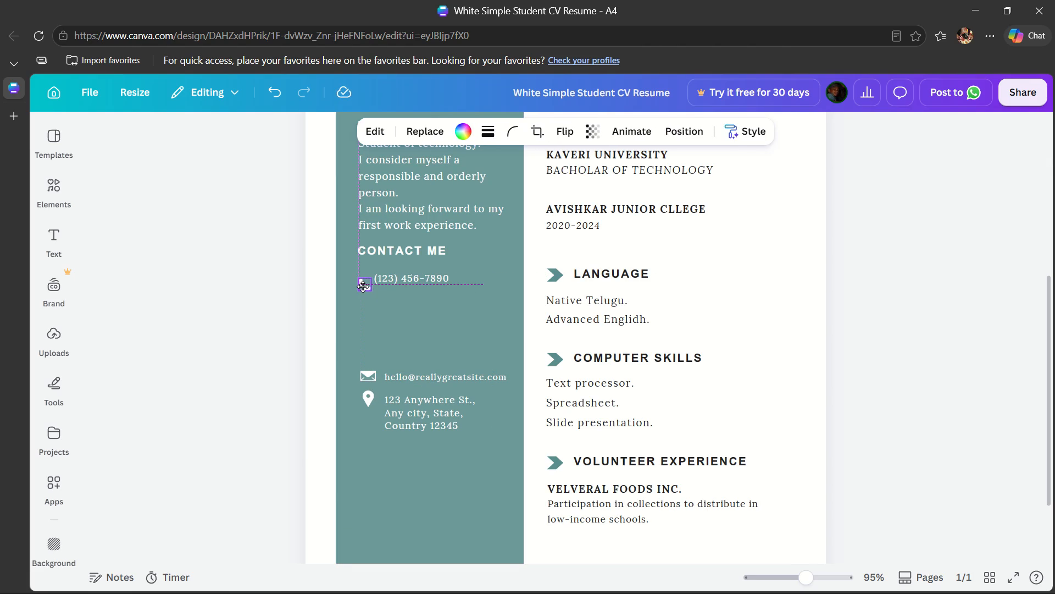
{"action": "left_click_drag", "start_coordinate": [363, 287], "coordinate": [363, 284]}
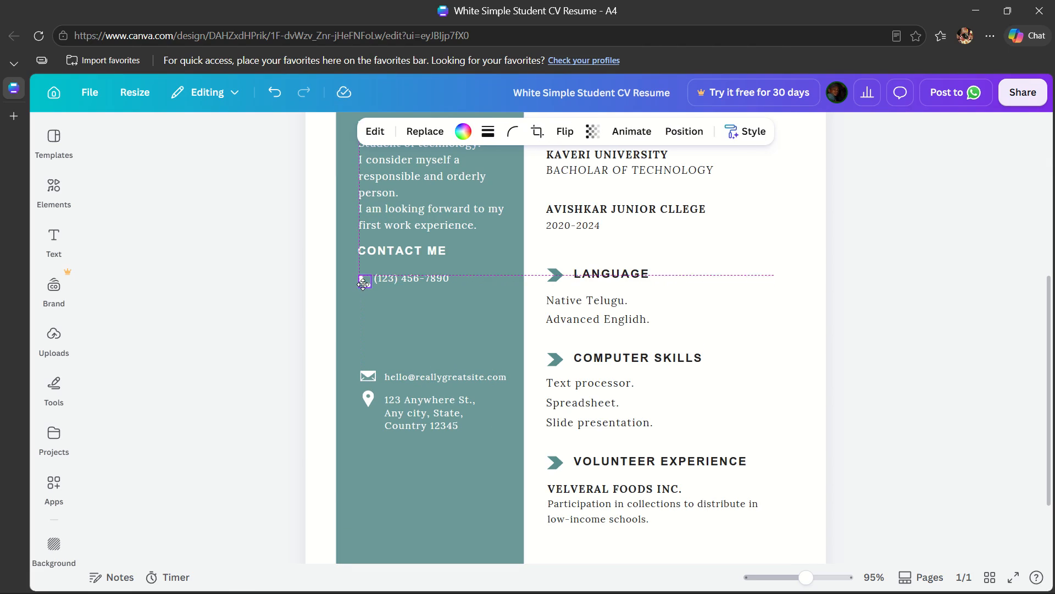
{"action": "left_click_drag", "start_coordinate": [363, 284], "coordinate": [363, 284]}
{"action": "left_click", "coordinate": [398, 354]}
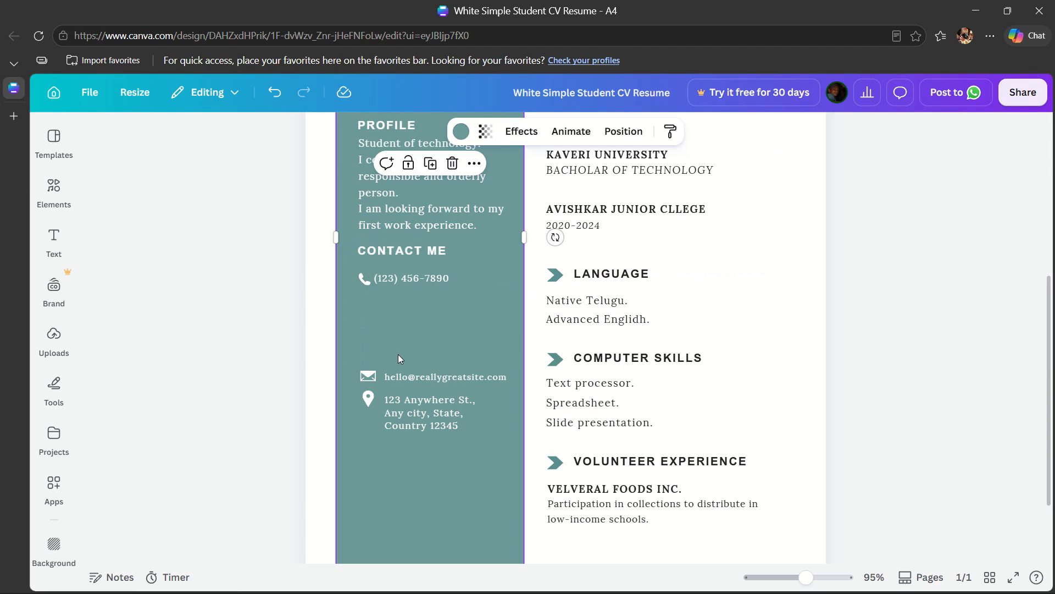
Move the envelope icon and the email text up to form a row just below the phone number.
{"action": "left_click_drag", "start_coordinate": [366, 375], "coordinate": [364, 298]}
{"action": "left_click_drag", "start_coordinate": [419, 382], "coordinate": [417, 336]}
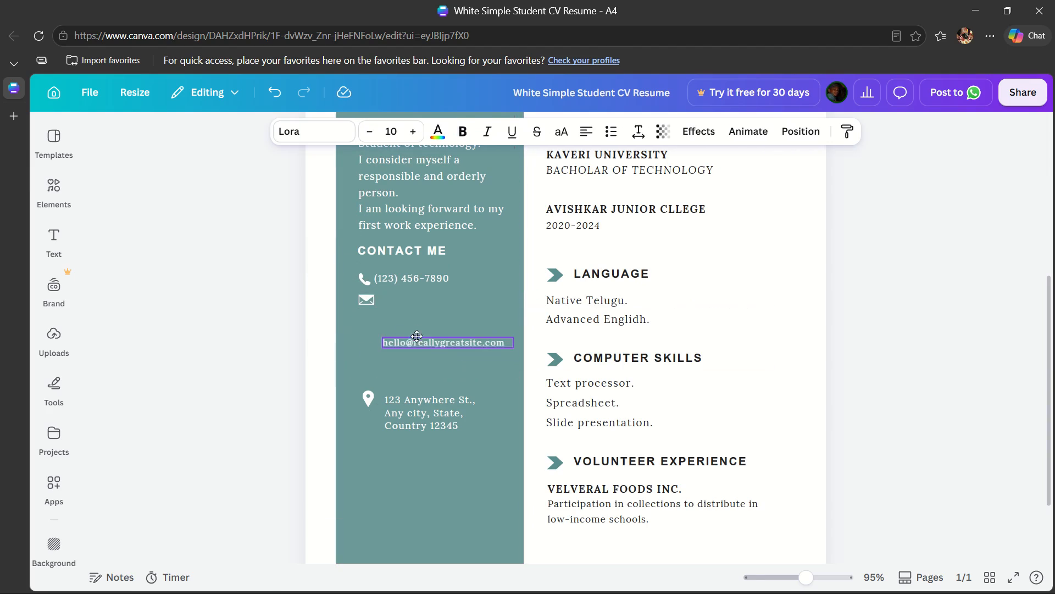
{"action": "left_click_drag", "start_coordinate": [417, 336], "coordinate": [417, 304]}
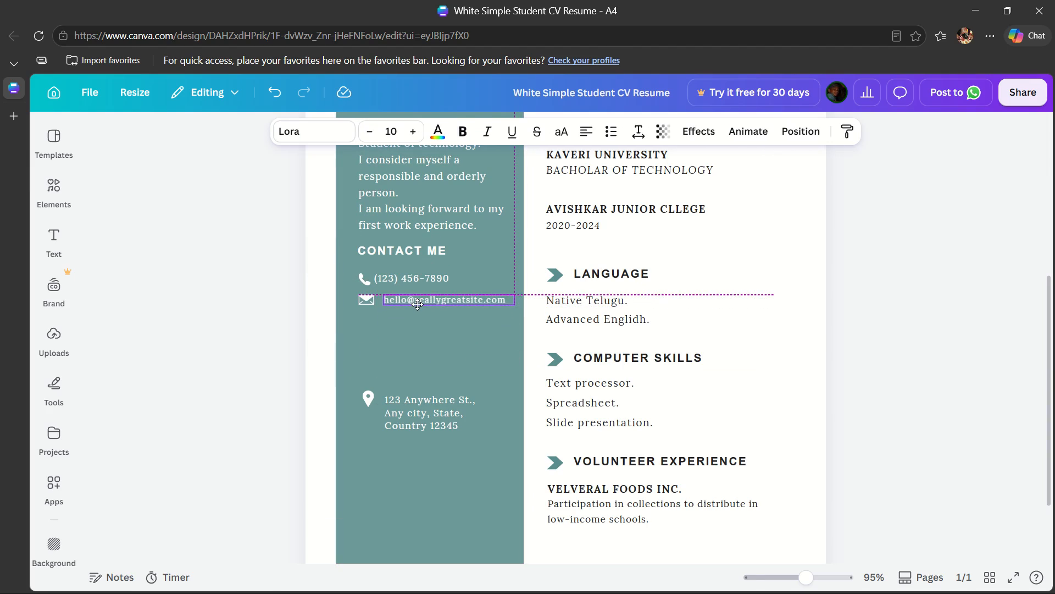
{"action": "left_click_drag", "start_coordinate": [417, 304], "coordinate": [417, 305]}
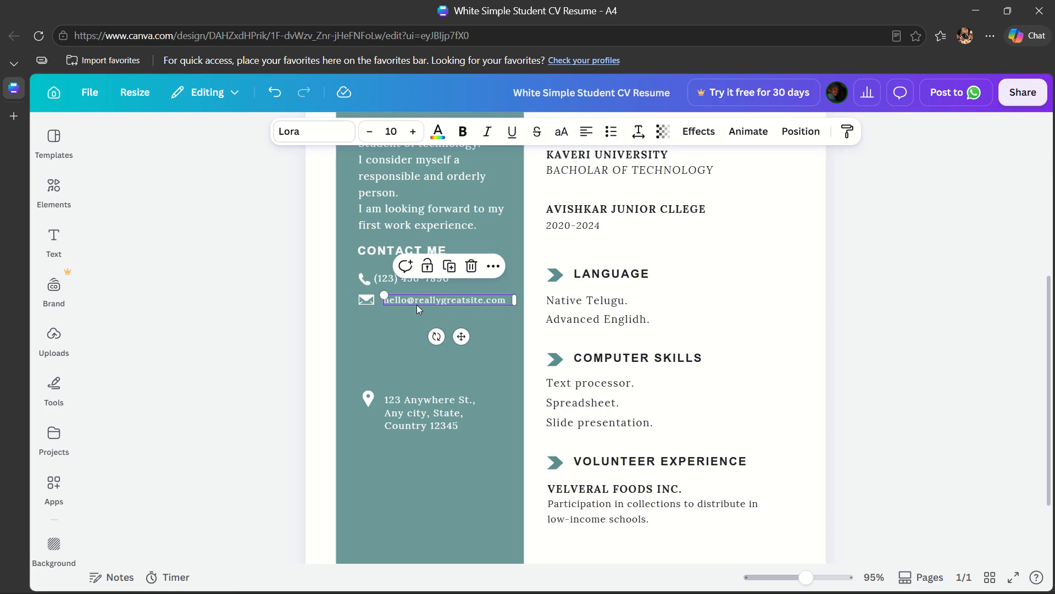
{"action": "left_click", "coordinate": [386, 354]}
Move the location pin and the three-line address up below the email row, with the address aligned to the email text's left edge.
{"action": "left_click_drag", "start_coordinate": [368, 399], "coordinate": [367, 330]}
{"action": "left_click", "coordinate": [427, 435]}
{"action": "left_click_drag", "start_coordinate": [426, 420], "coordinate": [431, 348]}
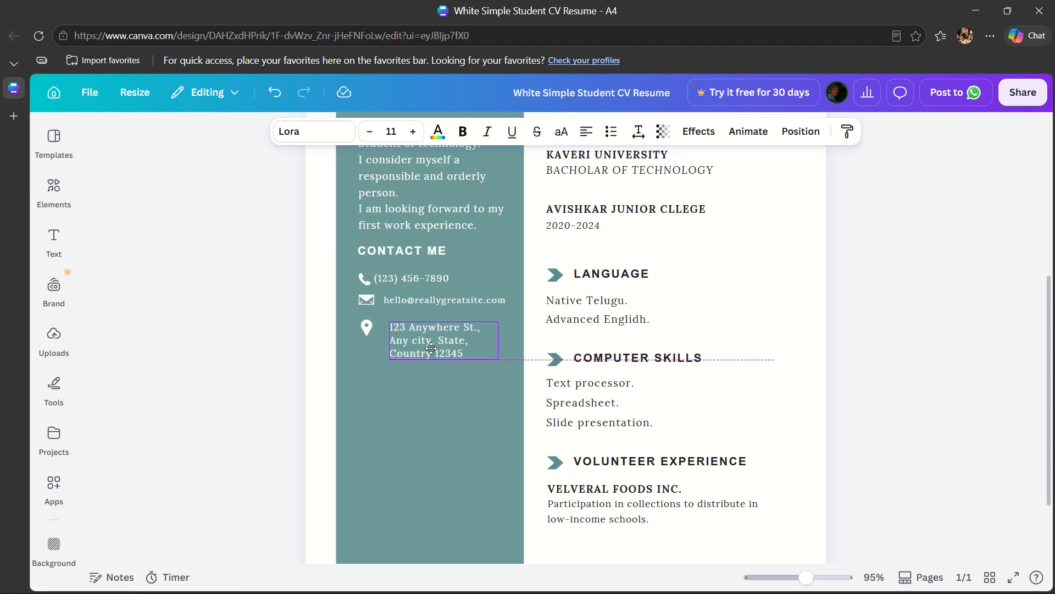
{"action": "left_click_drag", "start_coordinate": [431, 348], "coordinate": [424, 337]}
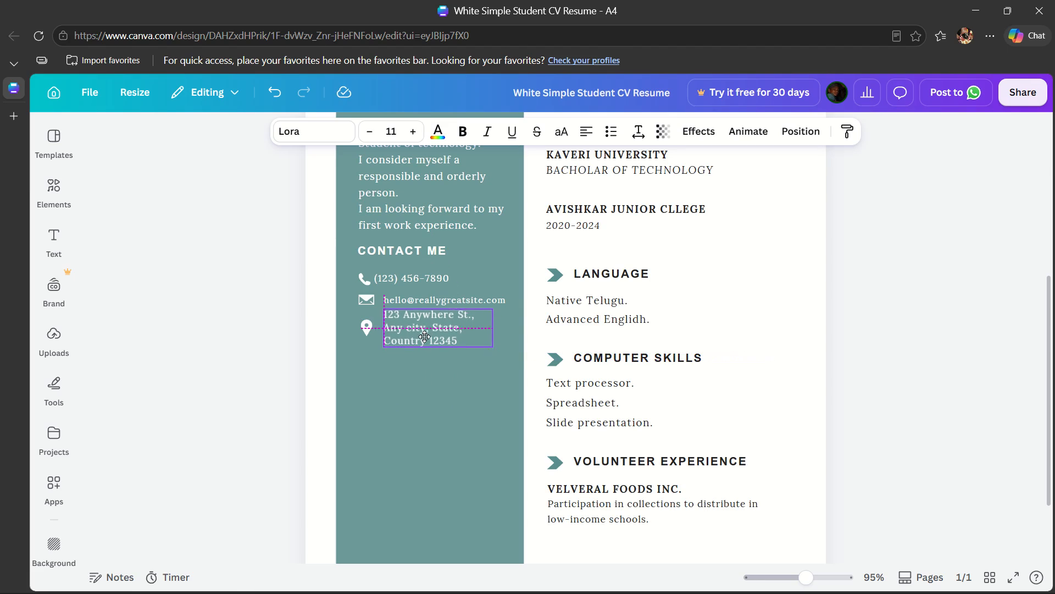
{"action": "left_click_drag", "start_coordinate": [424, 337], "coordinate": [425, 339]}
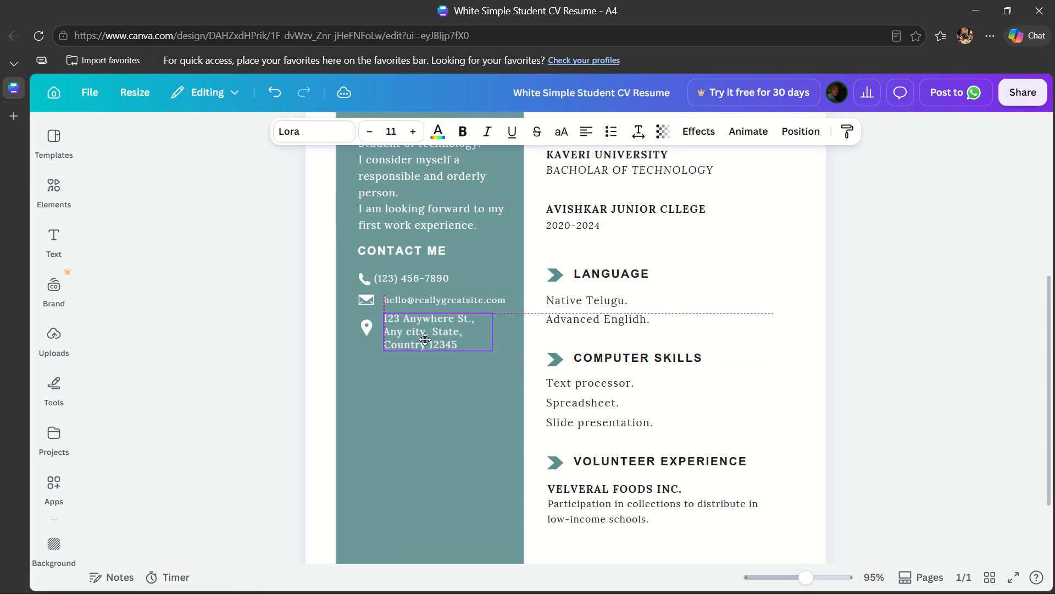
{"action": "left_click_drag", "start_coordinate": [425, 339], "coordinate": [425, 353]}
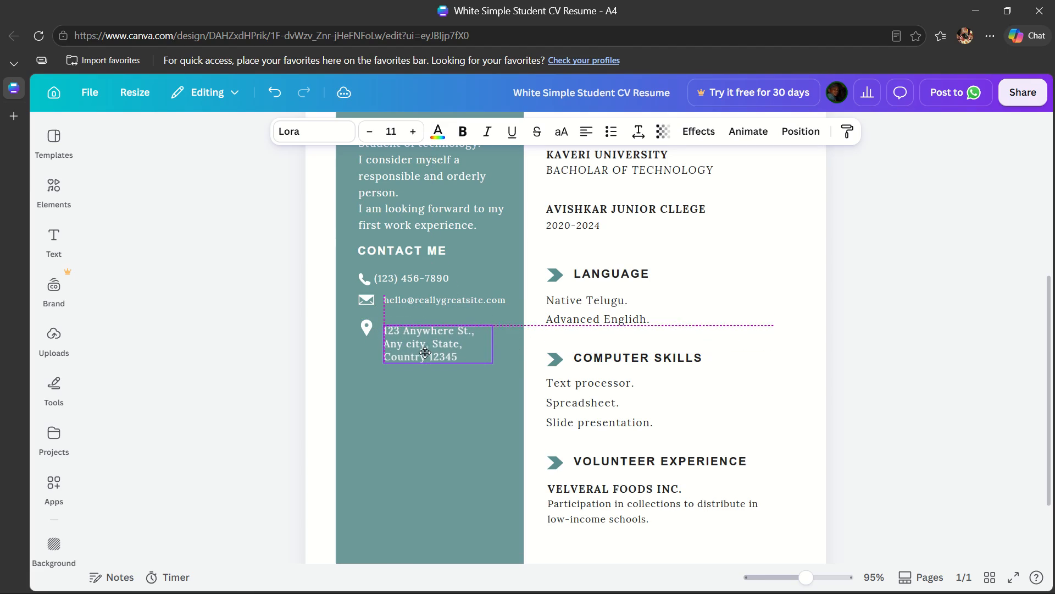
{"action": "left_click_drag", "start_coordinate": [425, 353], "coordinate": [425, 351]}
{"action": "left_click", "coordinate": [425, 351]}
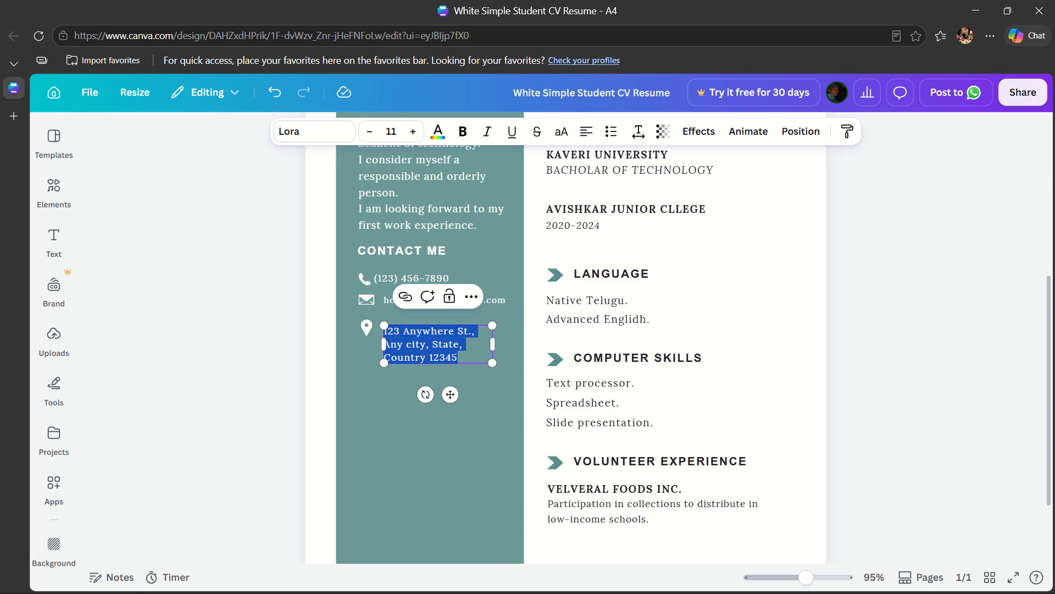
Clear the placeholder phone number in the contact section for replacement with the owner's number.
{"action": "left_click", "coordinate": [461, 275]}
{"action": "double_click", "coordinate": [461, 275]}
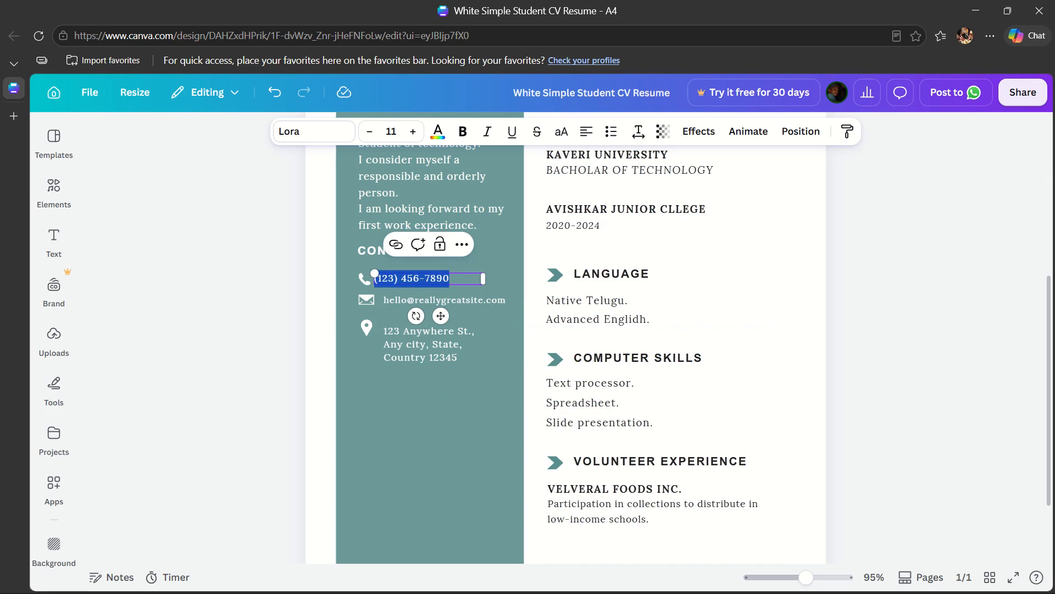
{"action": "key", "text": "BackSpace"}
{"action": "key", "text": "Page_Up"}
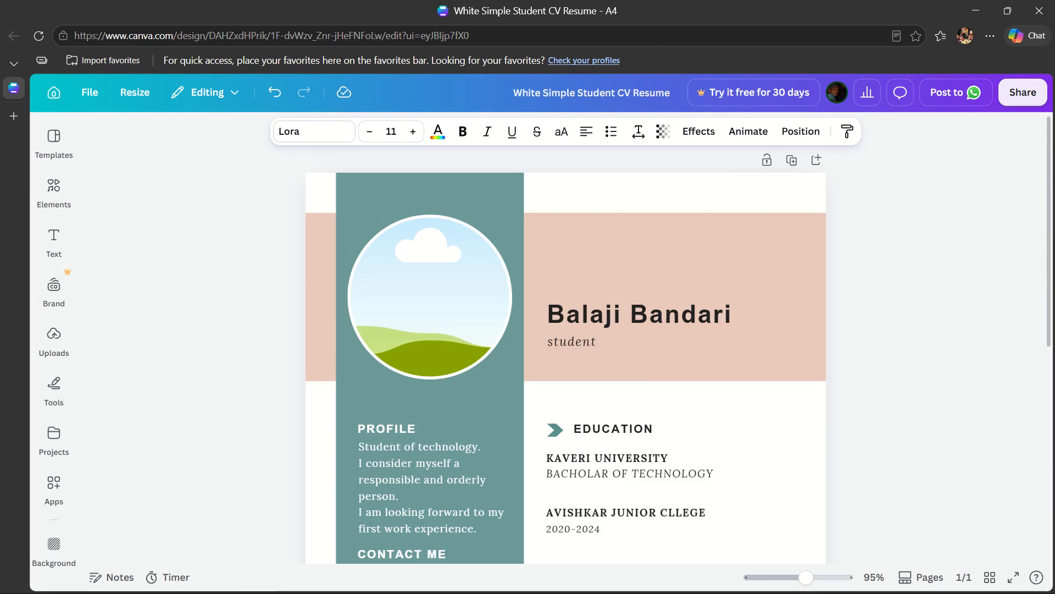
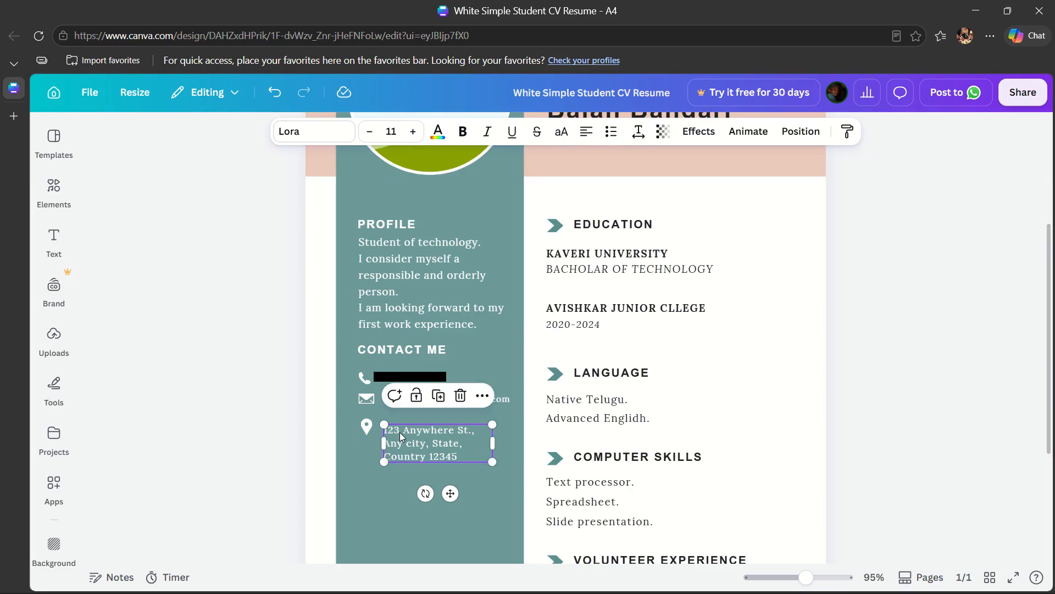
Nudge the address text up slightly and replace the placeholder with the owner's own address, separated by commas and ending with a full stop.
{"action": "left_click_drag", "start_coordinate": [399, 432], "coordinate": [399, 428]}
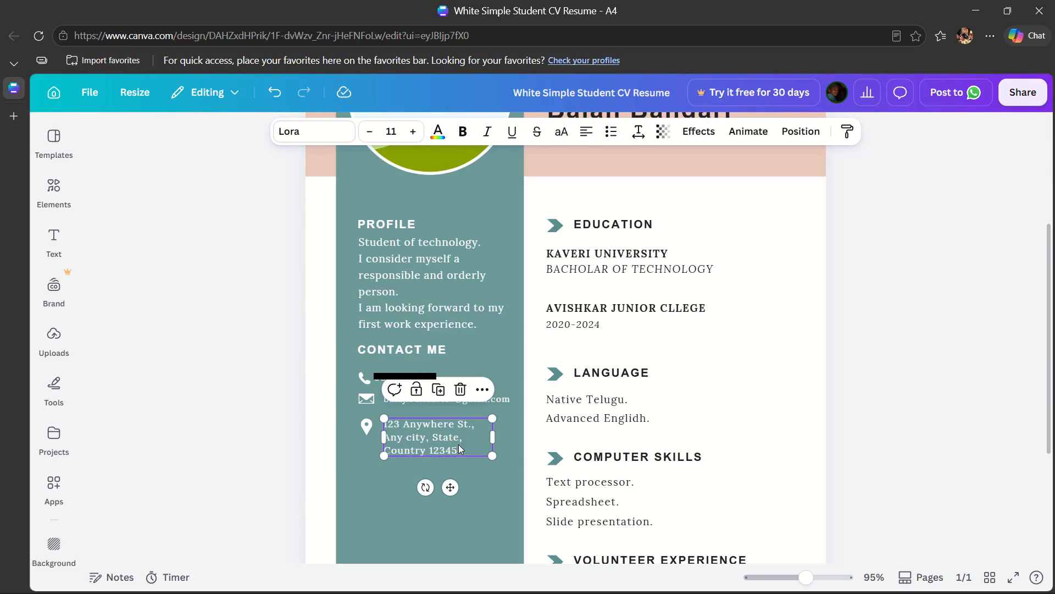
{"action": "double_click", "coordinate": [458, 444]}
{"action": "key", "text": "BackSpace"}
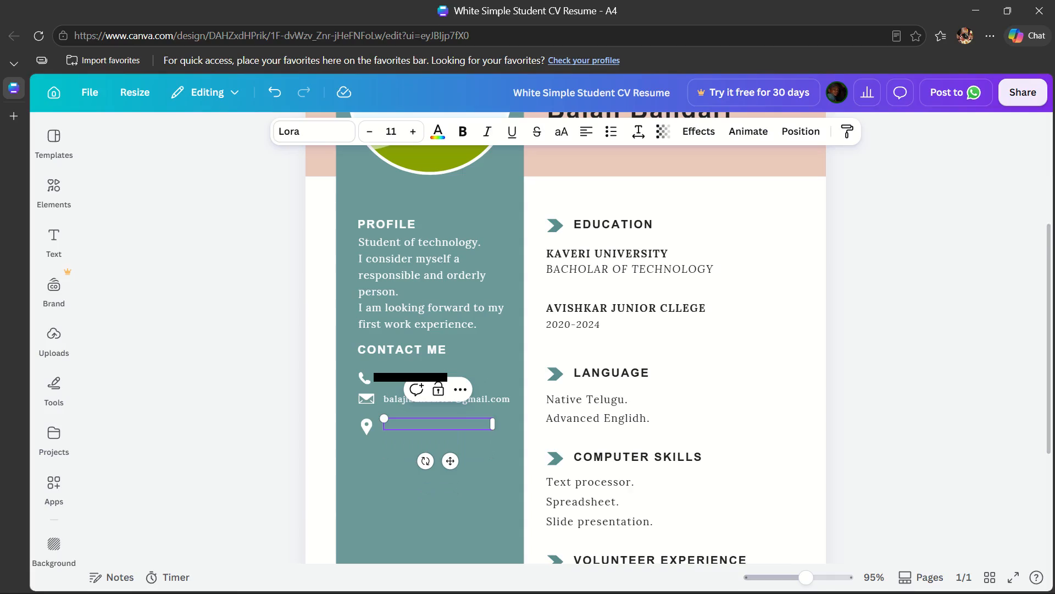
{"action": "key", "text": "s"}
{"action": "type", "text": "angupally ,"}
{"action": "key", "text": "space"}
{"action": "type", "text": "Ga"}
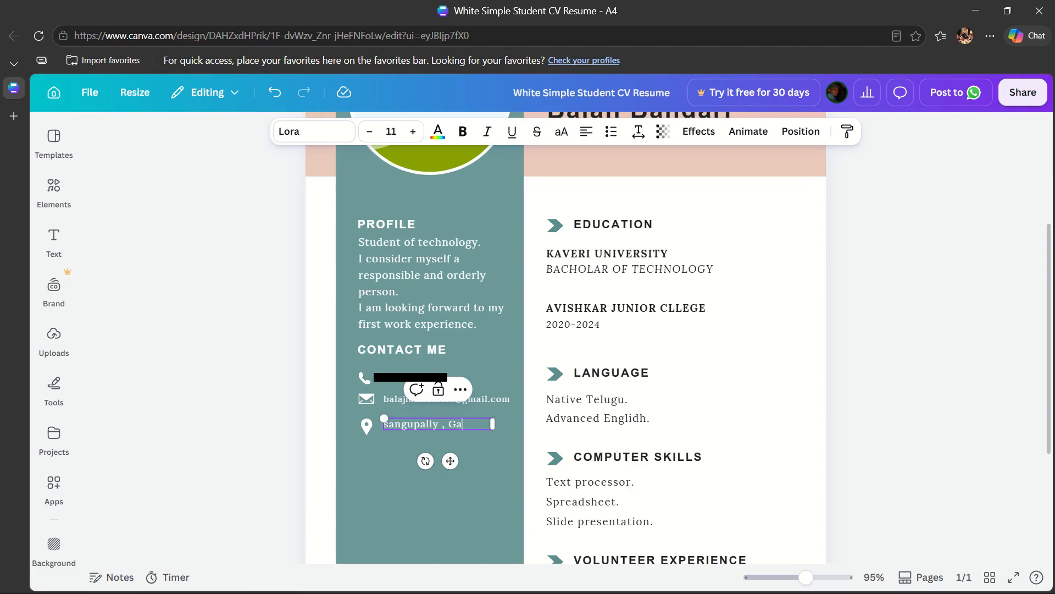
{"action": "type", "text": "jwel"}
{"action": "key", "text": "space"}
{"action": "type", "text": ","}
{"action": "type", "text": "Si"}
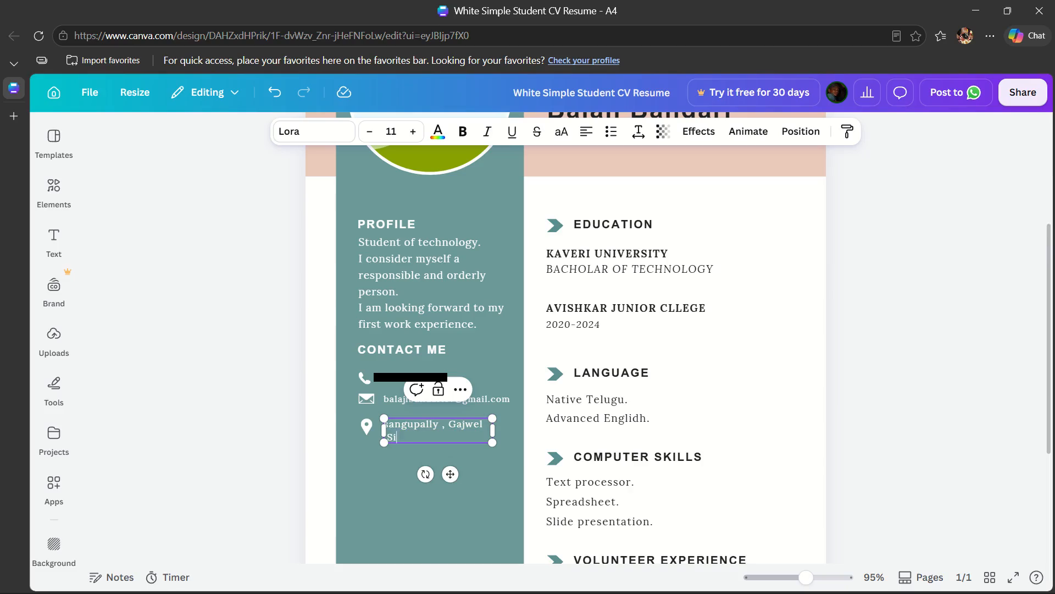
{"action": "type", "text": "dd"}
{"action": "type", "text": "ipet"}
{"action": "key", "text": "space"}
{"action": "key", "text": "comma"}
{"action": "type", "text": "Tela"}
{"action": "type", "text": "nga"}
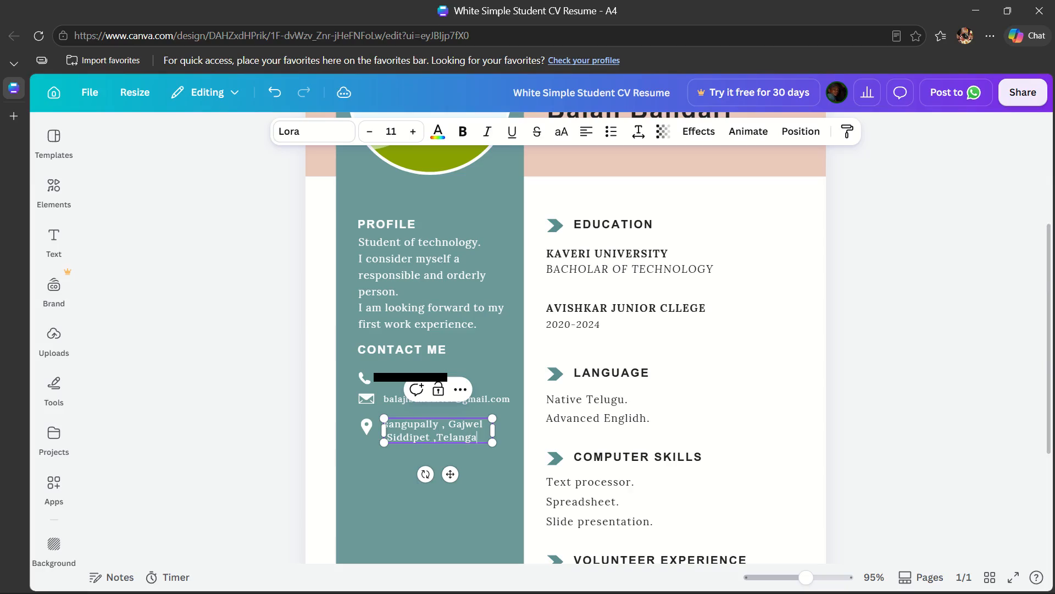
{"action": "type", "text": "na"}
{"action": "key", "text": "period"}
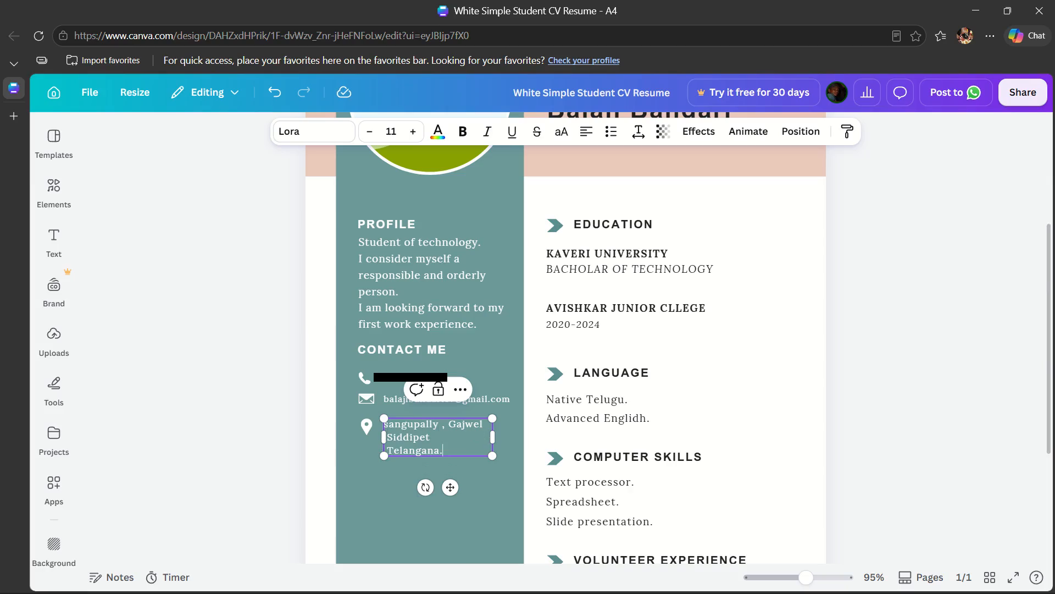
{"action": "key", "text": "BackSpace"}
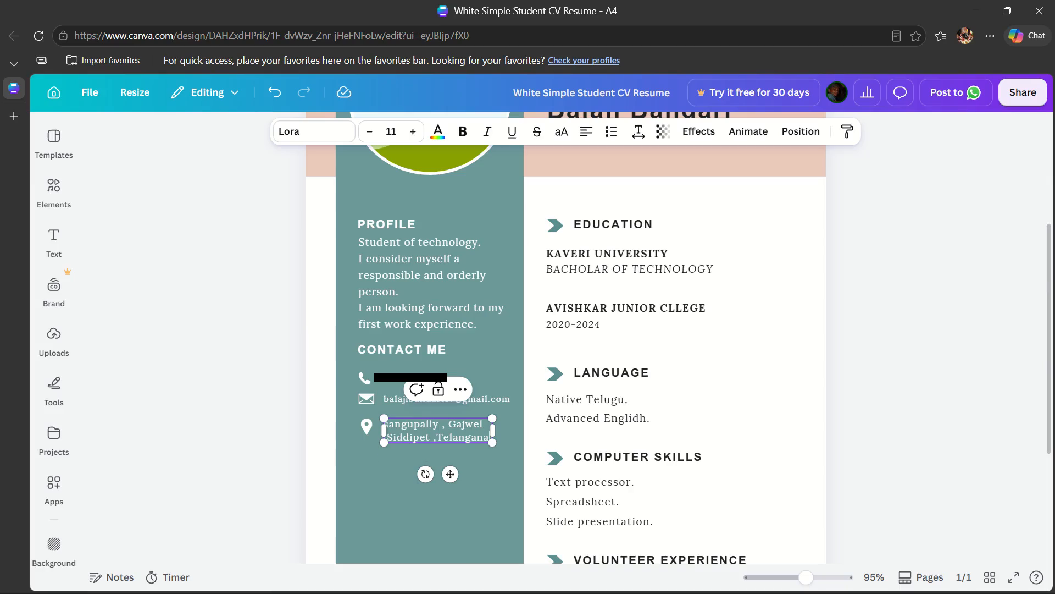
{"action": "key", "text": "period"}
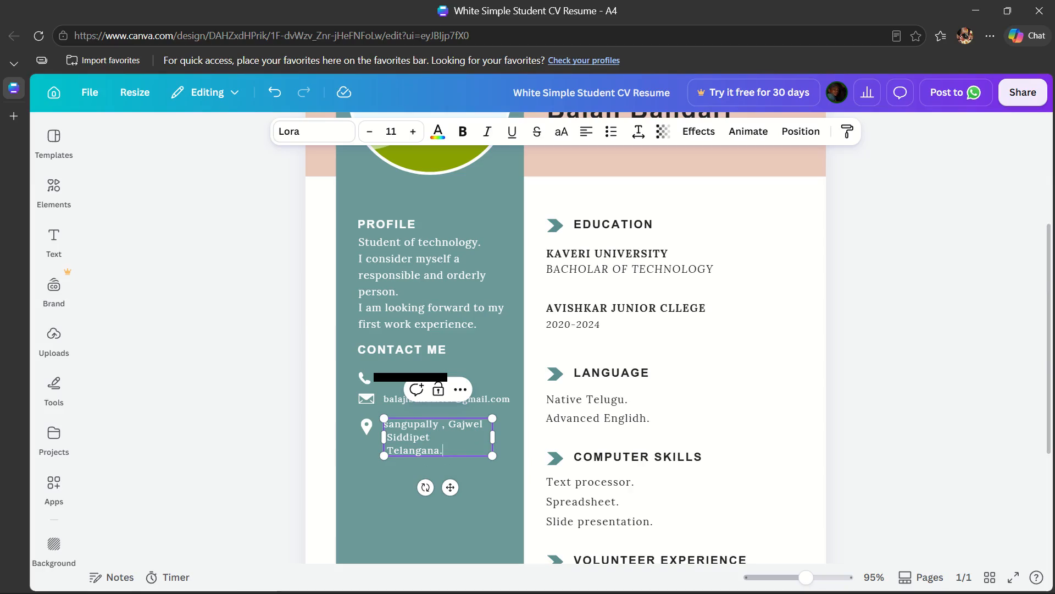
Widen the address text box so the address fits on two lines, and align its left edge with the email text.
{"action": "left_click", "coordinate": [492, 431]}
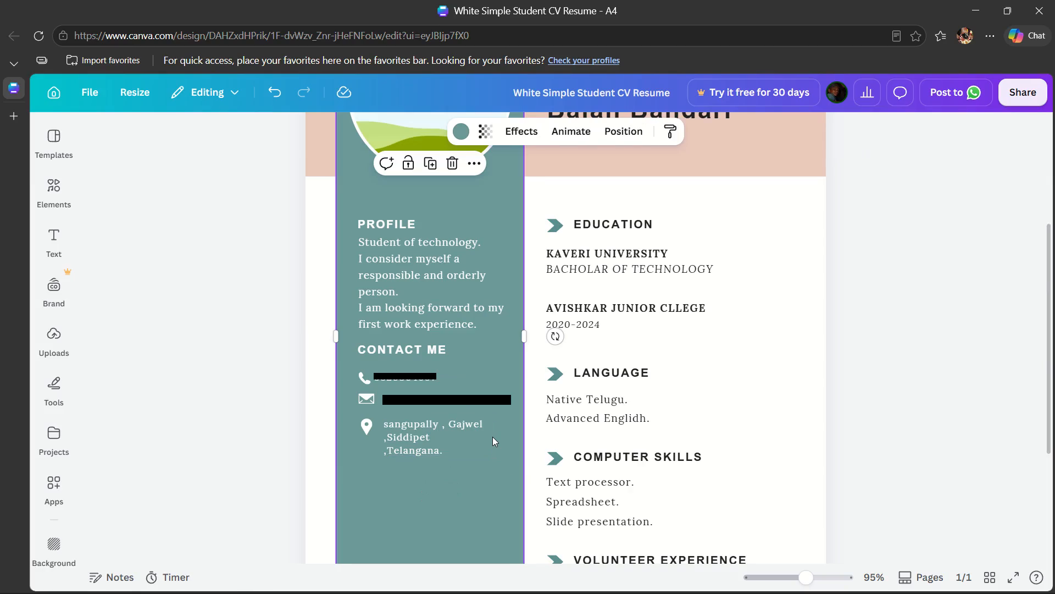
{"action": "left_click", "coordinate": [492, 437]}
{"action": "left_click_drag", "start_coordinate": [492, 437], "coordinate": [454, 431]}
{"action": "left_click", "coordinate": [454, 431]}
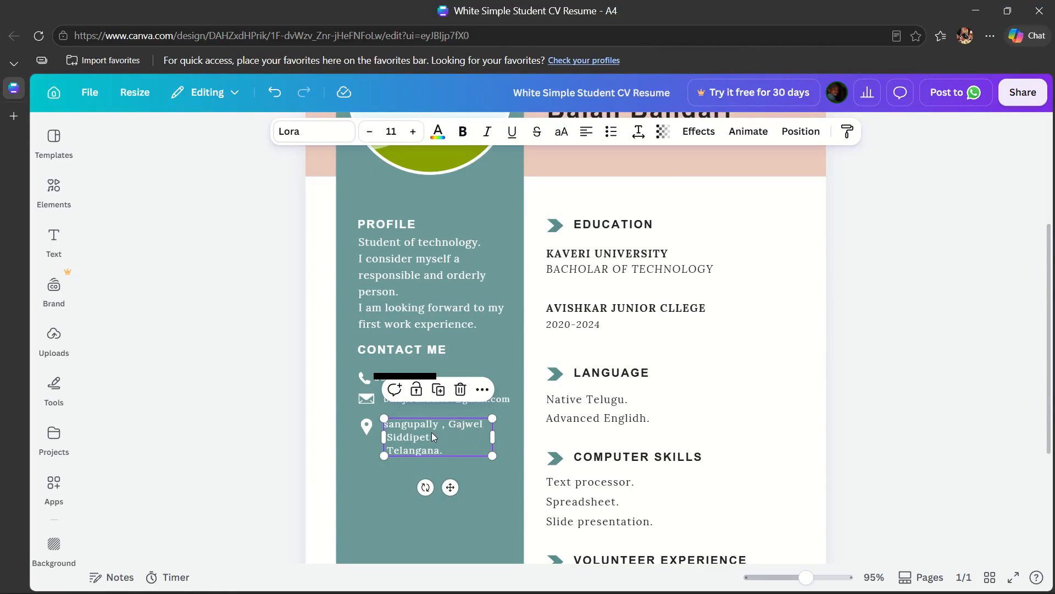
{"action": "left_click", "coordinate": [385, 437]}
{"action": "left_click_drag", "start_coordinate": [382, 435], "coordinate": [376, 435]}
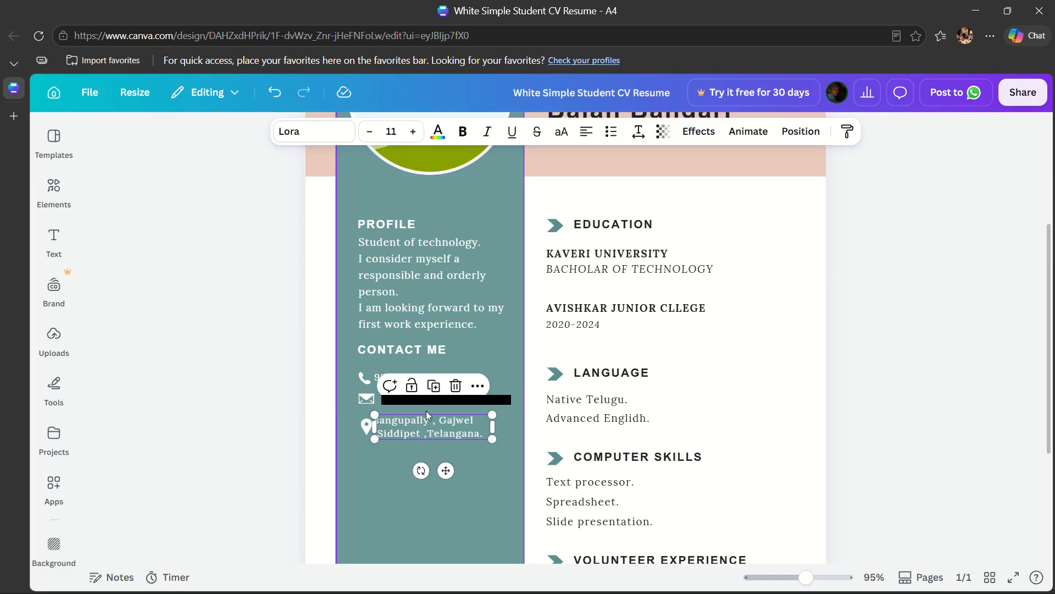
{"action": "left_click_drag", "start_coordinate": [426, 415], "coordinate": [437, 419]}
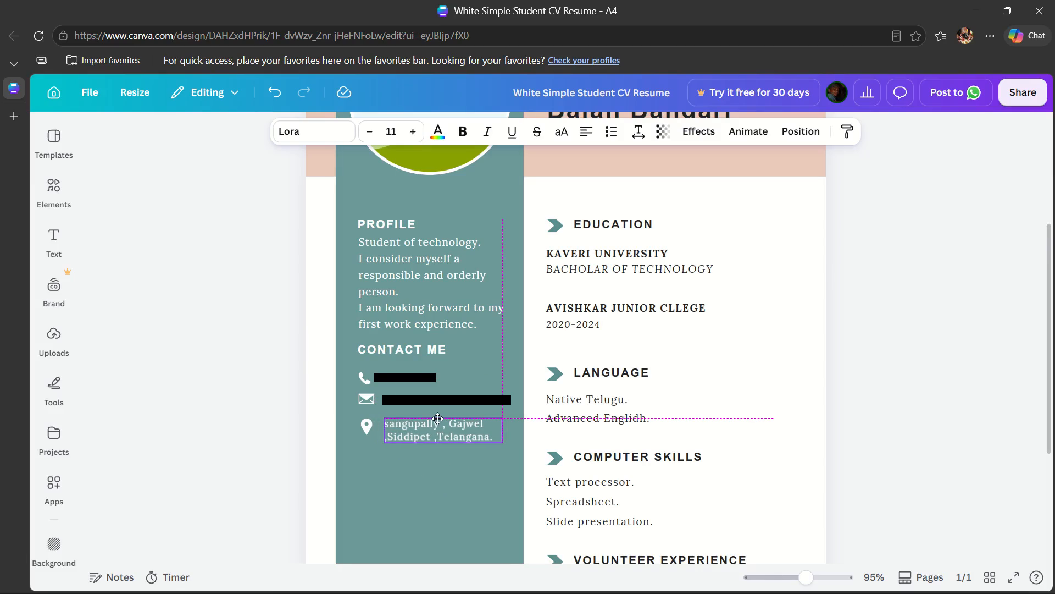
{"action": "left_click_drag", "start_coordinate": [437, 419], "coordinate": [436, 419]}
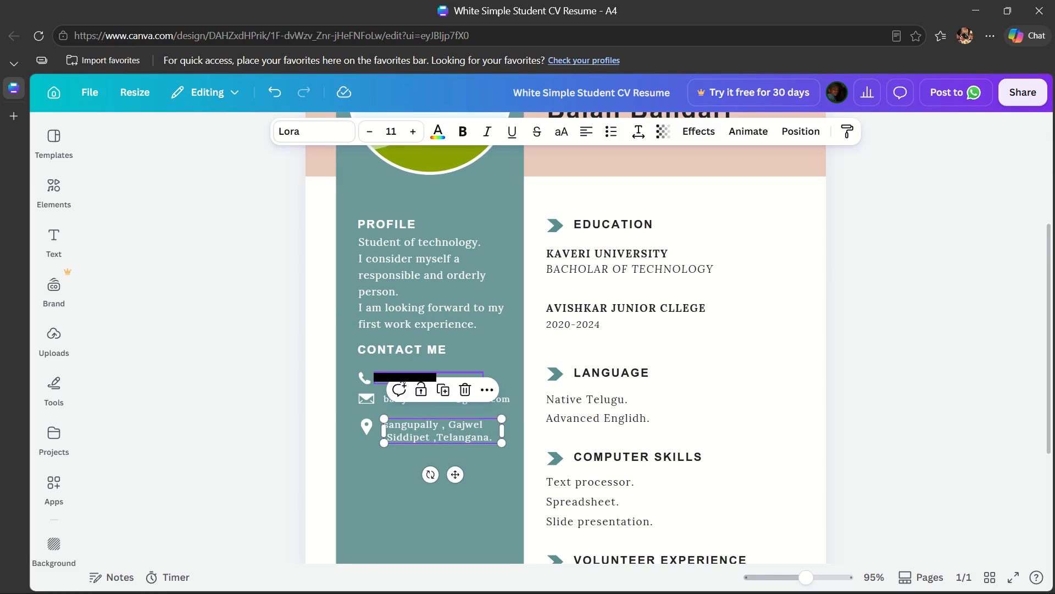
Shift the phone number so its left edge lines up with the email and address text, level with the phone icon.
{"action": "left_click", "coordinate": [400, 373]}
{"action": "left_click_drag", "start_coordinate": [400, 373], "coordinate": [412, 375]}
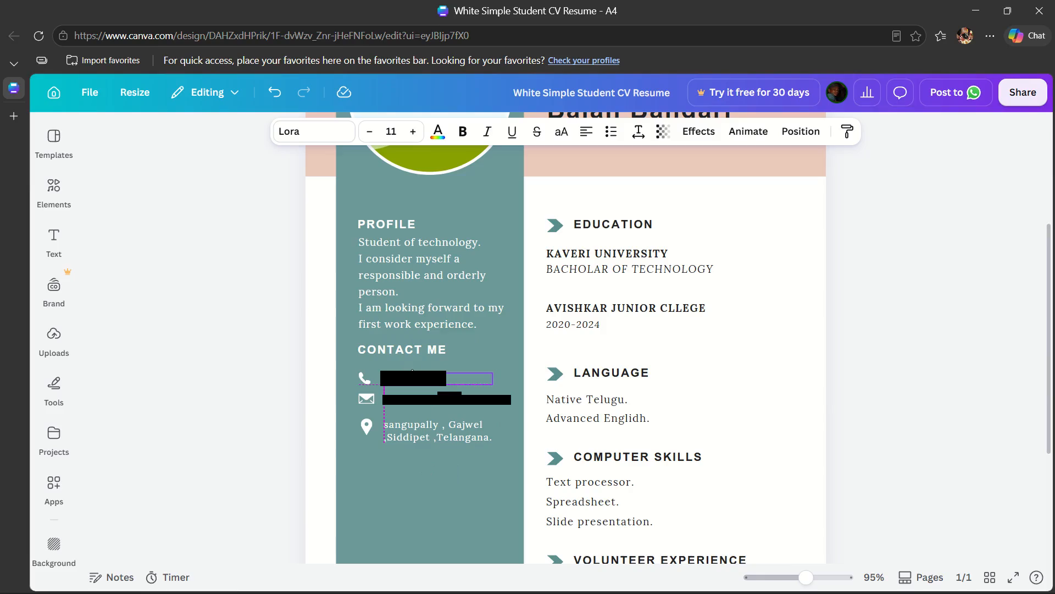
{"action": "left_click_drag", "start_coordinate": [412, 375], "coordinate": [408, 375]}
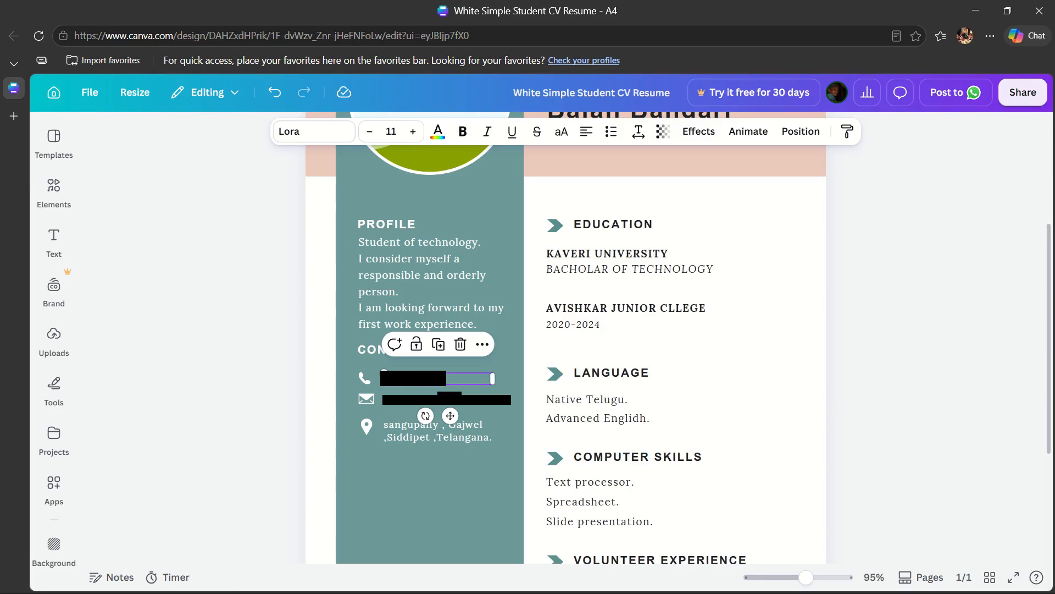
{"action": "left_click", "coordinate": [507, 351]}
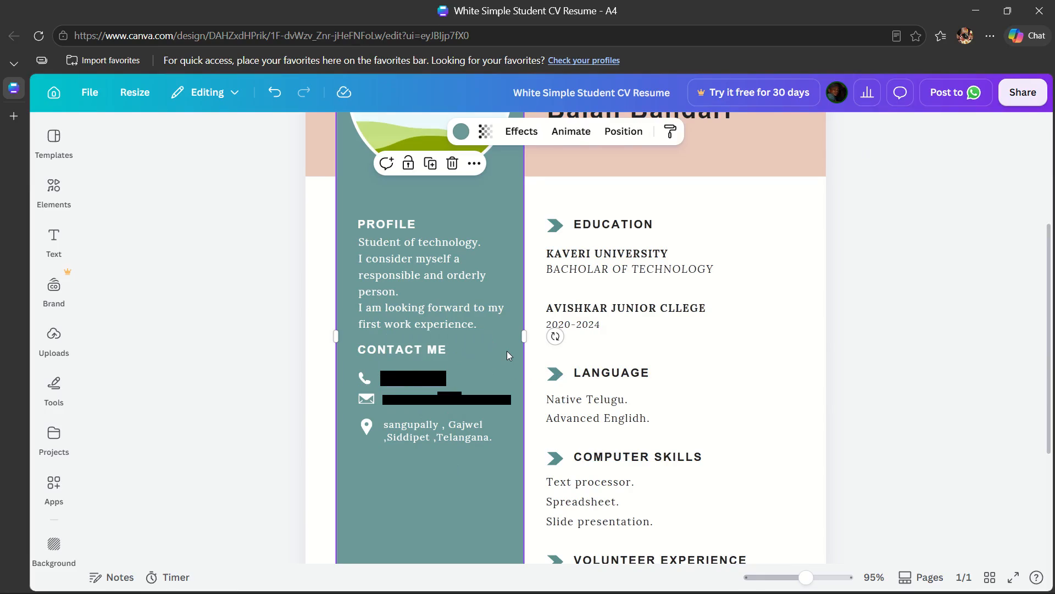
Delete the circular placeholder photo at the top of the teal sidebar.
{"action": "scroll", "coordinate": [507, 351], "scroll_direction": "up", "scroll_amount": 2}
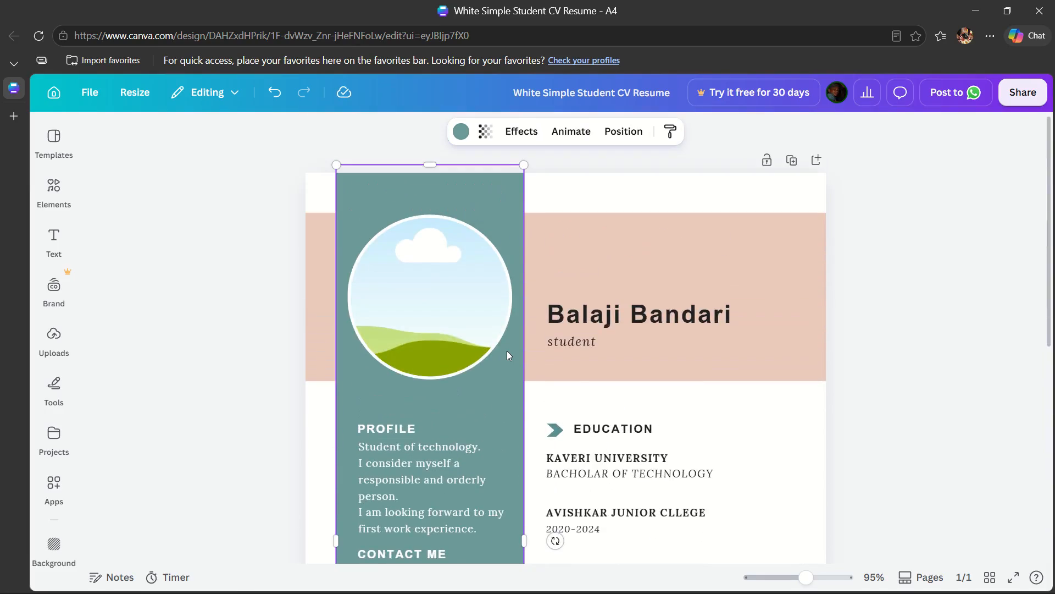
{"action": "scroll", "coordinate": [507, 351], "scroll_direction": "up", "scroll_amount": 1}
{"action": "left_click", "coordinate": [459, 326]}
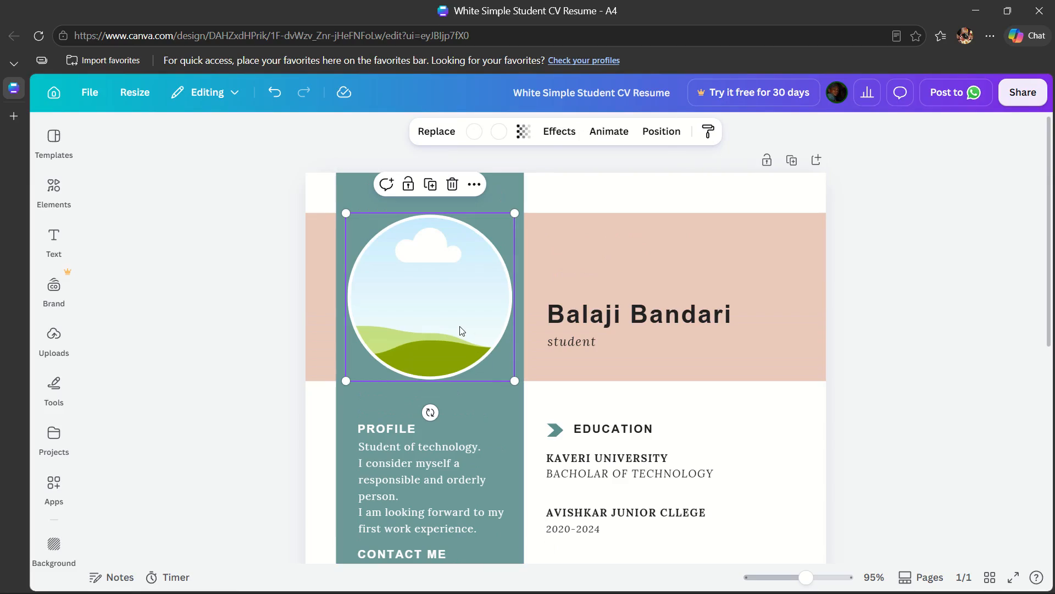
{"action": "key", "text": "Delete"}
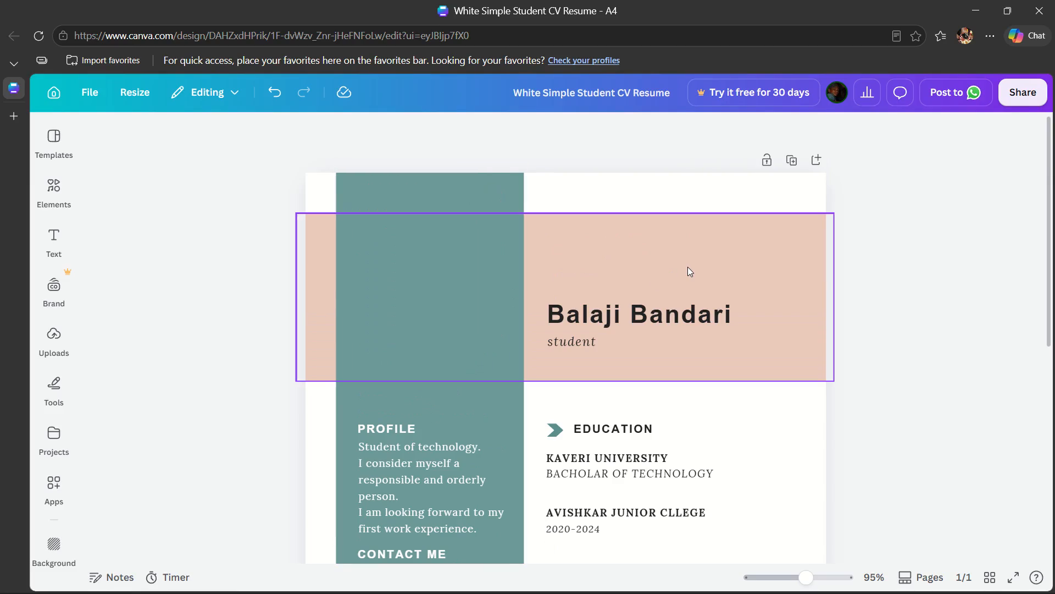
Review the whole resume page, from the name banner down to the volunteer experience section.
{"action": "scroll", "coordinate": [687, 267], "scroll_direction": "down", "scroll_amount": 3}
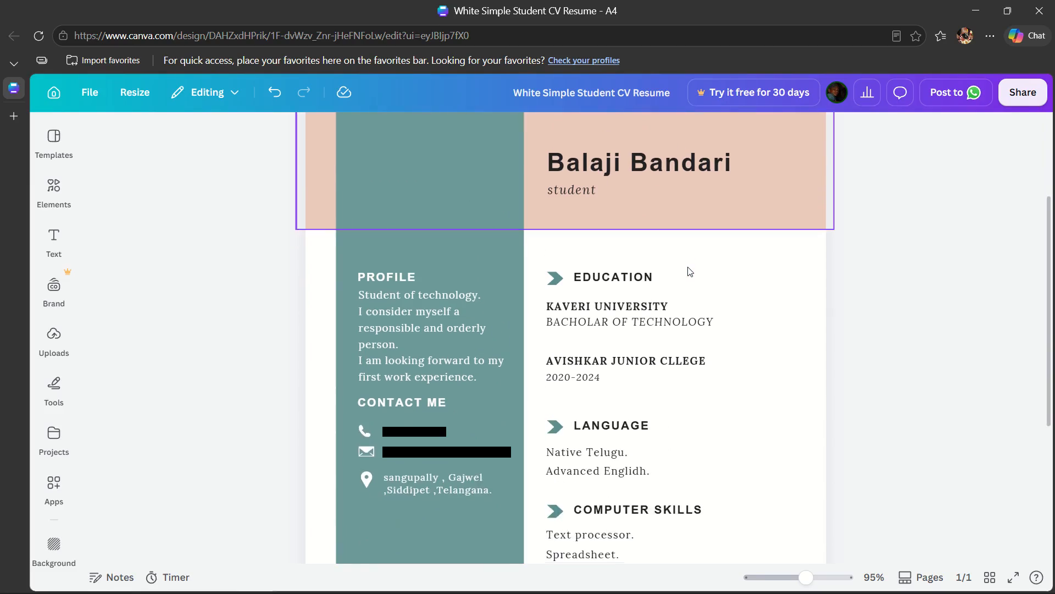
{"action": "scroll", "coordinate": [687, 267], "scroll_direction": "down", "scroll_amount": 3}
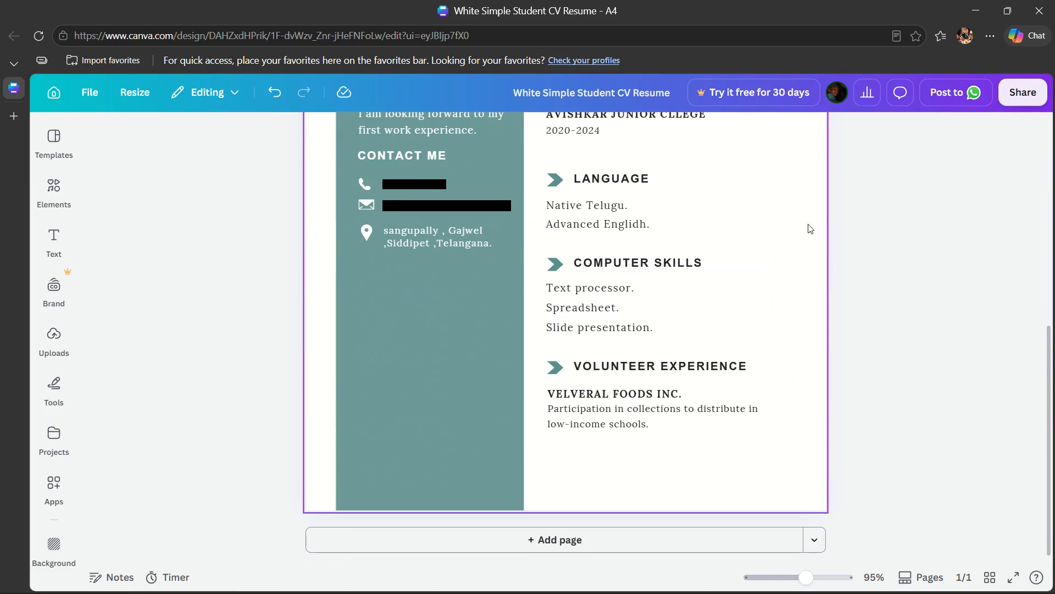
{"action": "scroll", "coordinate": [804, 193], "scroll_direction": "up", "scroll_amount": 3}
{"action": "scroll", "coordinate": [699, 304], "scroll_direction": "down", "scroll_amount": 3}
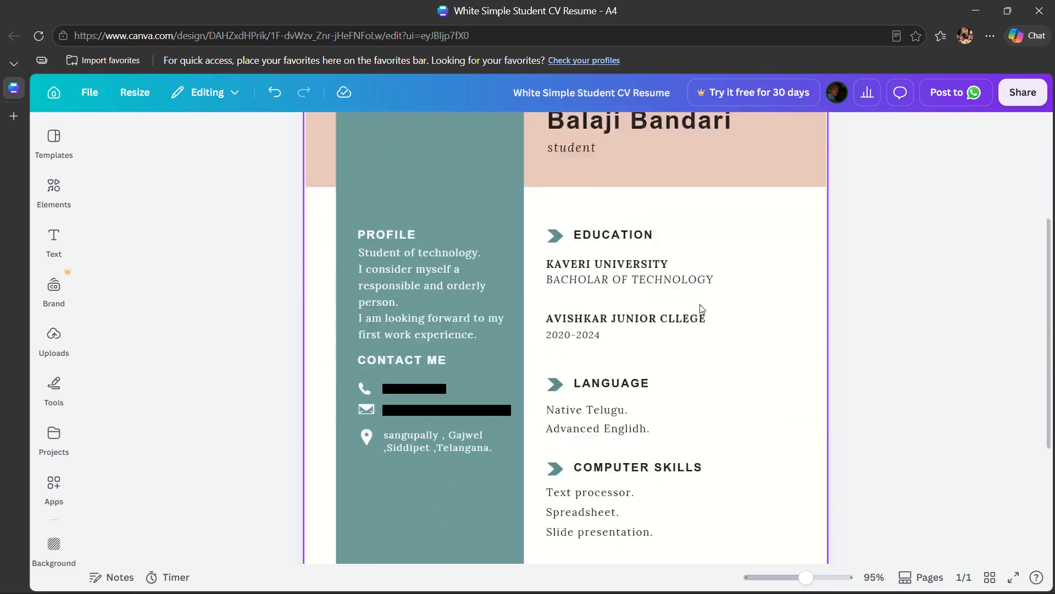
{"action": "scroll", "coordinate": [699, 304], "scroll_direction": "down", "scroll_amount": 4}
{"action": "scroll", "coordinate": [699, 304], "scroll_direction": "up", "scroll_amount": 3}
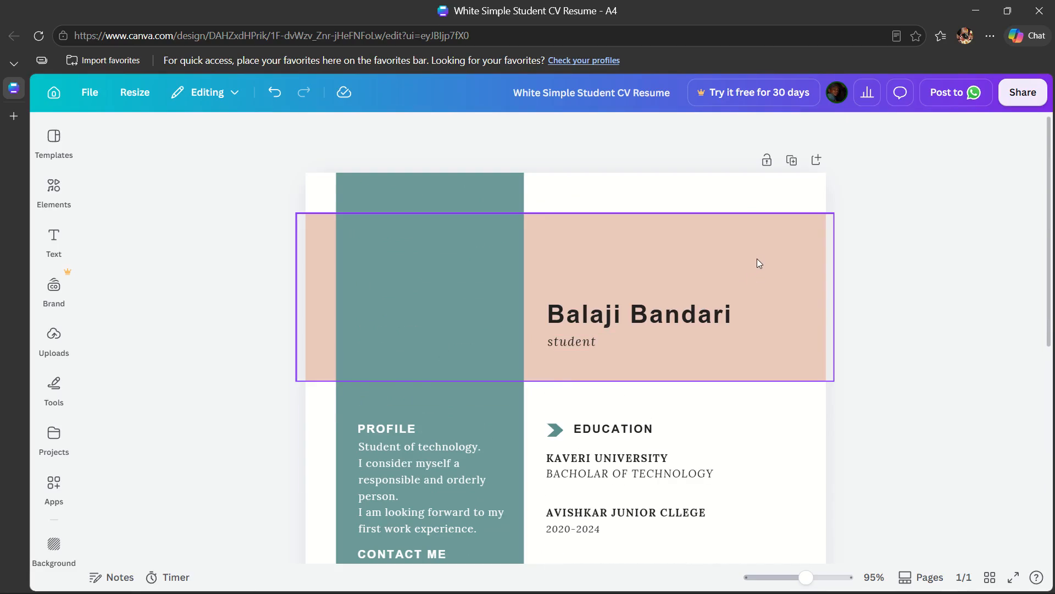
{"action": "left_click", "coordinate": [757, 258]}
{"action": "left_click", "coordinate": [870, 237]}
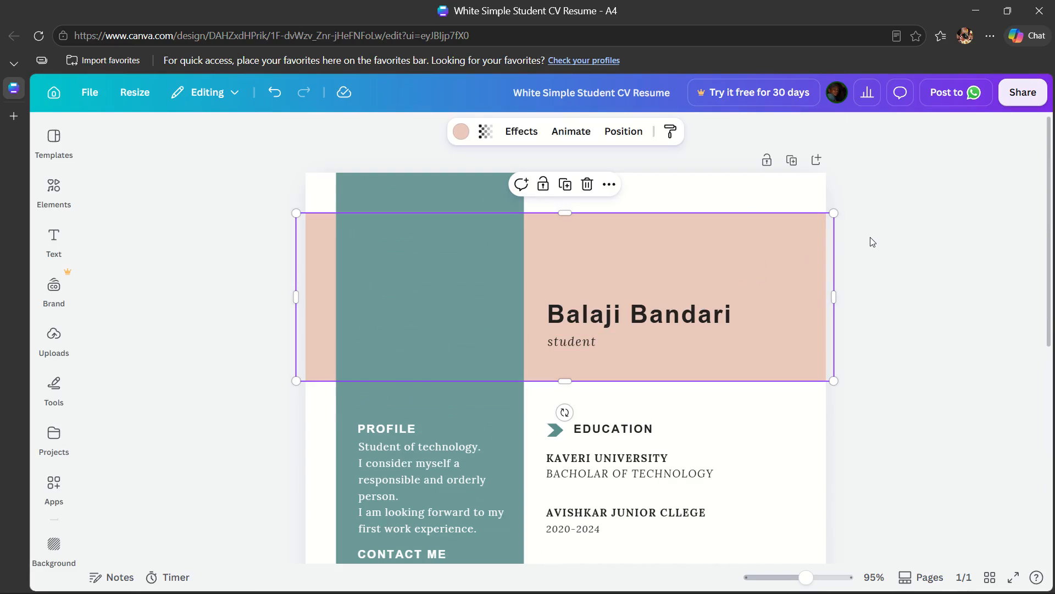
Download the resume as a PDF with the Digital preset.
{"action": "left_click", "coordinate": [1036, 100]}
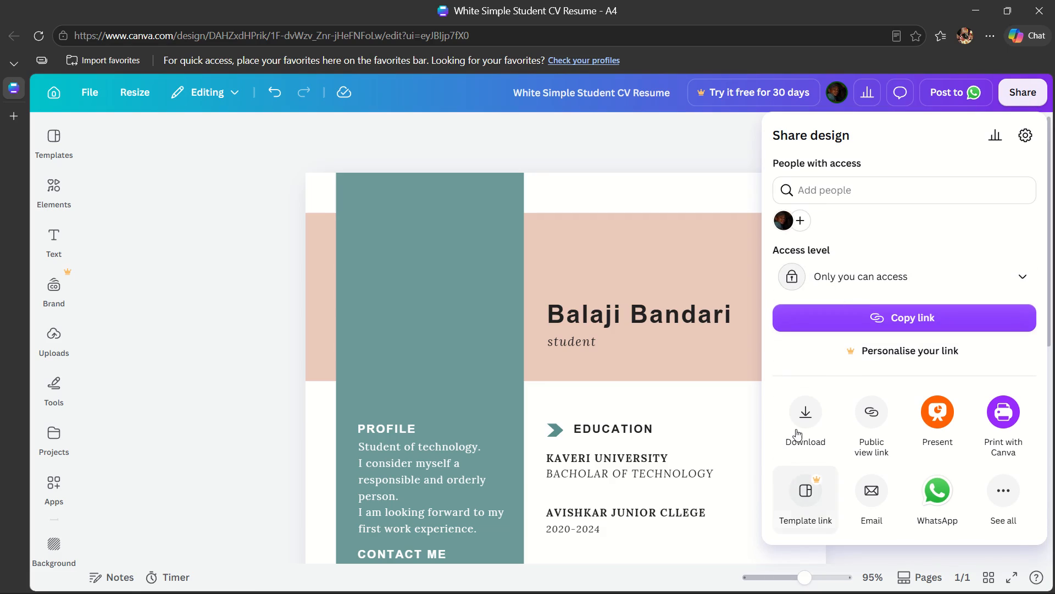
{"action": "left_click", "coordinate": [796, 413]}
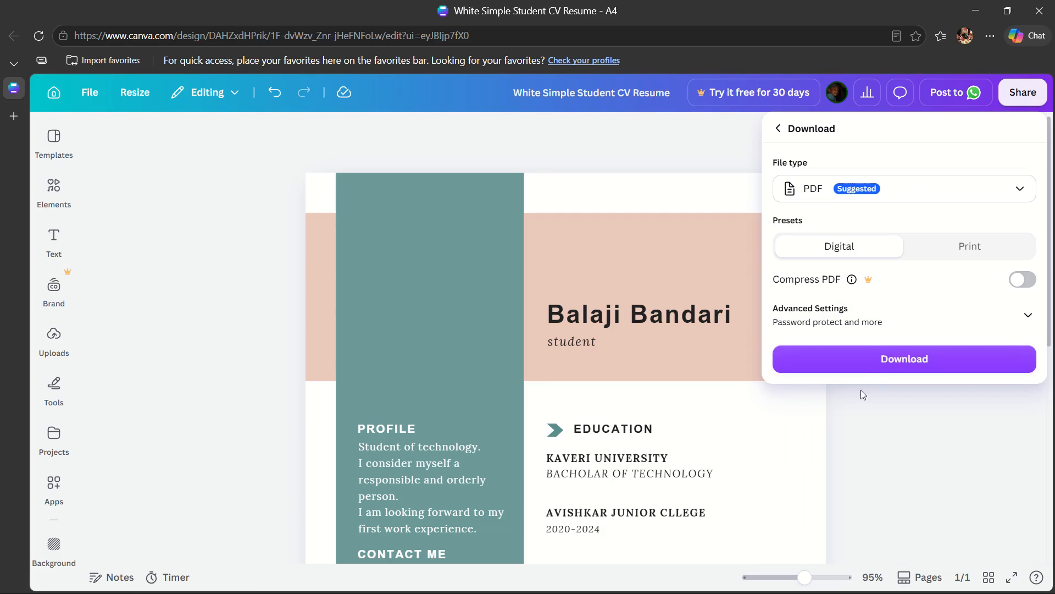
{"action": "left_click", "coordinate": [867, 365]}
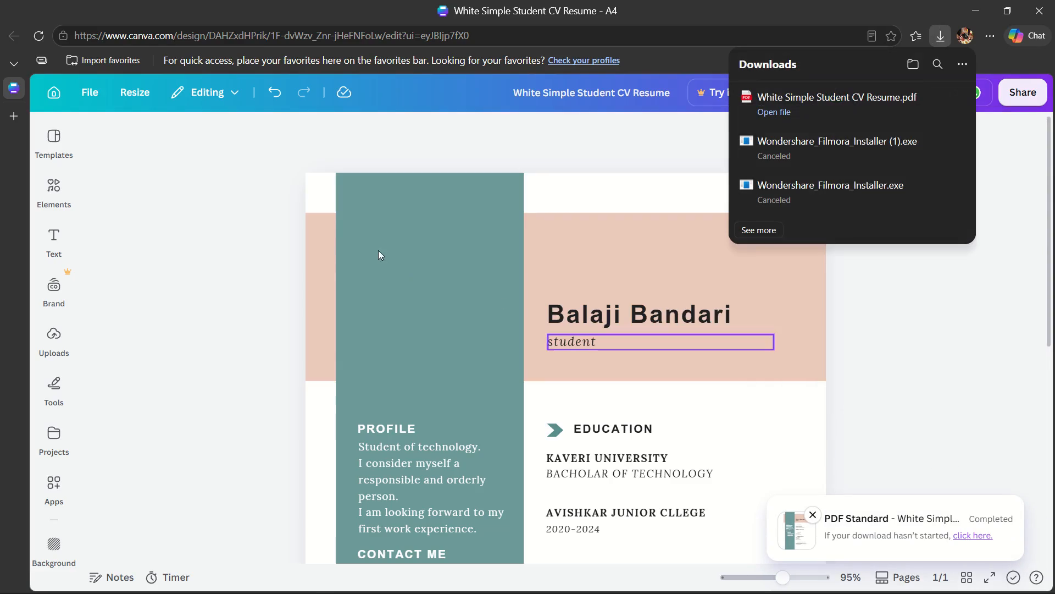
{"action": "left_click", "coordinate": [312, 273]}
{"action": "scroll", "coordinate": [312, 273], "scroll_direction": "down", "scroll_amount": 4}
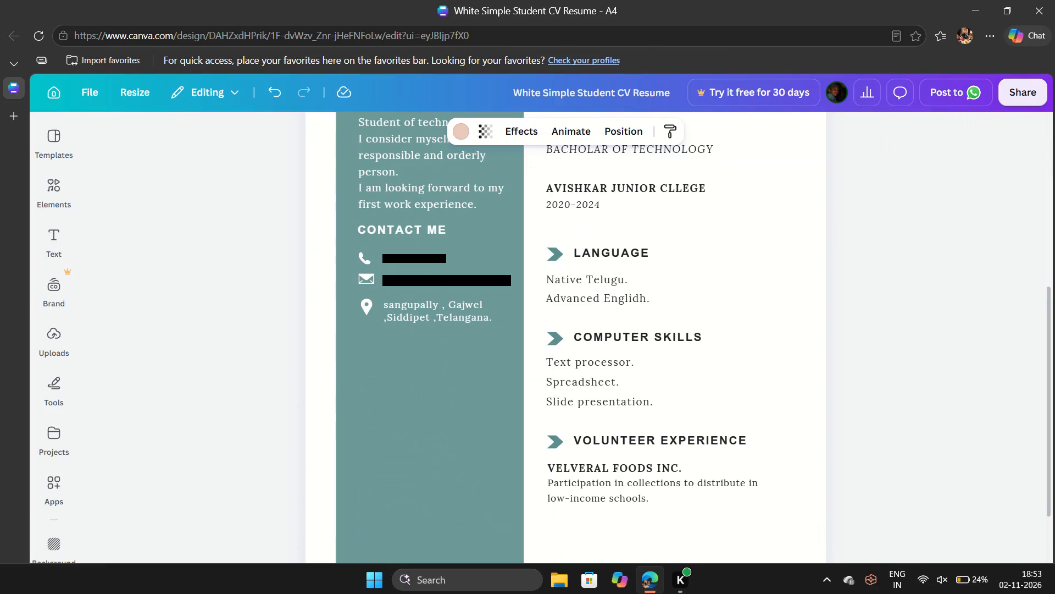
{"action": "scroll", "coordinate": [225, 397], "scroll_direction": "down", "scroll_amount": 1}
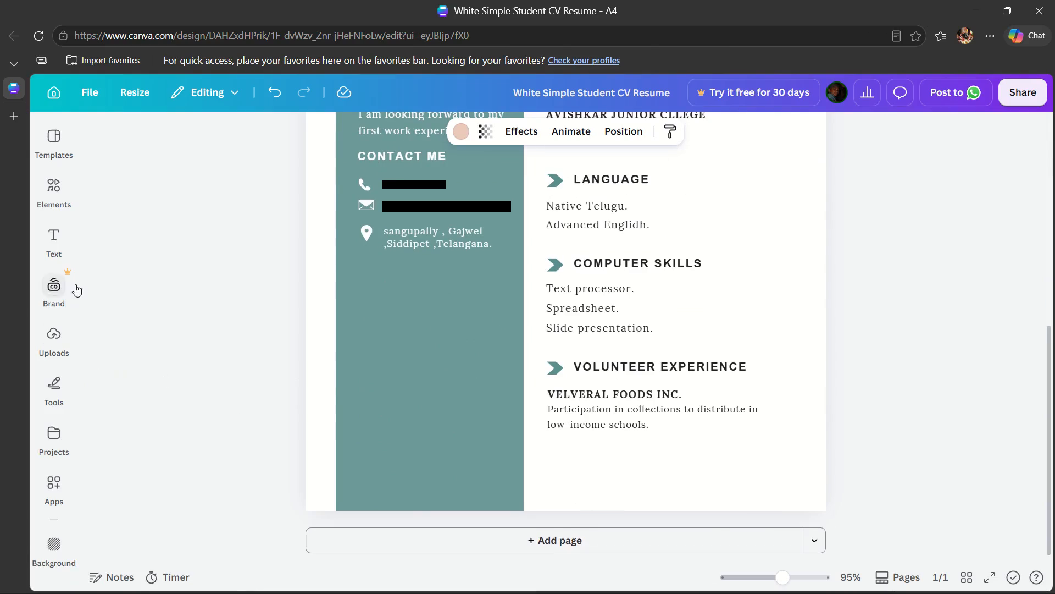
Replace the current page with the navy blue Graphic Designer A4 resume template, turning on "Don't show again" for the add-page question.
{"action": "left_click", "coordinate": [71, 141]}
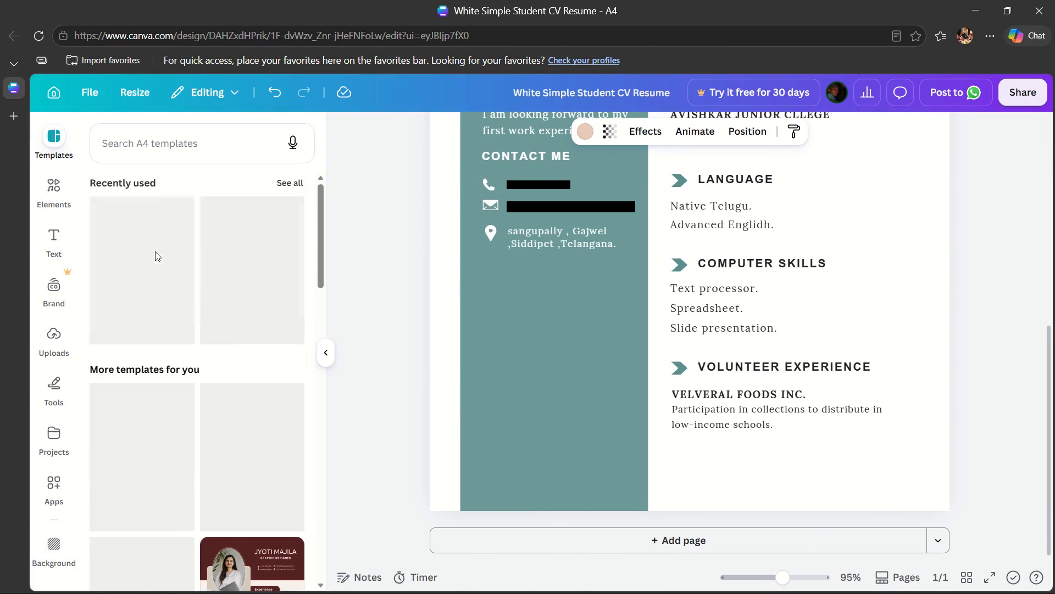
{"action": "scroll", "coordinate": [248, 323], "scroll_direction": "down", "scroll_amount": 3}
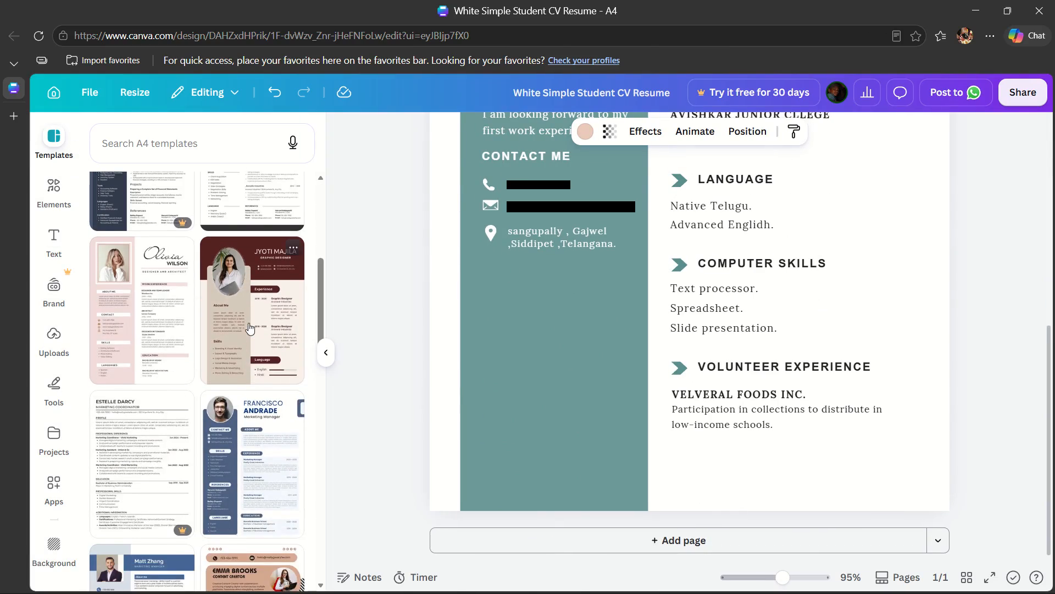
{"action": "scroll", "coordinate": [248, 323], "scroll_direction": "down", "scroll_amount": 5}
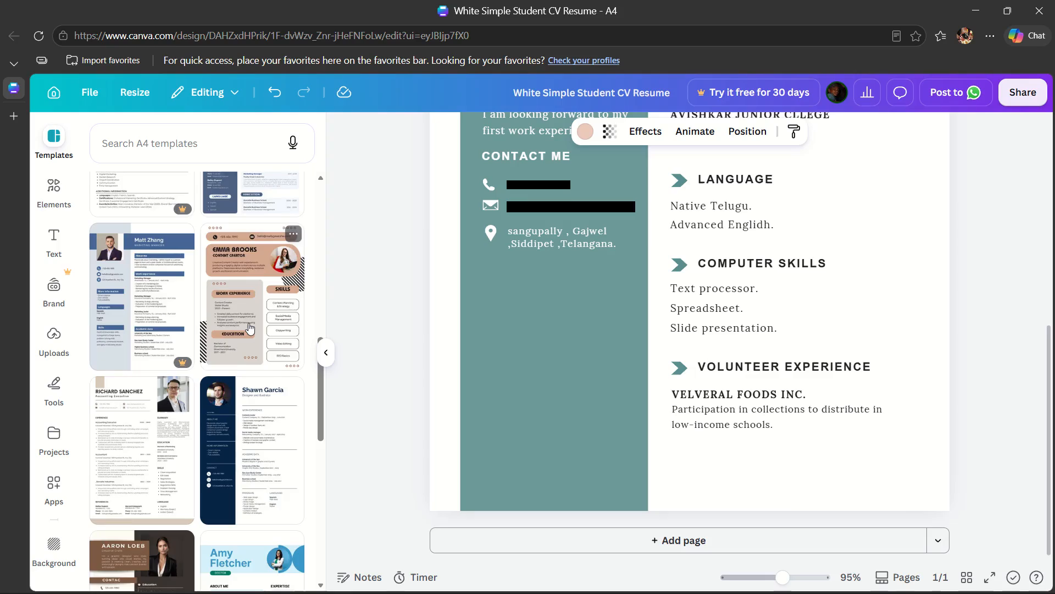
{"action": "scroll", "coordinate": [248, 323], "scroll_direction": "down", "scroll_amount": 4}
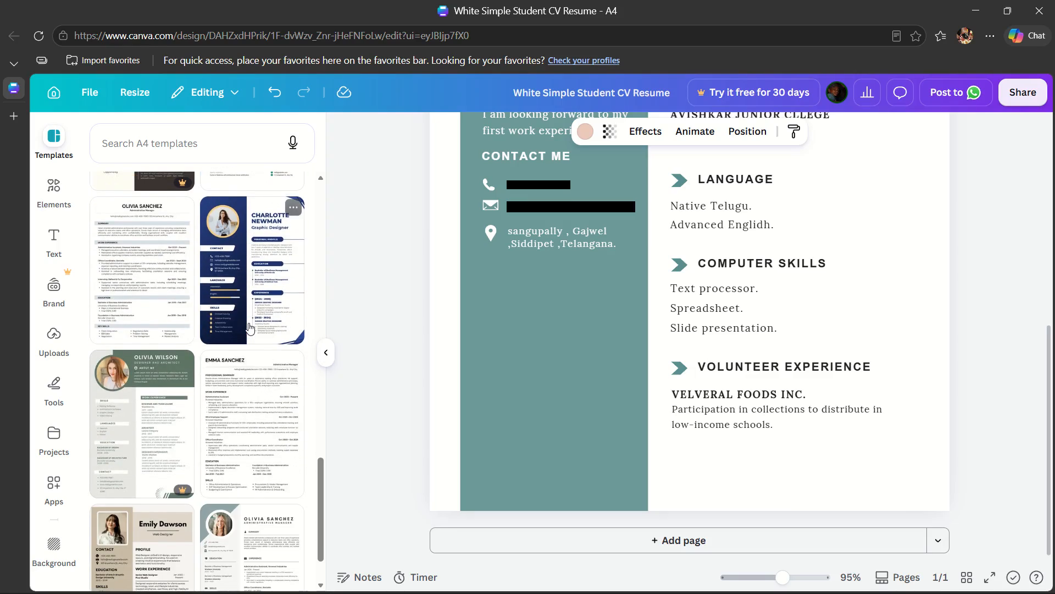
{"action": "scroll", "coordinate": [248, 323], "scroll_direction": "down", "scroll_amount": 2}
{"action": "left_click", "coordinate": [248, 323]}
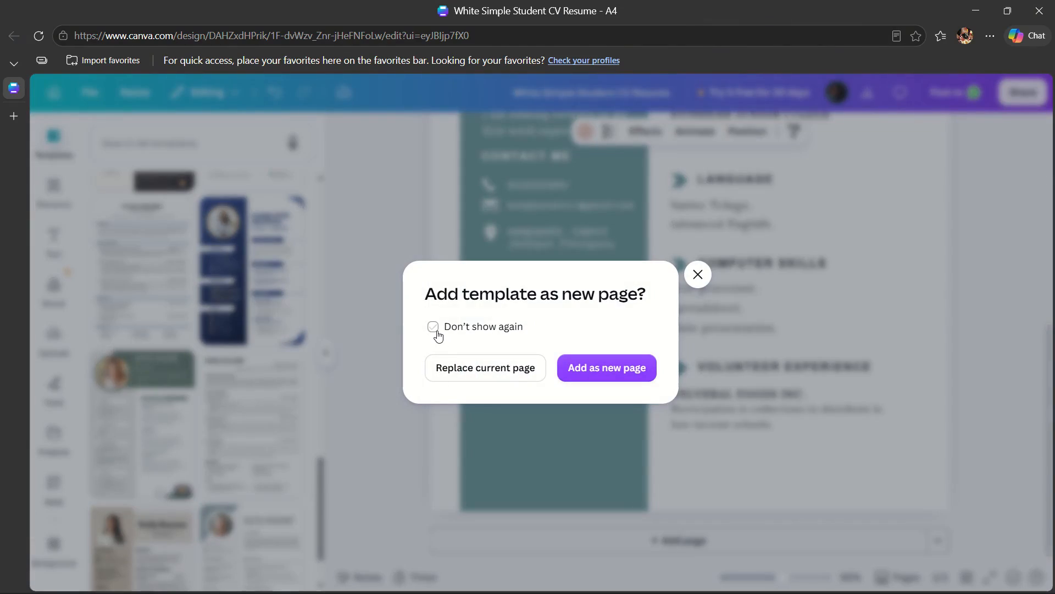
{"action": "left_click", "coordinate": [437, 331]}
{"action": "left_click", "coordinate": [511, 370]}
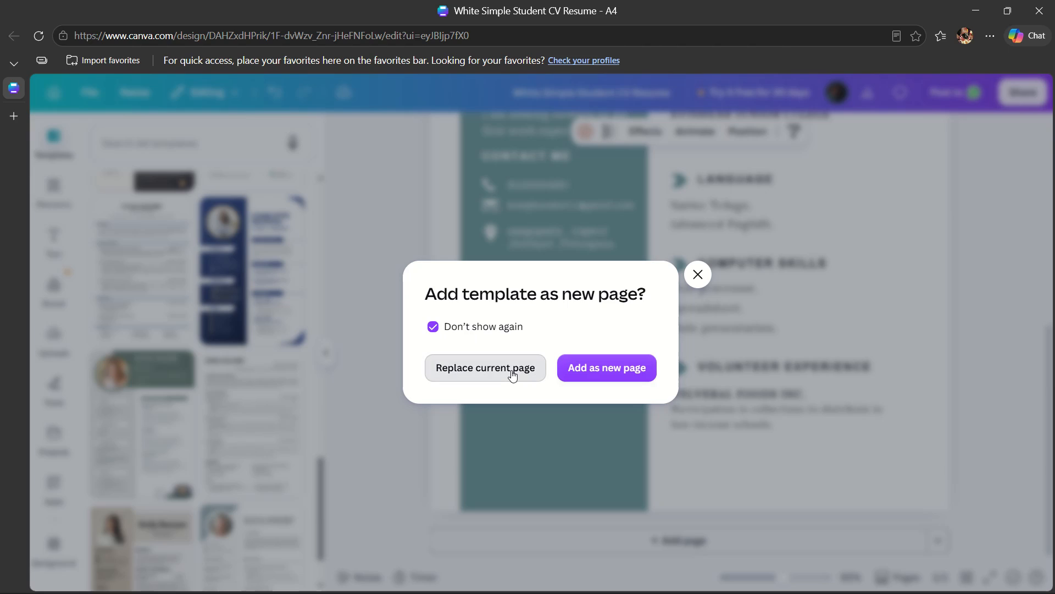
Review the new navy resume page, from the photo and name heading down to the experience and skills sections.
{"action": "scroll", "coordinate": [675, 336], "scroll_direction": "up", "scroll_amount": 2}
{"action": "scroll", "coordinate": [675, 336], "scroll_direction": "down", "scroll_amount": 5}
{"action": "scroll", "coordinate": [675, 336], "scroll_direction": "up", "scroll_amount": 4}
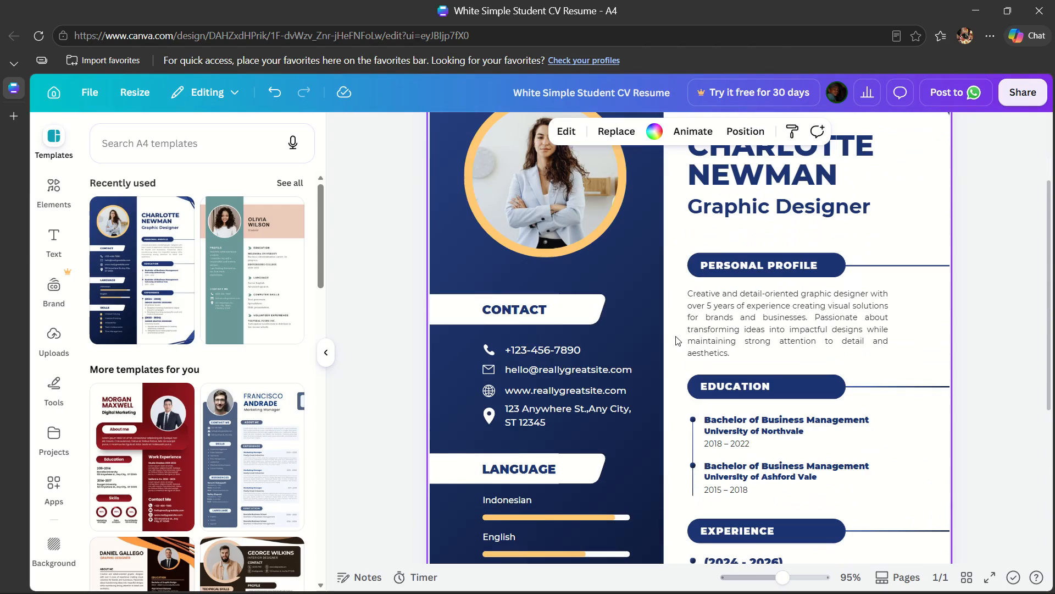
{"action": "scroll", "coordinate": [675, 336], "scroll_direction": "down", "scroll_amount": 7}
{"action": "scroll", "coordinate": [675, 336], "scroll_direction": "up", "scroll_amount": 2}
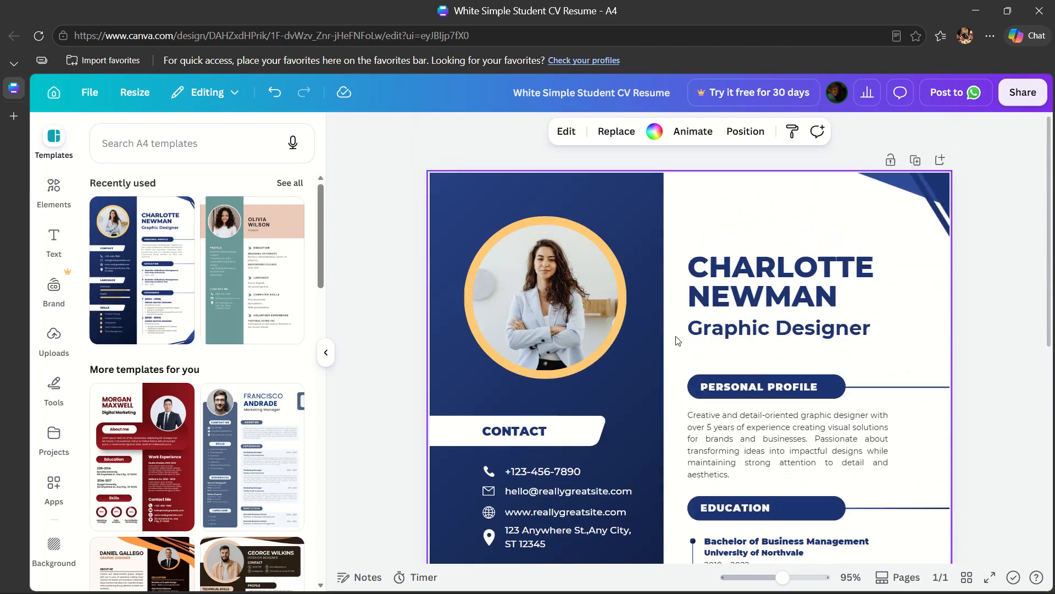
{"action": "scroll", "coordinate": [675, 336], "scroll_direction": "up", "scroll_amount": 2}
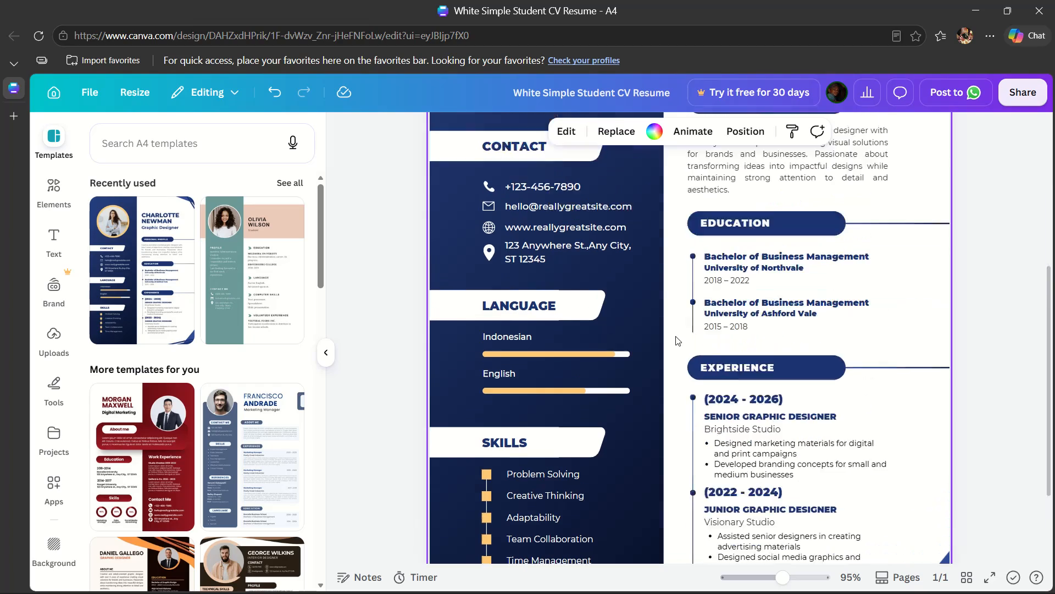
{"action": "scroll", "coordinate": [675, 336], "scroll_direction": "up", "scroll_amount": 1}
Delete the woman's portrait from the round yellow-ringed photo frame, keeping the frame itself.
{"action": "left_click", "coordinate": [541, 291]}
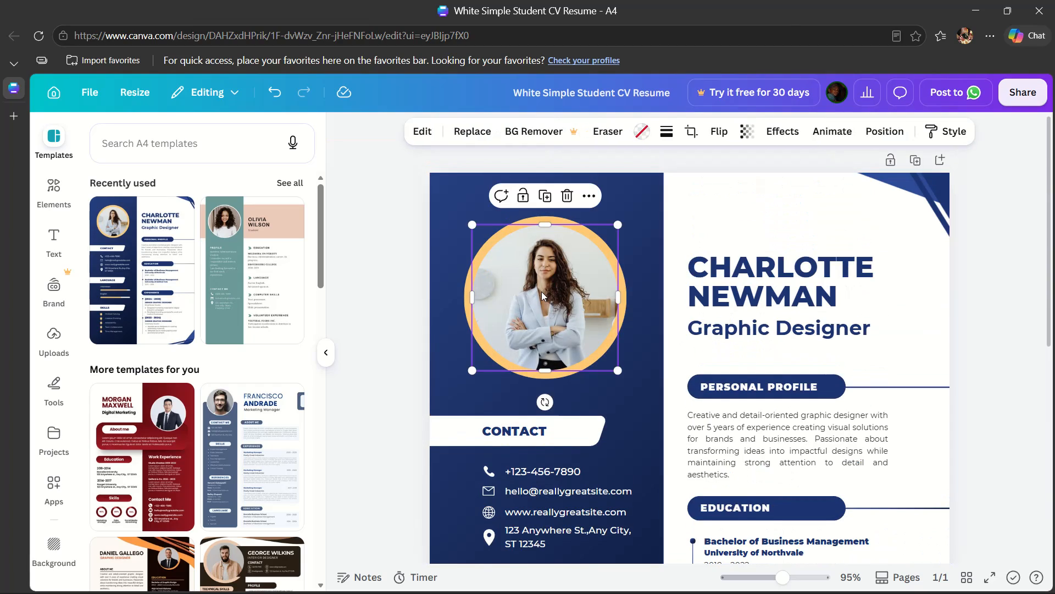
{"action": "left_click", "coordinate": [563, 187]}
{"action": "left_click", "coordinate": [573, 229]}
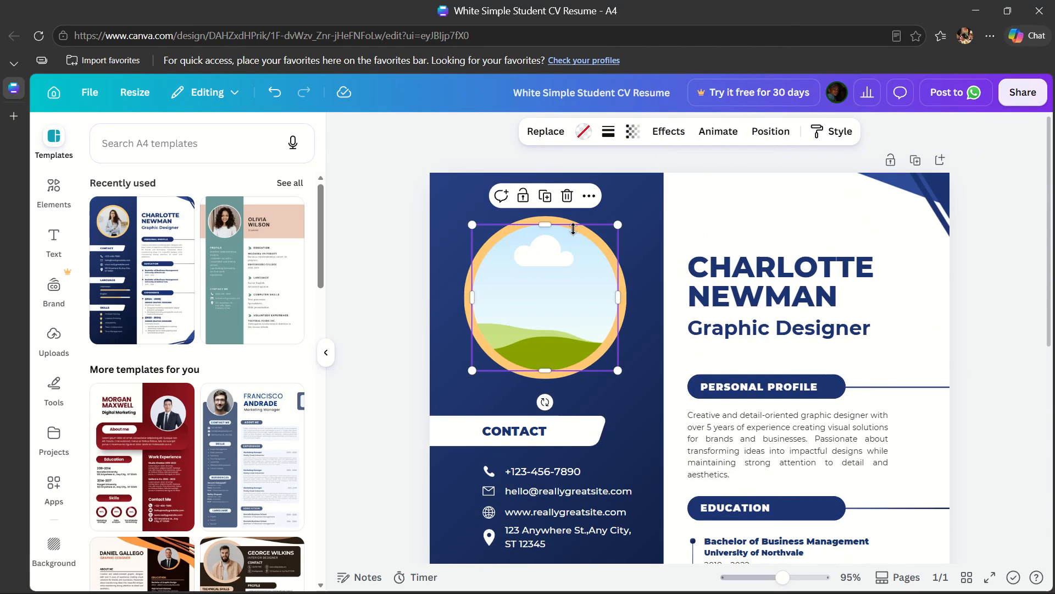
Replace the large placeholder name heading with the resume owner's name and turn off its all-uppercase formatting.
{"action": "left_click", "coordinate": [781, 274]}
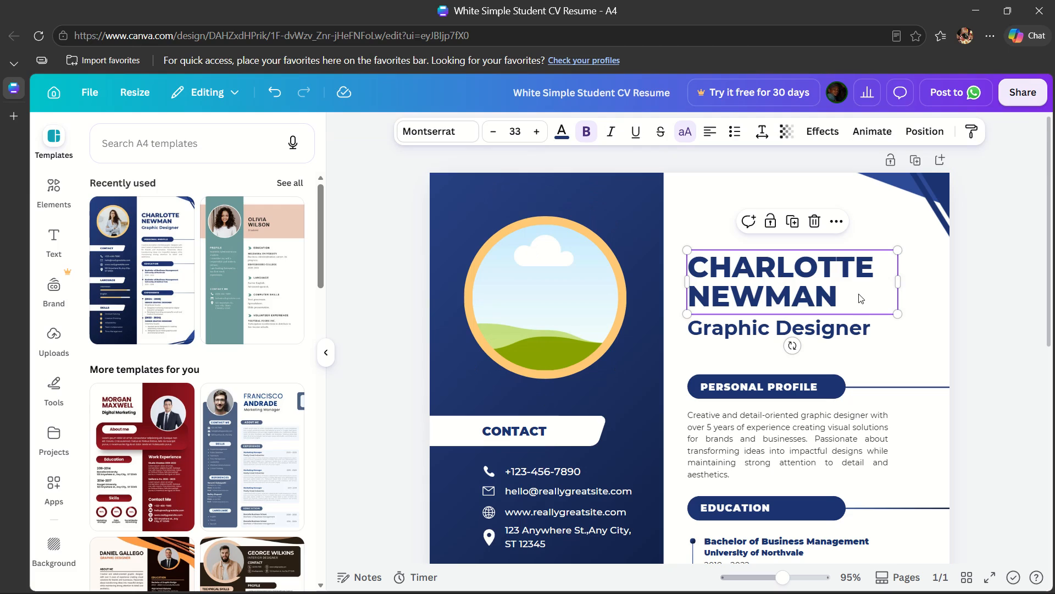
{"action": "double_click", "coordinate": [860, 294]}
{"action": "key", "text": "Delete"}
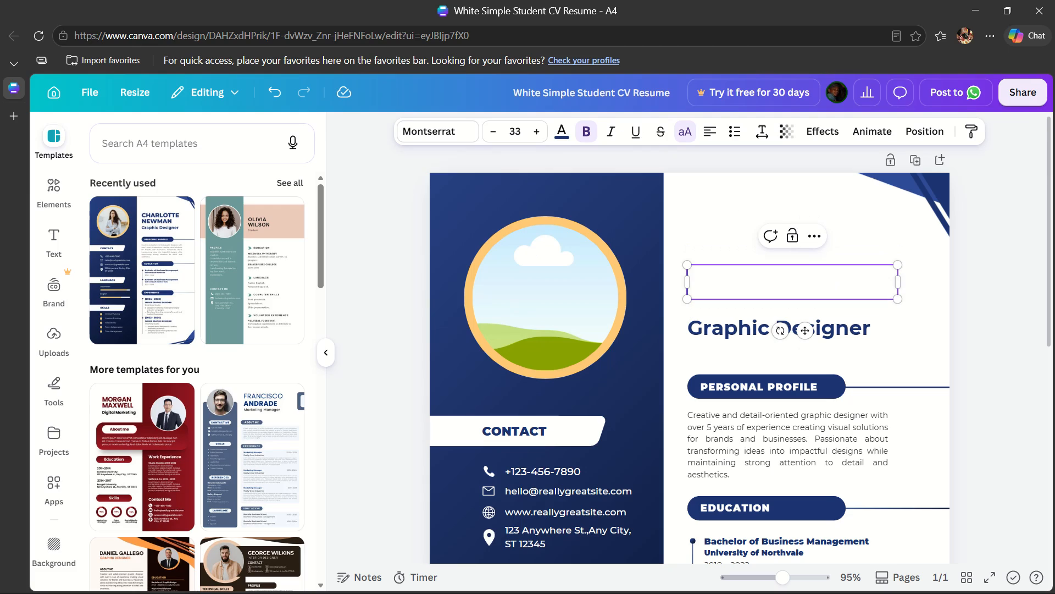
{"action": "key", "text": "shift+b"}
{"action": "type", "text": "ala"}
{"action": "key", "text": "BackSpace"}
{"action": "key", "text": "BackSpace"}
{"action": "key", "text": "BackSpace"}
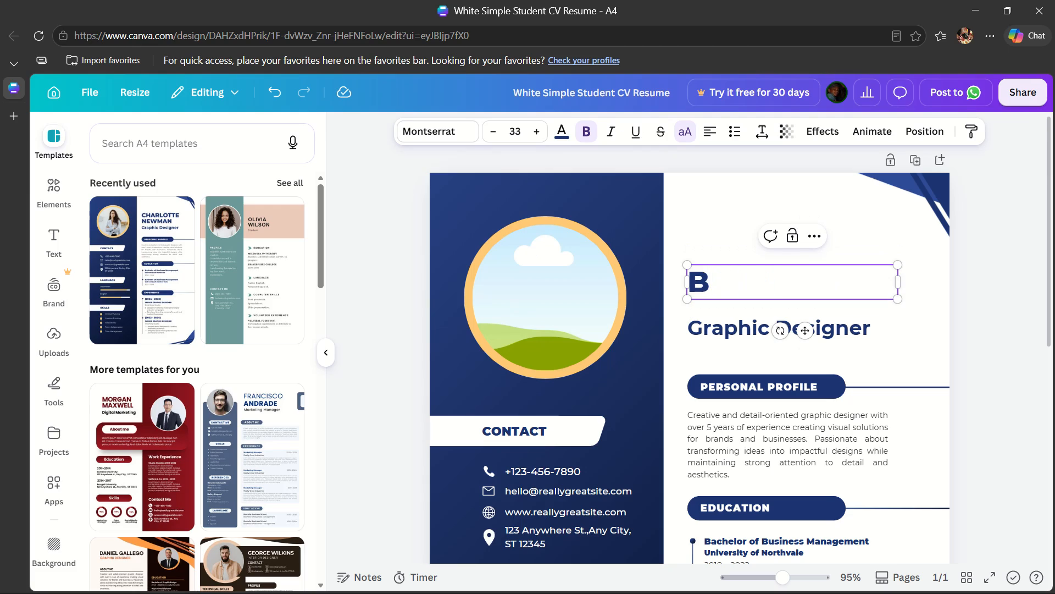
{"action": "left_click", "coordinate": [680, 139]}
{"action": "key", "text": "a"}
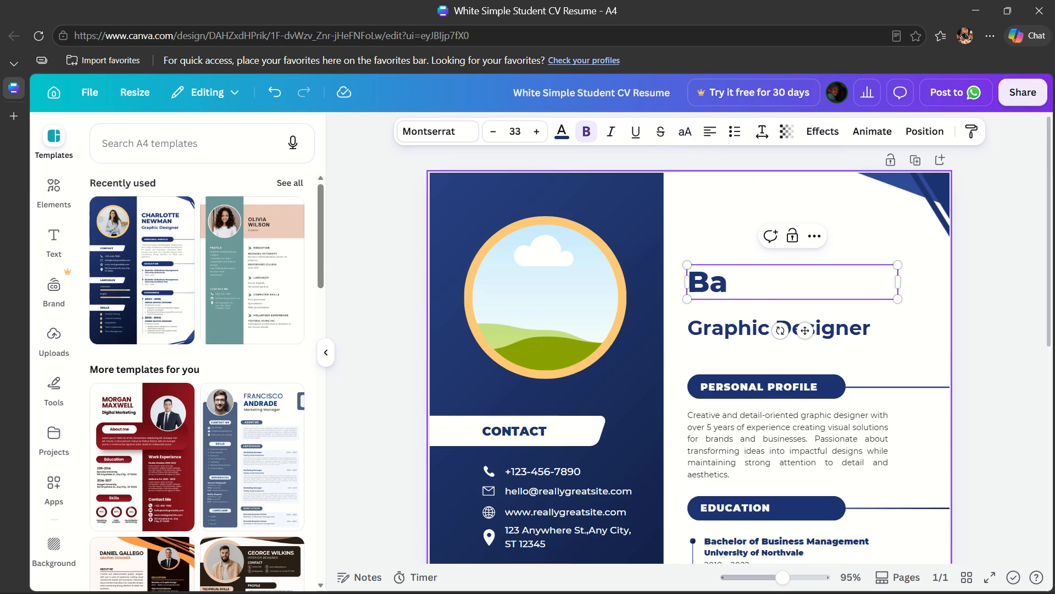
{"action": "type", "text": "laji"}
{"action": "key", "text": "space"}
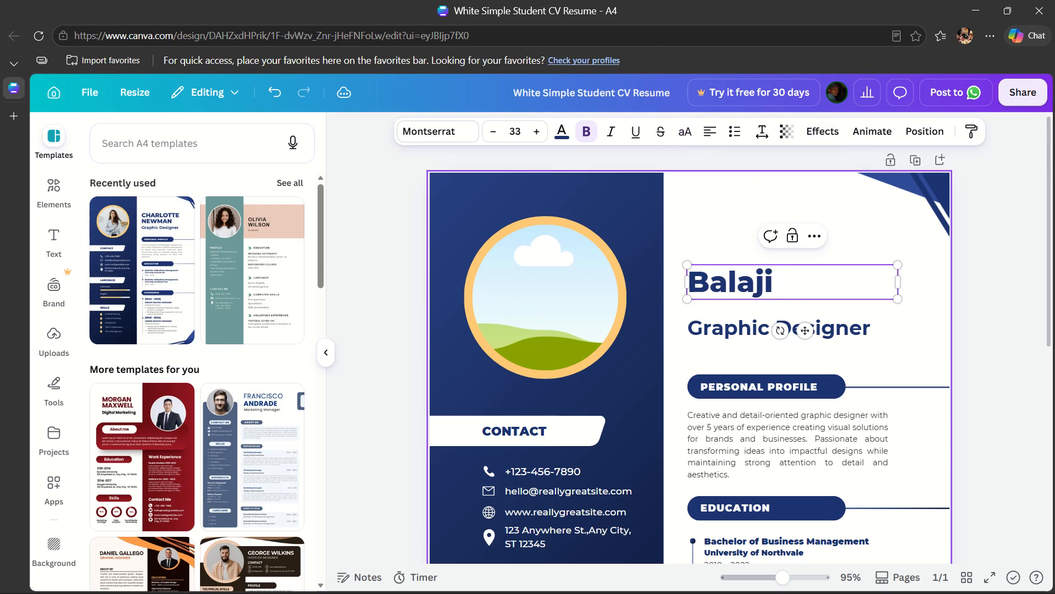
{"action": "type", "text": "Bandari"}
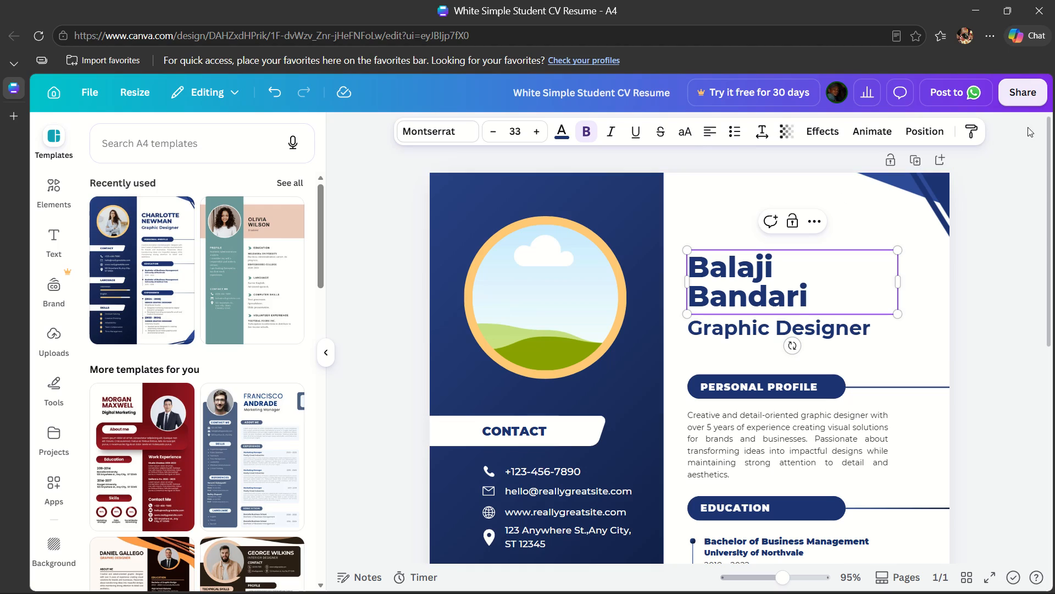
Widen the name heading's text box slightly so the full name fits on one line.
{"action": "left_click_drag", "start_coordinate": [898, 291], "coordinate": [908, 288]}
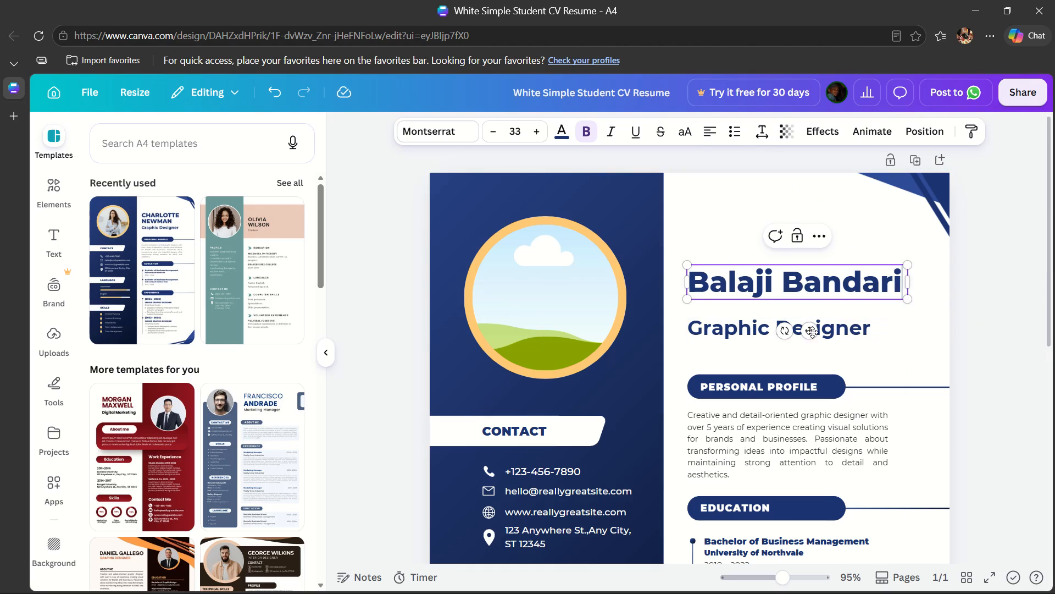
Replace the "Graphic Designer" job title under the name with "Software engineer".
{"action": "left_click", "coordinate": [762, 333]}
{"action": "double_click", "coordinate": [762, 333]}
{"action": "key", "text": "BackSpace"}
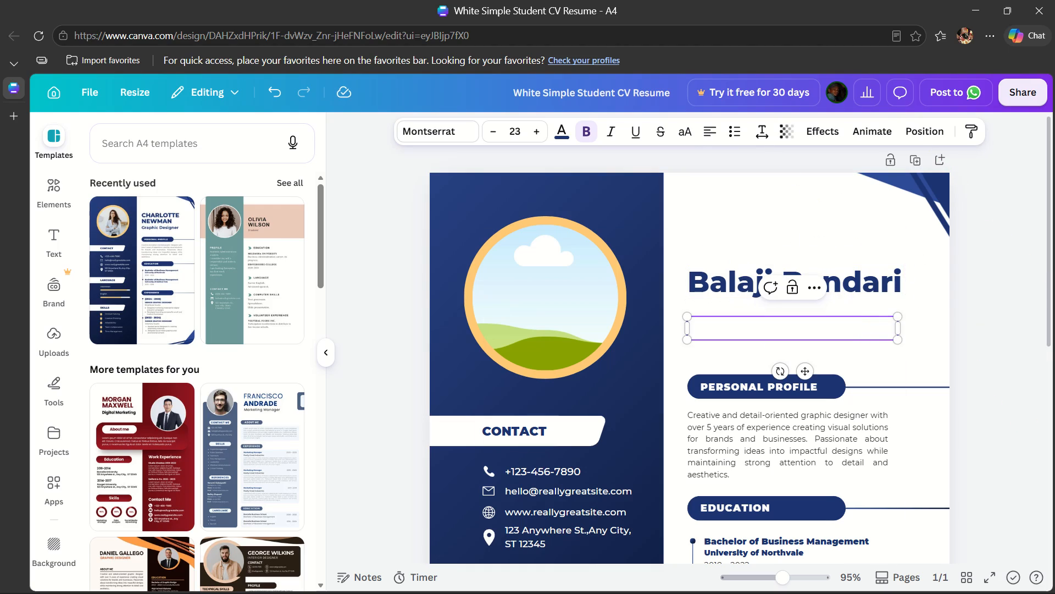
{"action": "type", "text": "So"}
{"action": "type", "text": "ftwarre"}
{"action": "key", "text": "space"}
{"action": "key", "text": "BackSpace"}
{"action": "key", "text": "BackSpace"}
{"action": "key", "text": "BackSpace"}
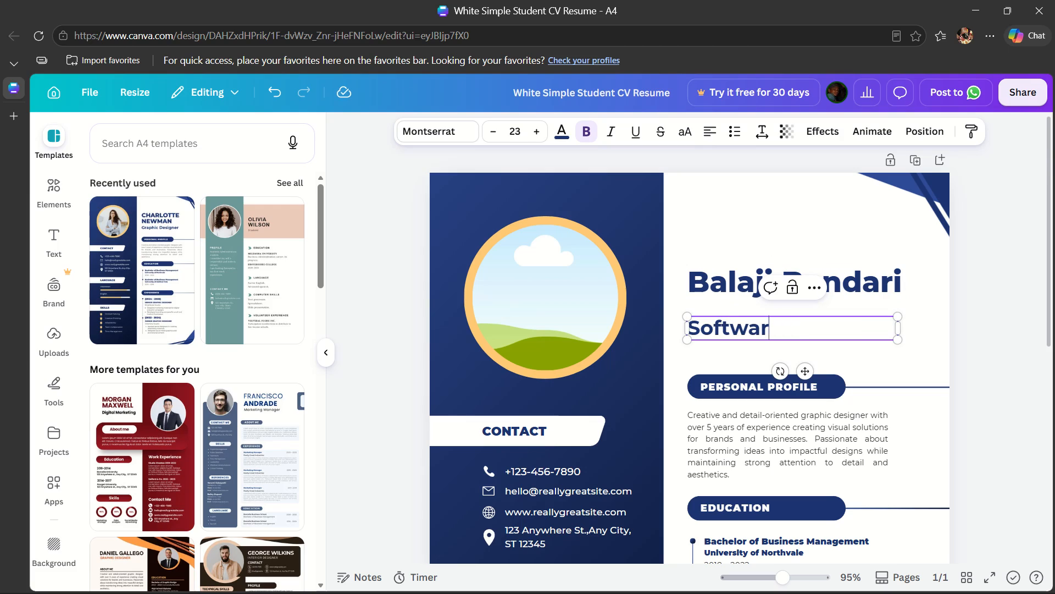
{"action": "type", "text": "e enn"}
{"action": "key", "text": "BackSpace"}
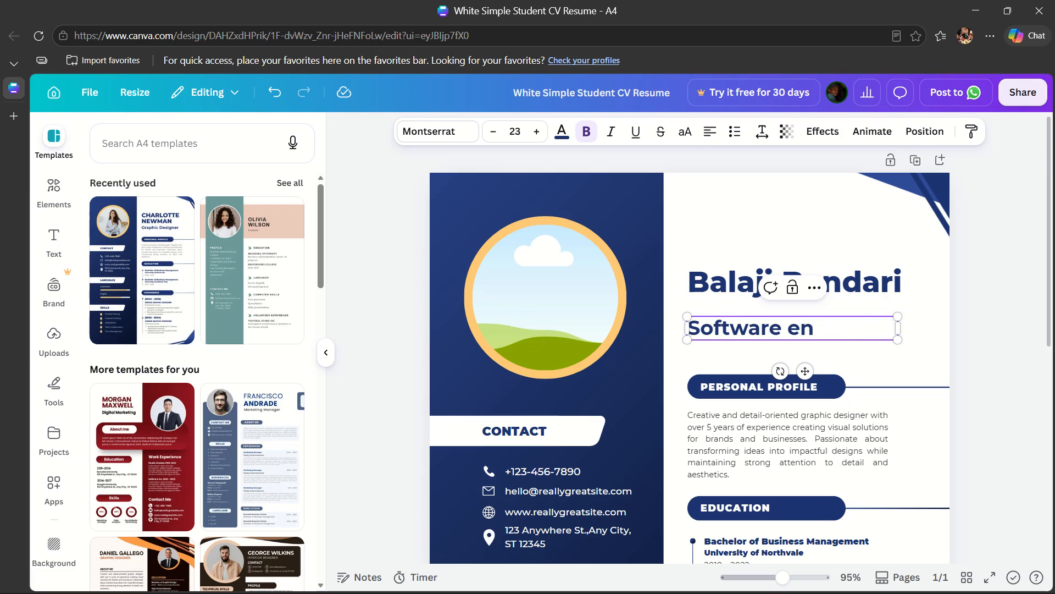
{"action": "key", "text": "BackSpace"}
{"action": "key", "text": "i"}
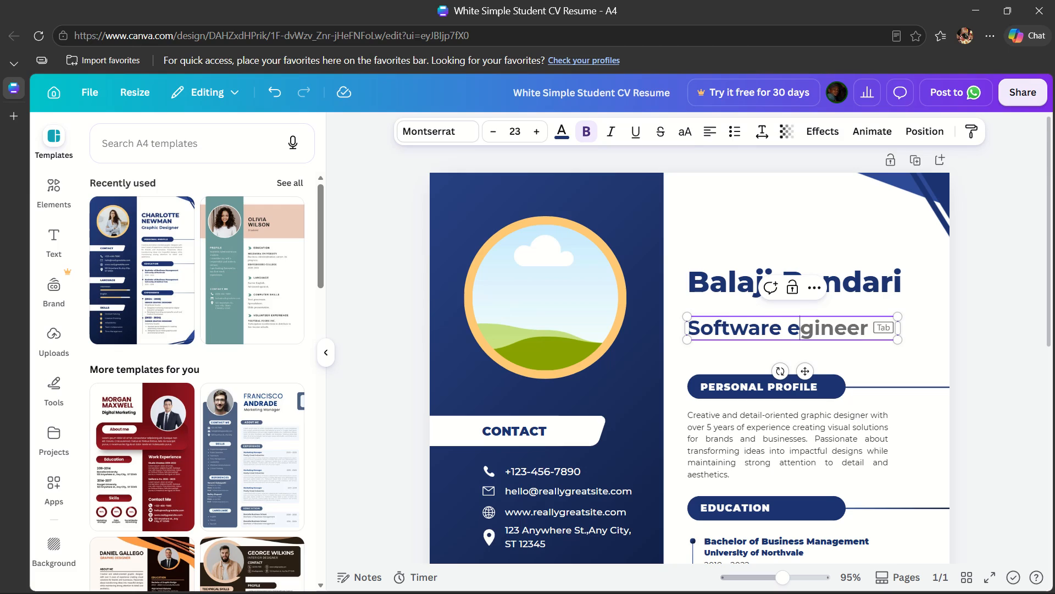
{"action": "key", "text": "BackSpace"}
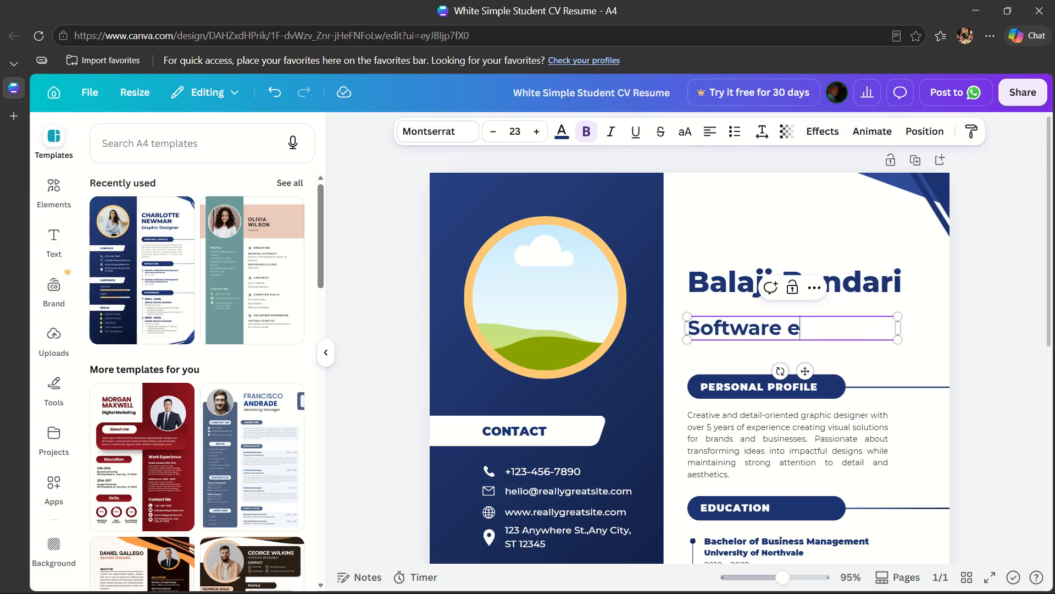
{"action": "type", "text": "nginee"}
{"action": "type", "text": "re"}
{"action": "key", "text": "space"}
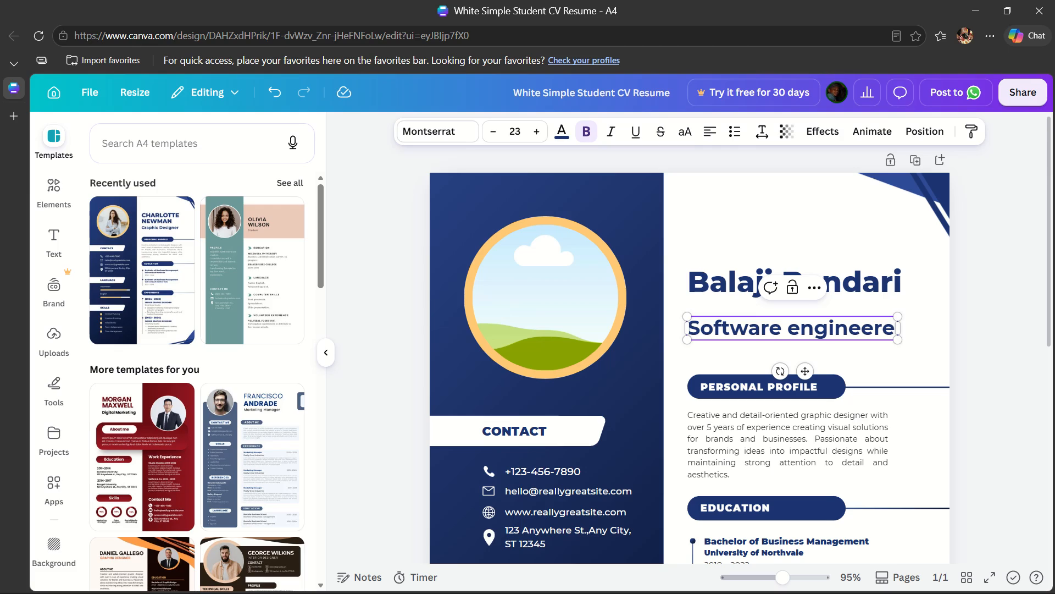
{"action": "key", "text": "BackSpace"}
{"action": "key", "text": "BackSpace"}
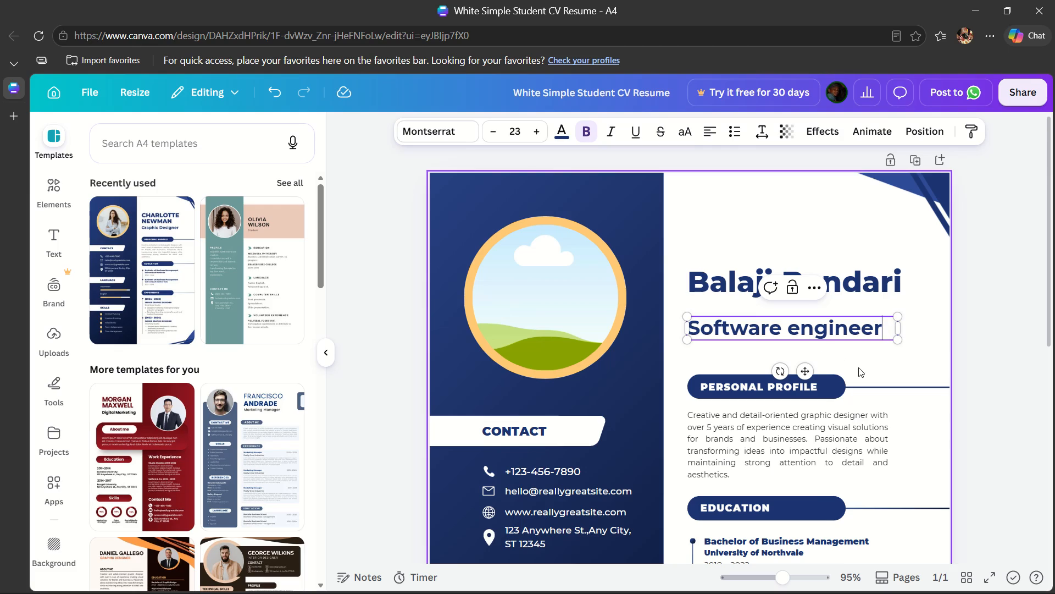
Replace the first degree title under Education with "Computer Scinece of engineering".
{"action": "scroll", "coordinate": [858, 367], "scroll_direction": "down", "scroll_amount": 2}
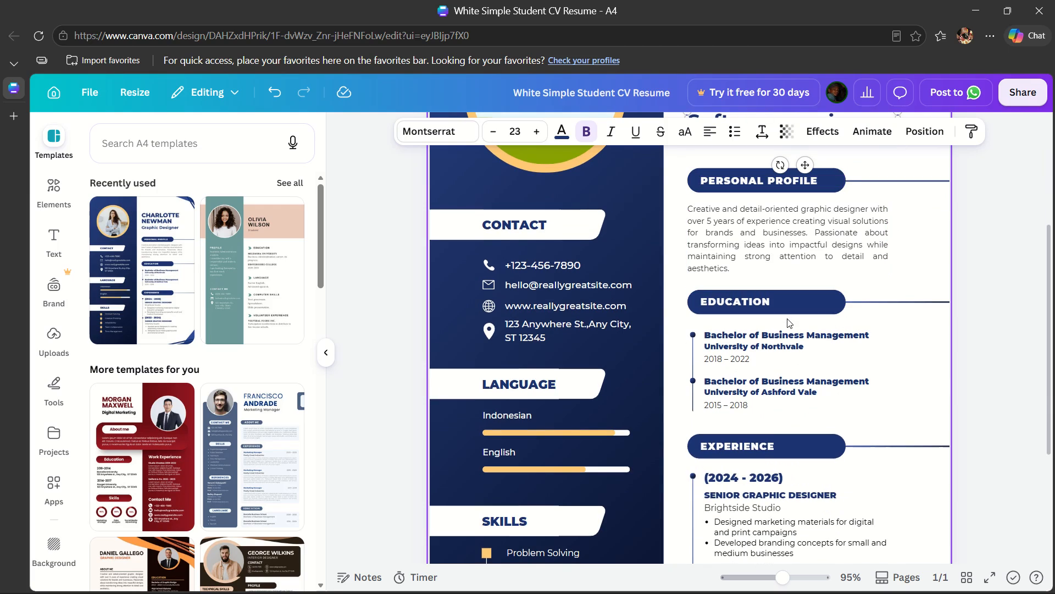
{"action": "left_click", "coordinate": [804, 337]}
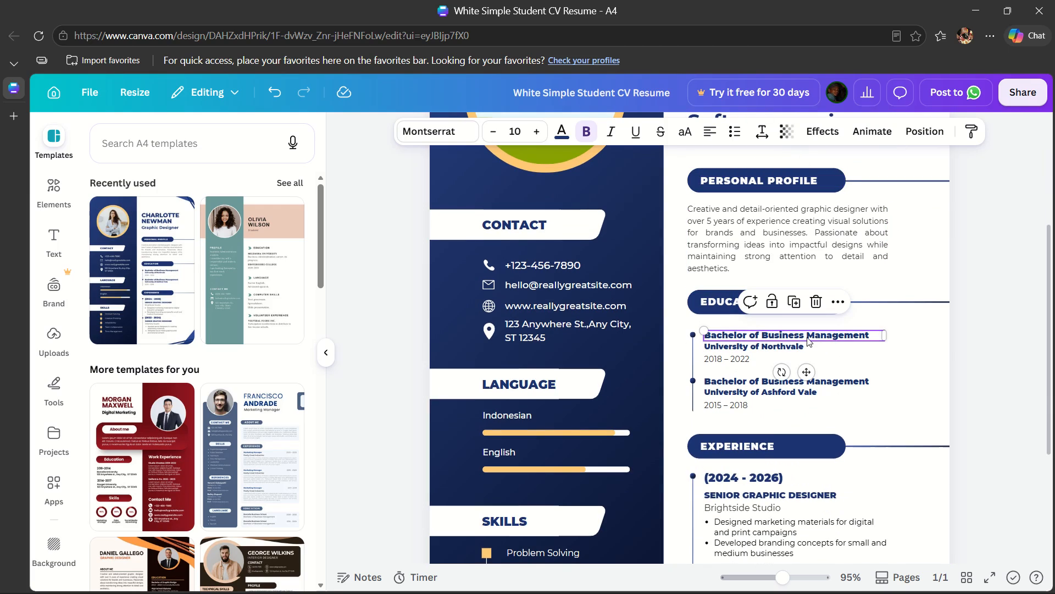
{"action": "double_click", "coordinate": [807, 337]}
{"action": "key", "text": "BackSpace"}
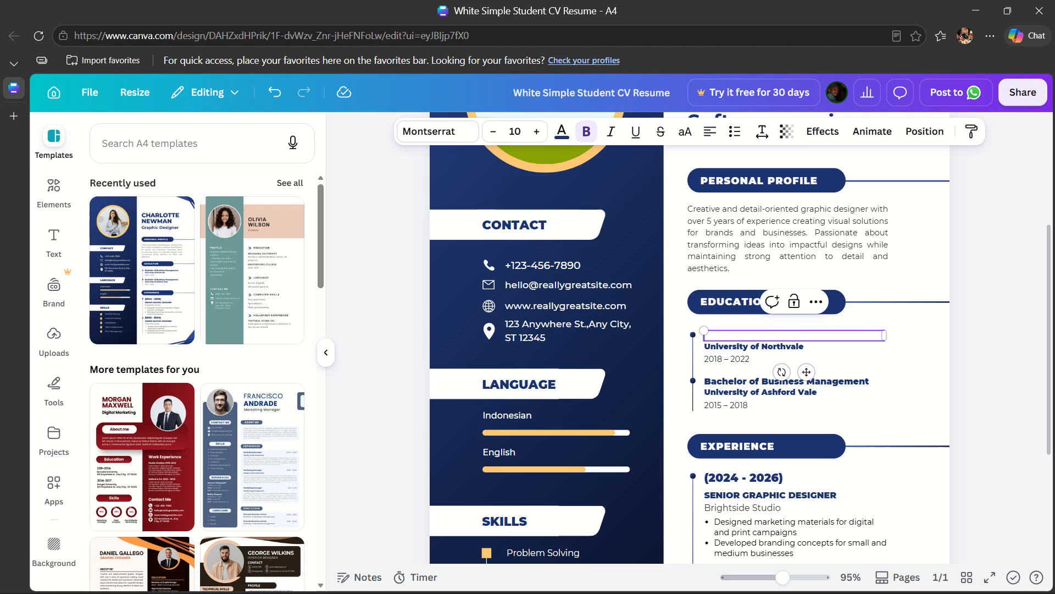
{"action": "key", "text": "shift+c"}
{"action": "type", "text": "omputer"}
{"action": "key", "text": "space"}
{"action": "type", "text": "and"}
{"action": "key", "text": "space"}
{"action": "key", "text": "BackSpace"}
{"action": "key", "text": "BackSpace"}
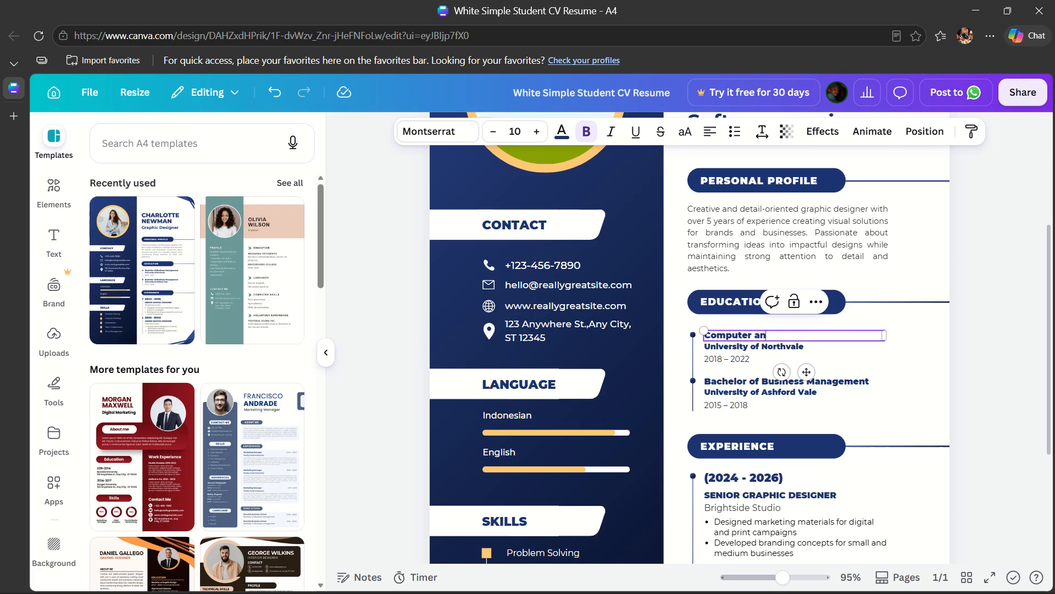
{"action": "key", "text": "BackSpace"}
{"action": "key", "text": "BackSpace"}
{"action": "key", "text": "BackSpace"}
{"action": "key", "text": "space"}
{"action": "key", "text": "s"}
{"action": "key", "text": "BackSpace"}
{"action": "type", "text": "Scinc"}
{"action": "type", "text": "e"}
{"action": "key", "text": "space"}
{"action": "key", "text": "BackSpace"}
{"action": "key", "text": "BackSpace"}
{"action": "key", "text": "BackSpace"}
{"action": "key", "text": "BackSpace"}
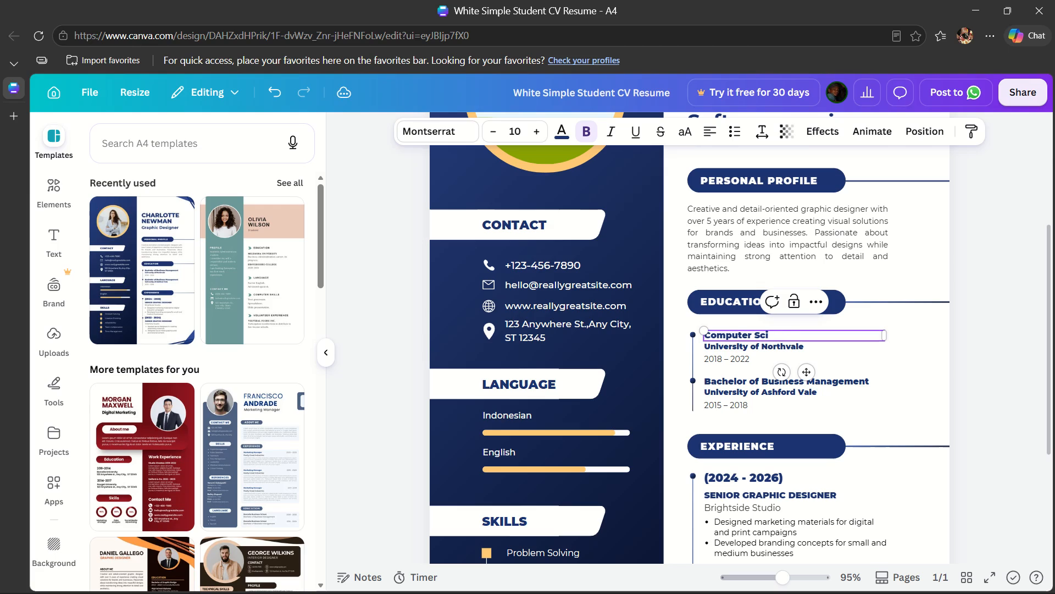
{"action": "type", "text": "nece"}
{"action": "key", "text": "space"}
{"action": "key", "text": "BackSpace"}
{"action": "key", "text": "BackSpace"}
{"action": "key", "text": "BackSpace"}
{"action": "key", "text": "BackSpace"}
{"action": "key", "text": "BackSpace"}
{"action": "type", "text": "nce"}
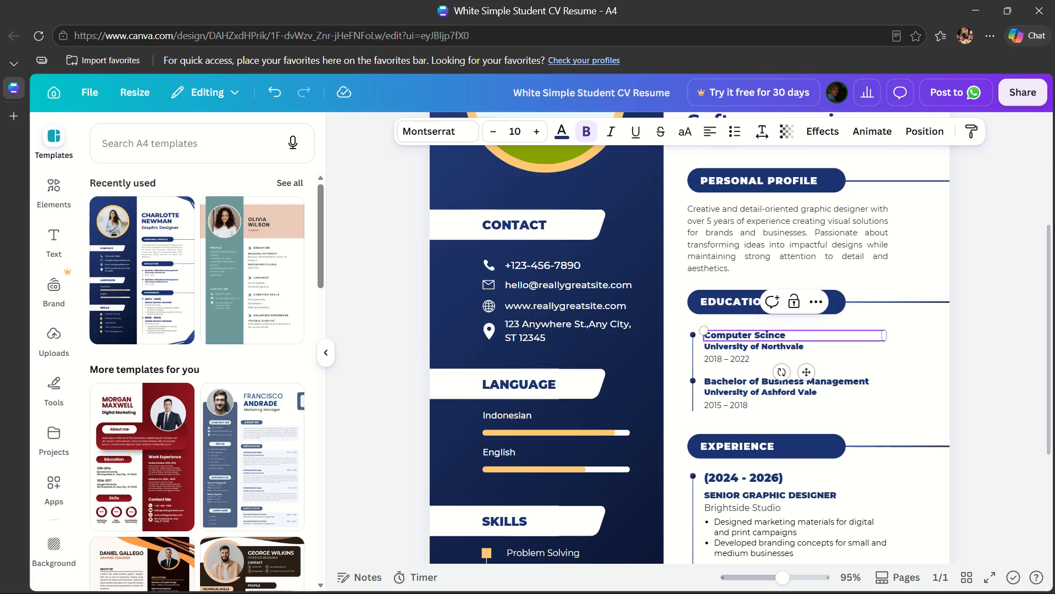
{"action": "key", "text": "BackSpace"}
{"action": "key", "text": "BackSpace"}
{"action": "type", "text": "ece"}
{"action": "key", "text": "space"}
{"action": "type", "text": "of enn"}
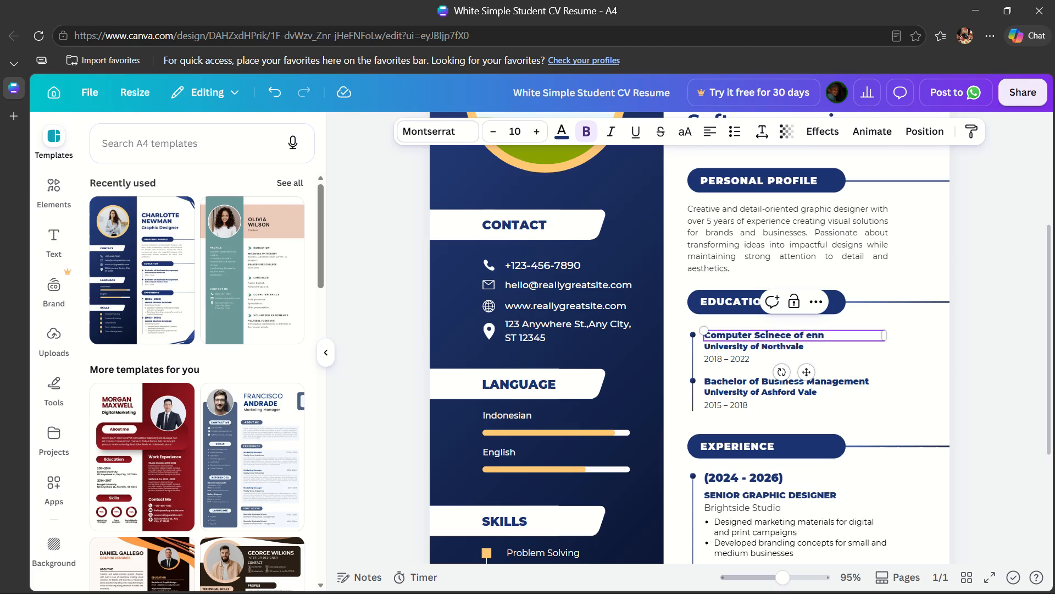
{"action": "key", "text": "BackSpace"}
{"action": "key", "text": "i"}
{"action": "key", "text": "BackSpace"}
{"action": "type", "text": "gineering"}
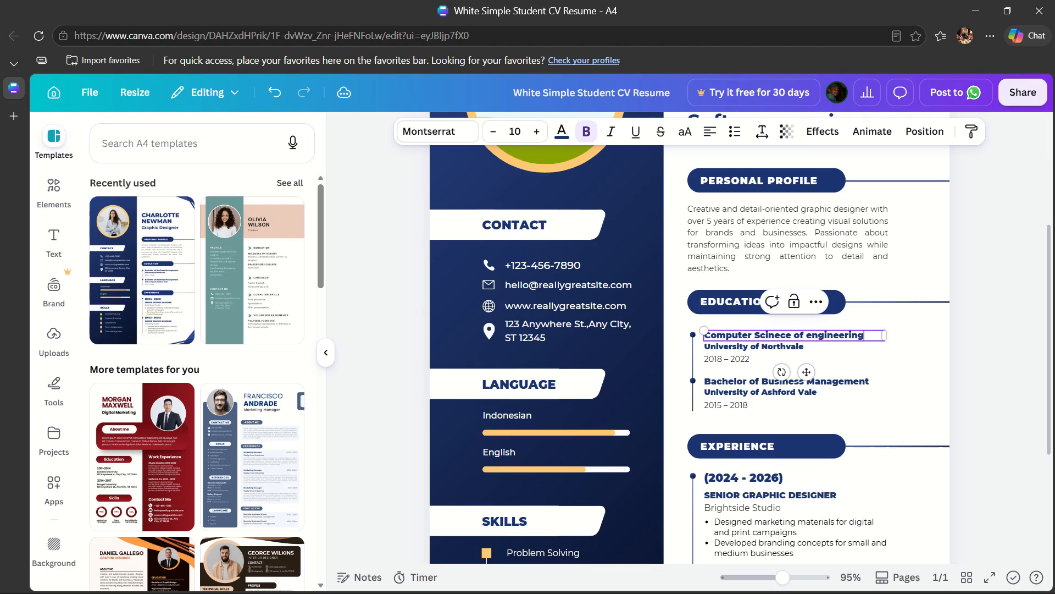
Change the university name in the first education entry to "University of India".
{"action": "double_click", "coordinate": [769, 347]}
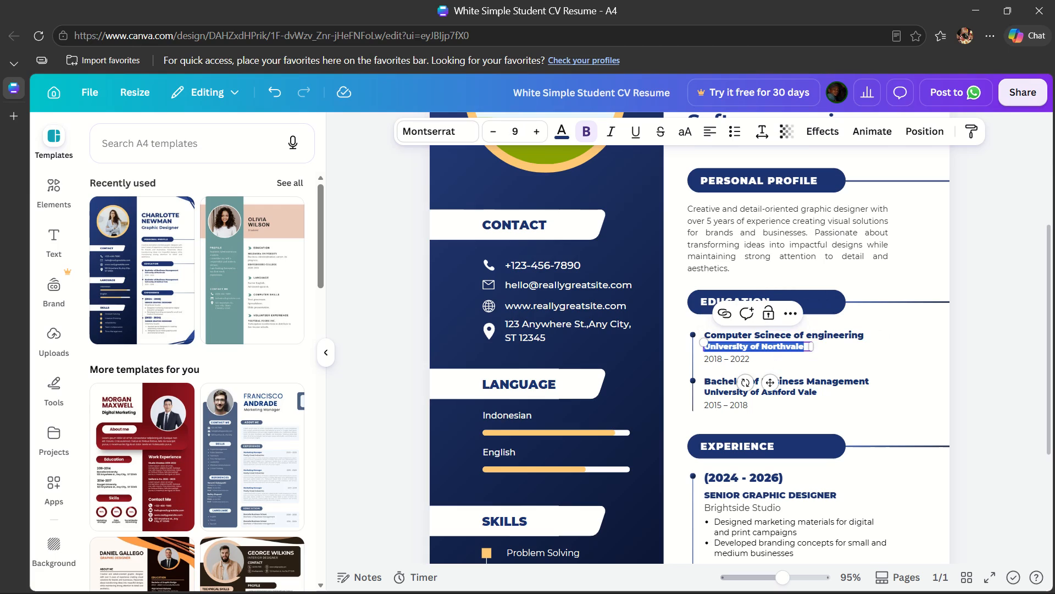
{"action": "left_click", "coordinate": [769, 347]}
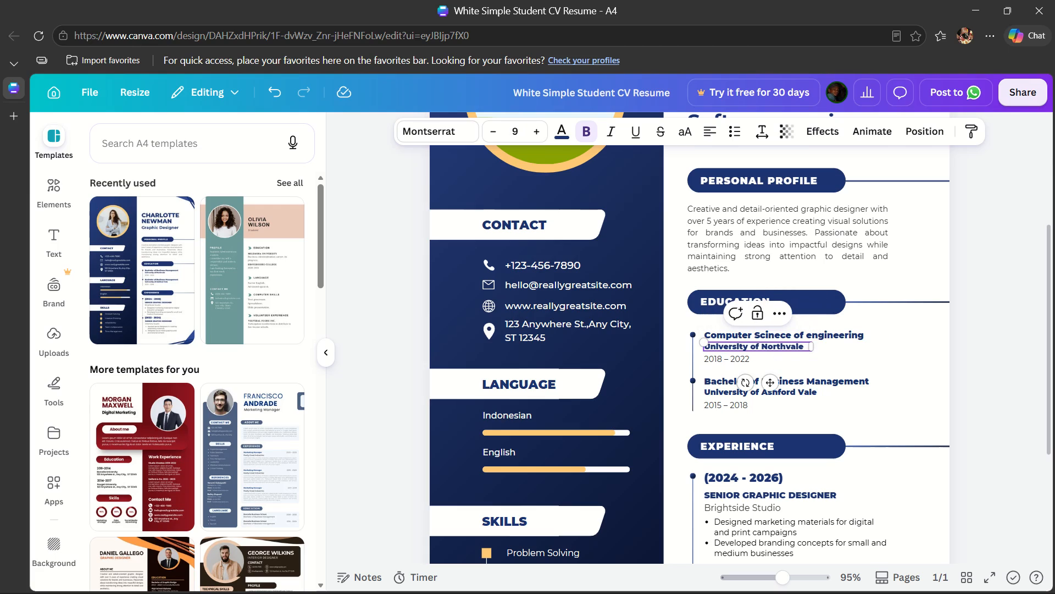
{"action": "left_click_drag", "start_coordinate": [801, 346], "coordinate": [756, 346]}
{"action": "left_click_drag", "start_coordinate": [756, 346], "coordinate": [760, 345]}
{"action": "key", "text": "BackSpace"}
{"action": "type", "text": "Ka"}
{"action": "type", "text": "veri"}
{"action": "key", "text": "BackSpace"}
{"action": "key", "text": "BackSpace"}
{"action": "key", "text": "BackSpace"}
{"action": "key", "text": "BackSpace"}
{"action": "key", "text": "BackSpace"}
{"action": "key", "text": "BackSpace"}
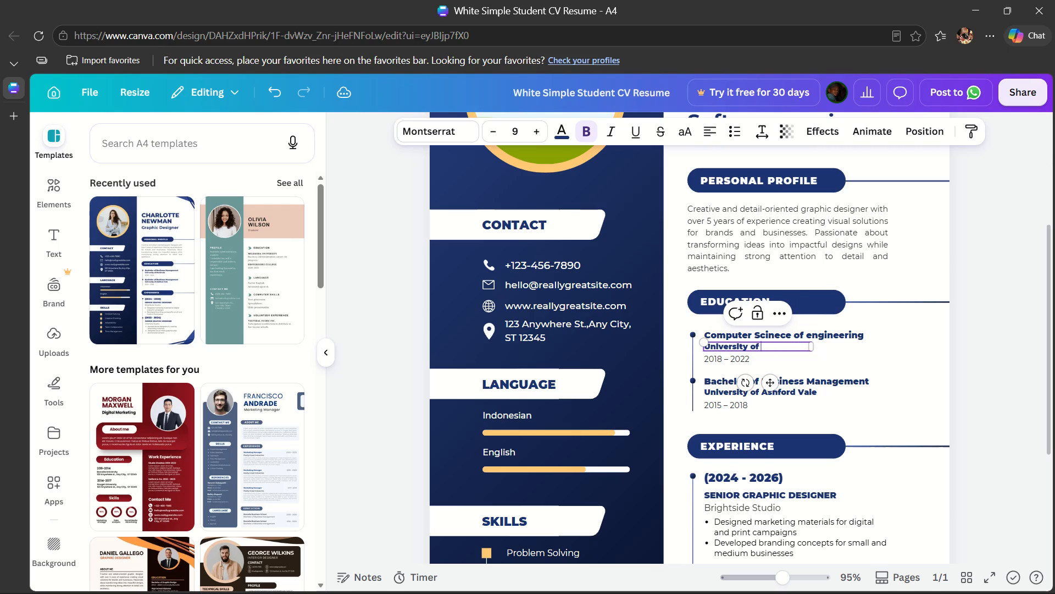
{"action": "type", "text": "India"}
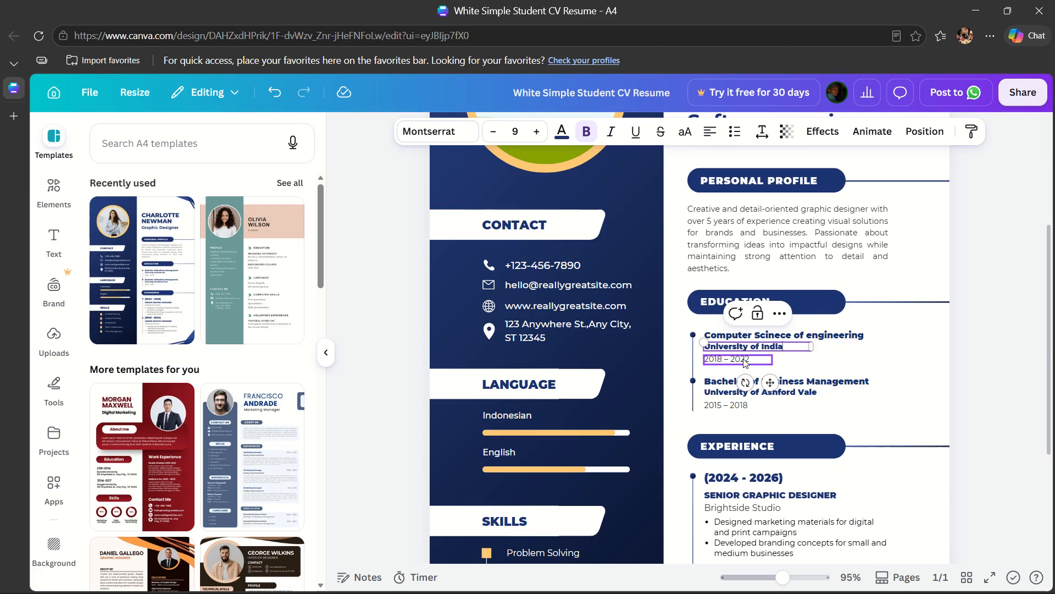
Change the date range of the first education entry to 2026 – 2029.
{"action": "left_click", "coordinate": [743, 359]}
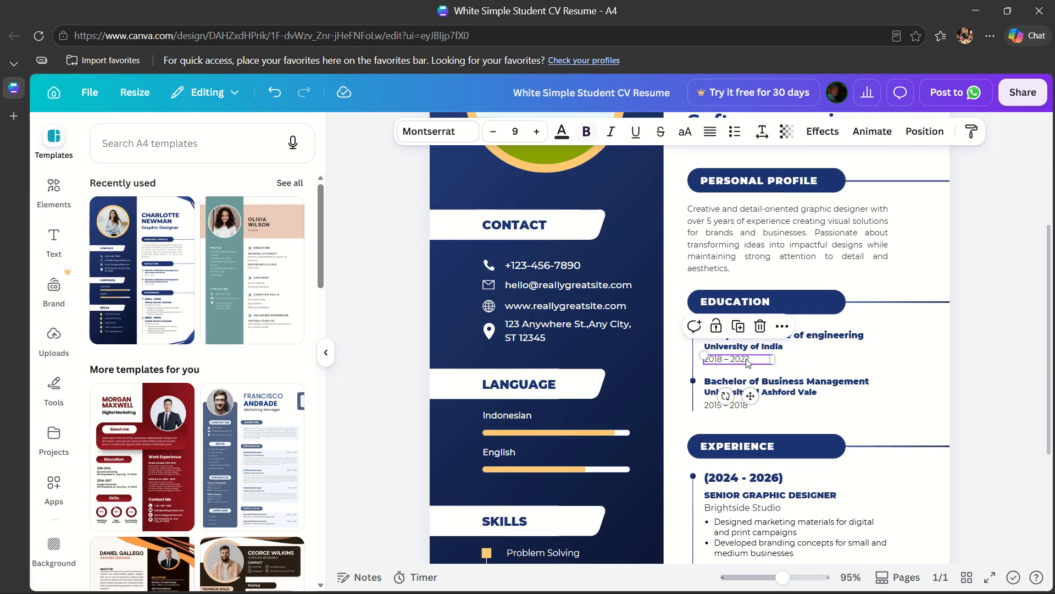
{"action": "left_click", "coordinate": [746, 359]}
{"action": "left_click", "coordinate": [752, 359]}
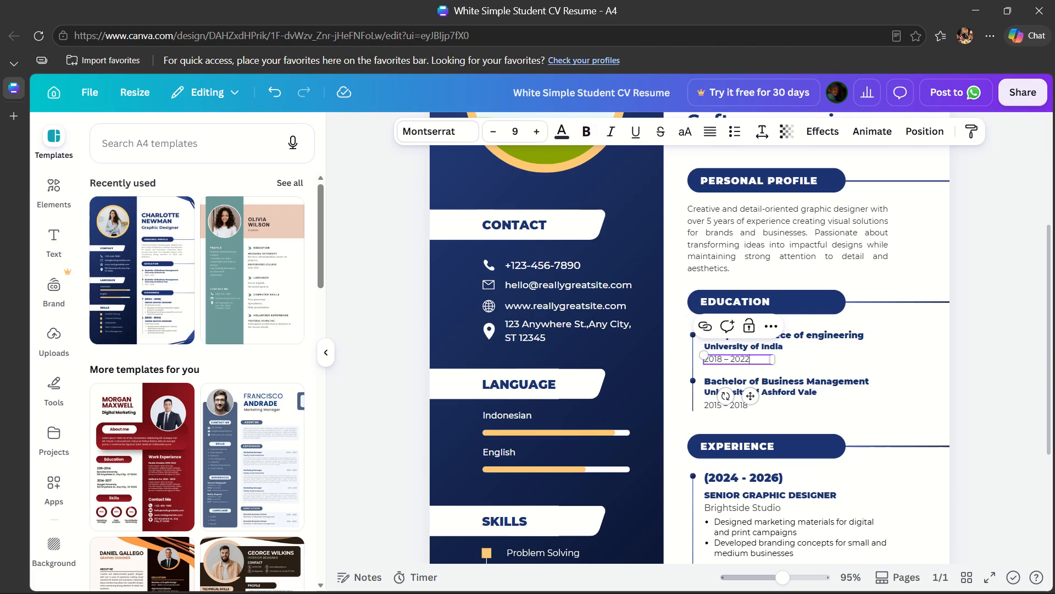
{"action": "left_click", "coordinate": [752, 359]}
{"action": "key", "text": "BackSpace"}
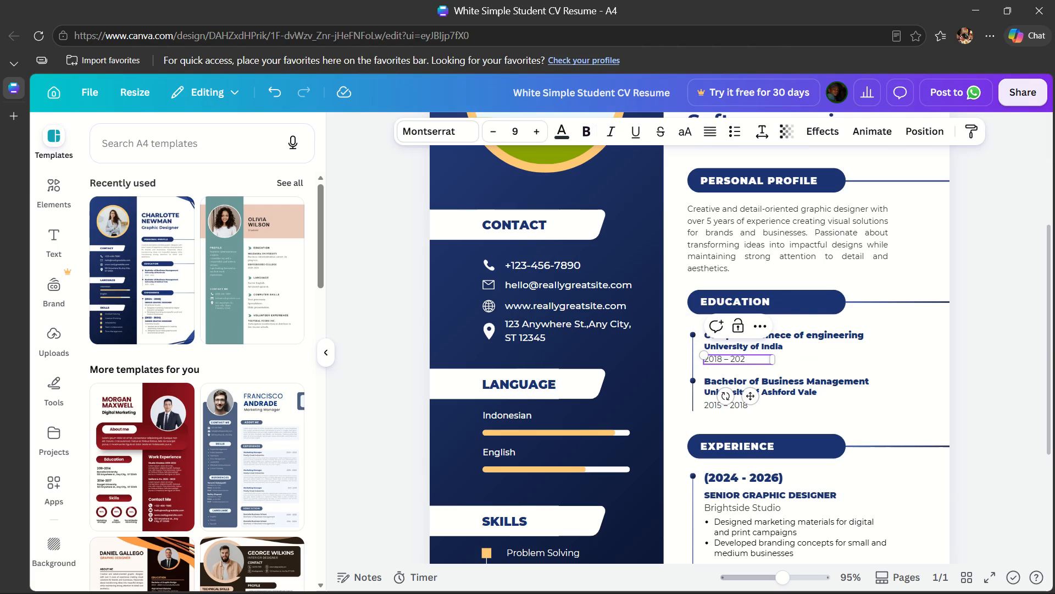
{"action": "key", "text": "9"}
{"action": "key", "text": "Left"}
{"action": "key", "text": "Left"}
{"action": "key", "text": "Left"}
{"action": "key", "text": "Left"}
{"action": "key", "text": "Left"}
{"action": "key", "text": "Left"}
{"action": "key", "text": "Left"}
{"action": "key", "text": "BackSpace"}
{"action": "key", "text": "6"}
{"action": "key", "text": "Left"}
{"action": "key", "text": "Left"}
{"action": "key", "text": "Right"}
{"action": "key", "text": "BackSpace"}
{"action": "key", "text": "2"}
Delete the "Bachelor of Business Management" degree title from the second education entry.
{"action": "left_click", "coordinate": [799, 382]}
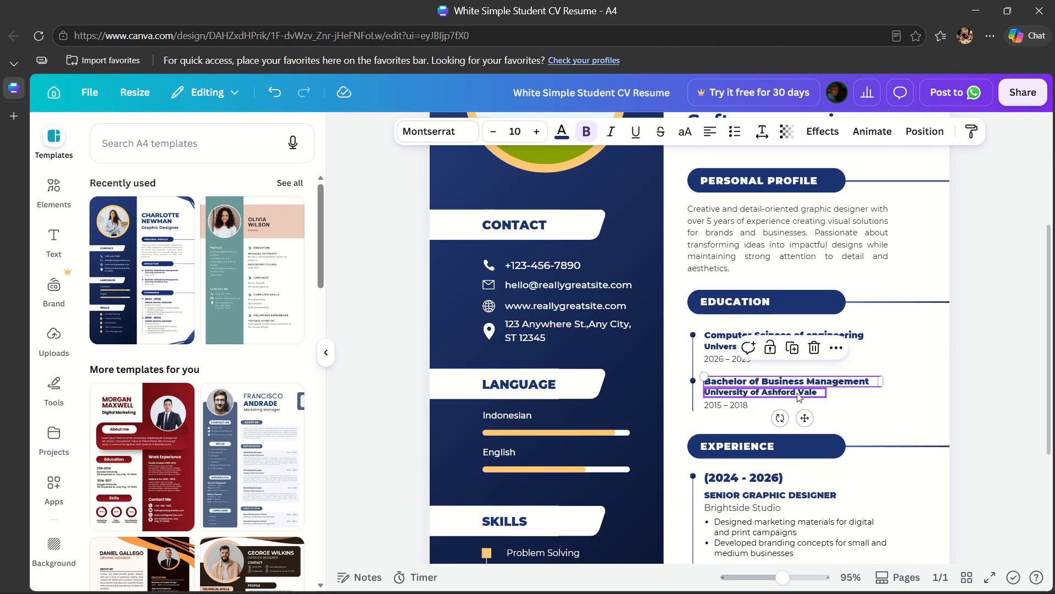
{"action": "left_click", "coordinate": [812, 381]}
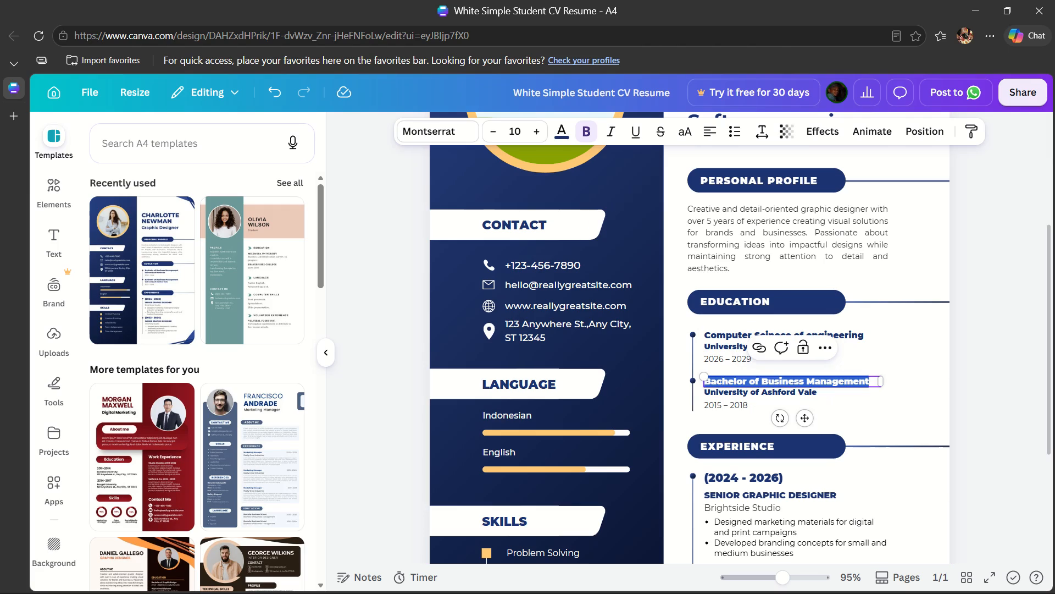
{"action": "left_click", "coordinate": [812, 381]}
{"action": "right_click", "coordinate": [812, 381]}
{"action": "left_click", "coordinate": [812, 381]}
{"action": "double_click", "coordinate": [812, 381]}
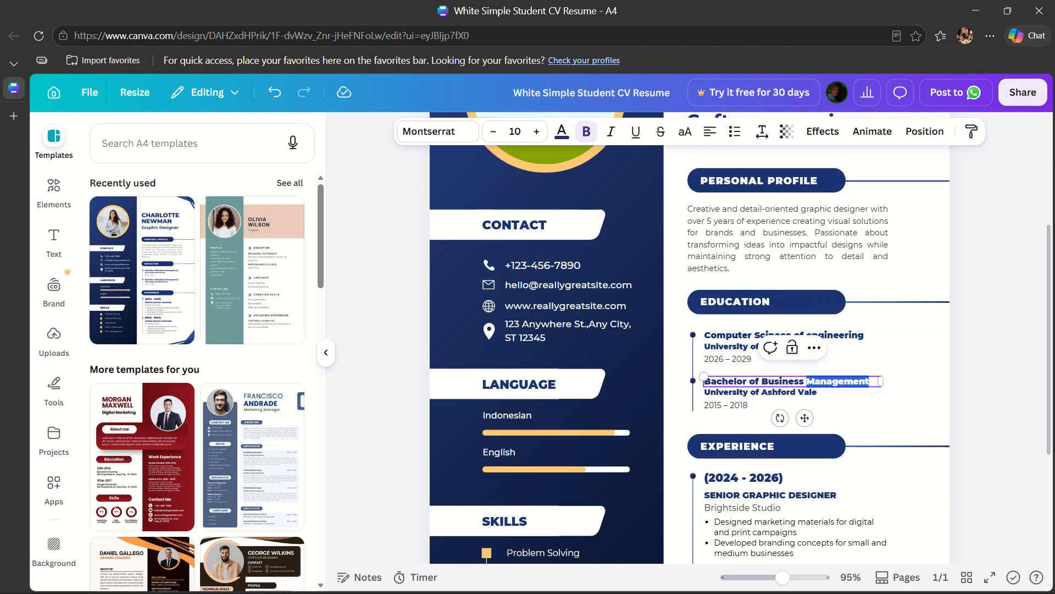
{"action": "double_click", "coordinate": [812, 381]}
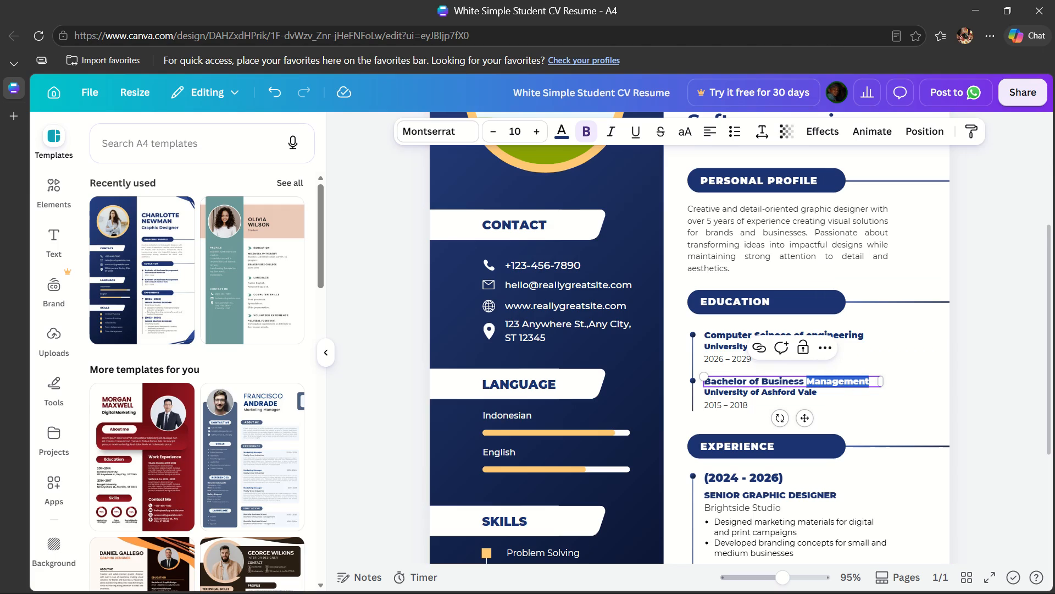
{"action": "key", "text": "Delete"}
{"action": "left_click", "coordinate": [862, 382]}
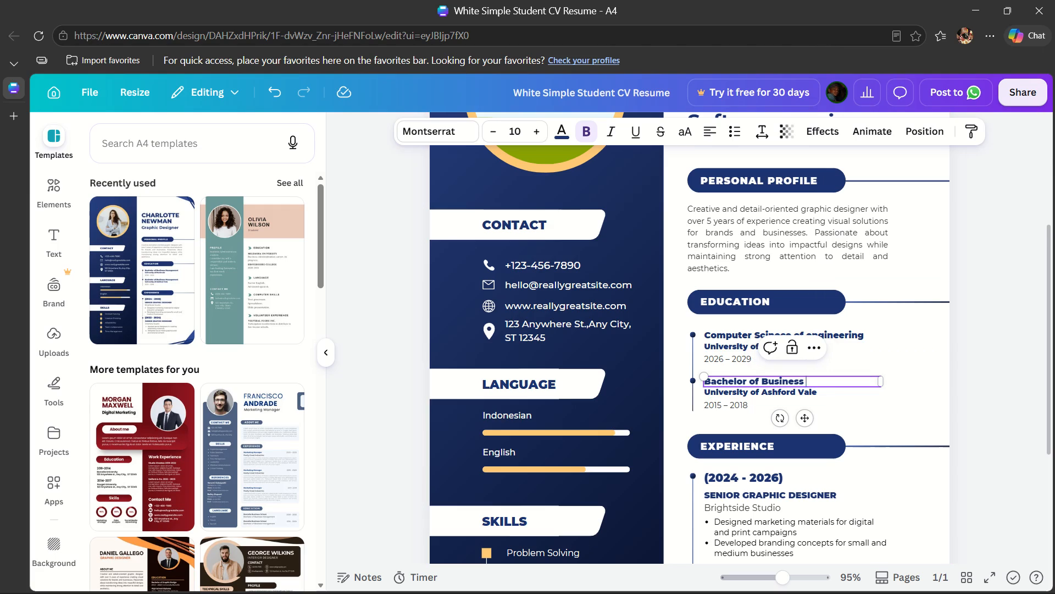
{"action": "key", "text": "Delete"}
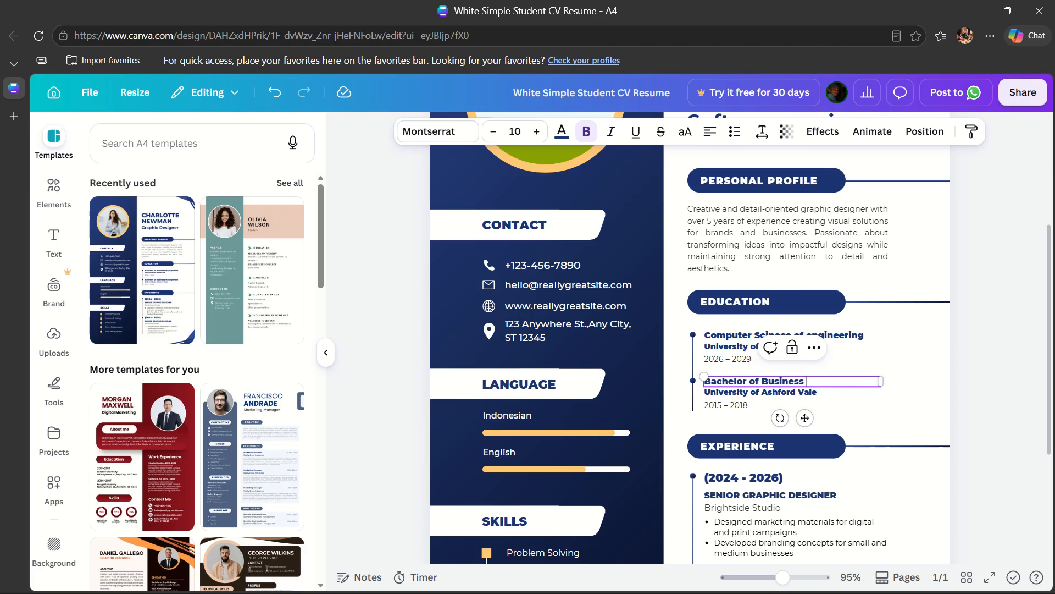
{"action": "left_click", "coordinate": [870, 375]}
{"action": "key", "text": "Delete"}
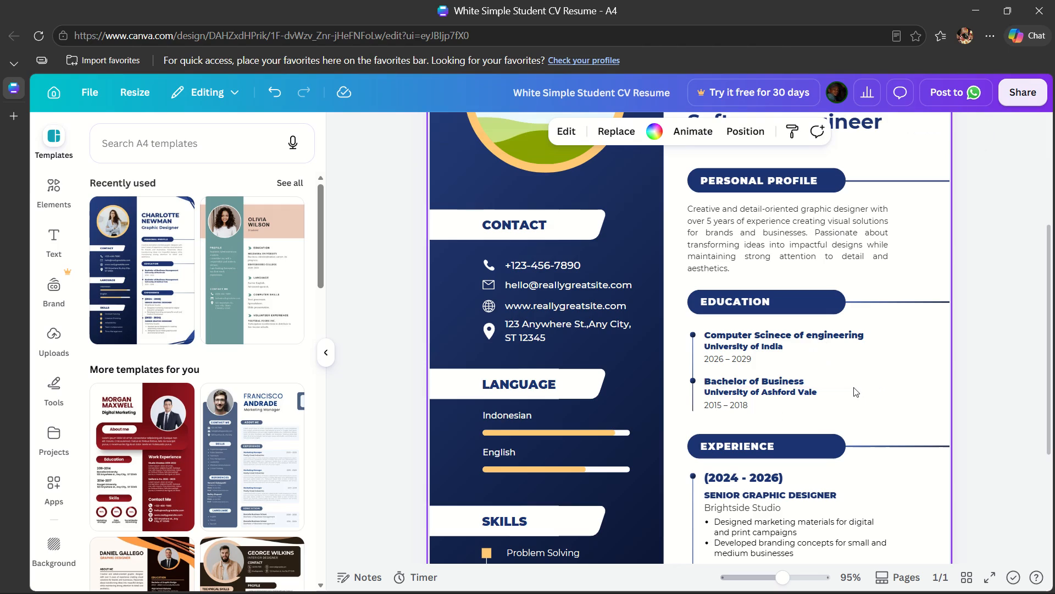
{"action": "left_click", "coordinate": [853, 382]}
{"action": "double_click", "coordinate": [853, 382]}
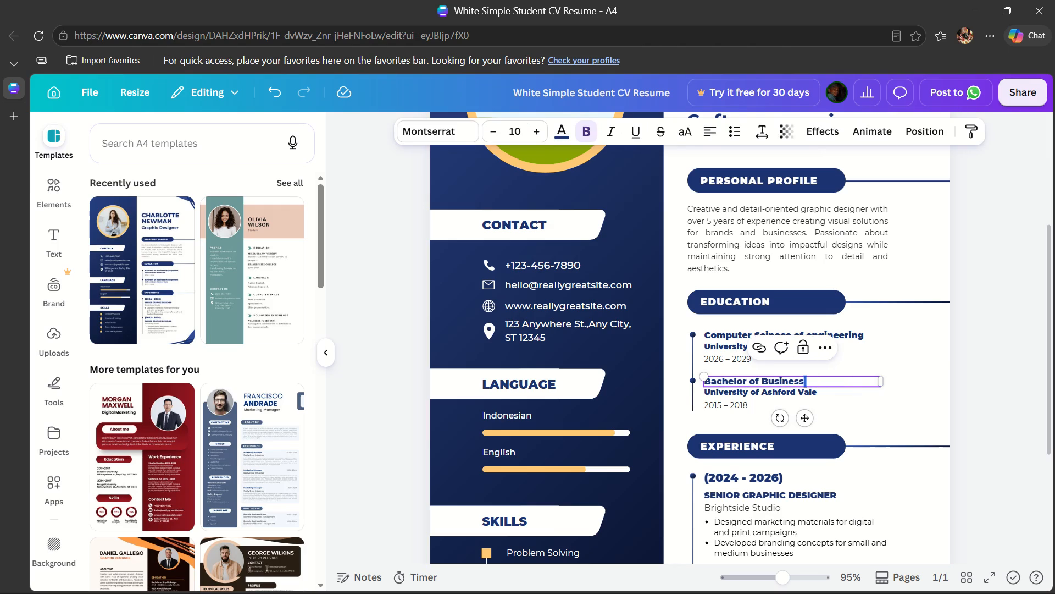
{"action": "double_click", "coordinate": [853, 382]}
{"action": "left_click_drag", "start_coordinate": [853, 382], "coordinate": [814, 385]}
{"action": "left_click_drag", "start_coordinate": [814, 385], "coordinate": [706, 391]}
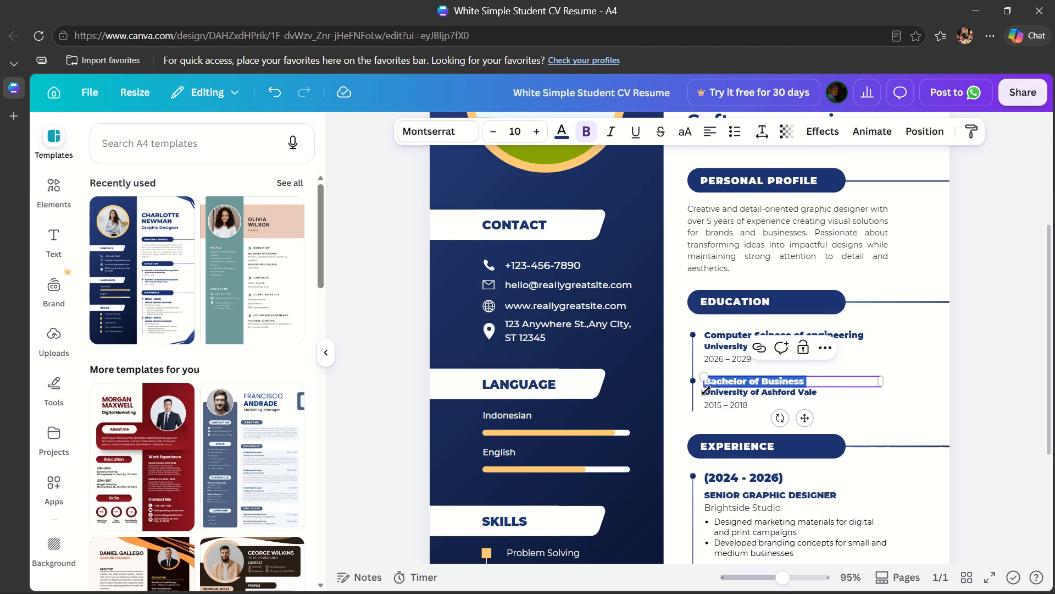
{"action": "key", "text": "Delete"}
{"action": "key", "text": "BackSpace"}
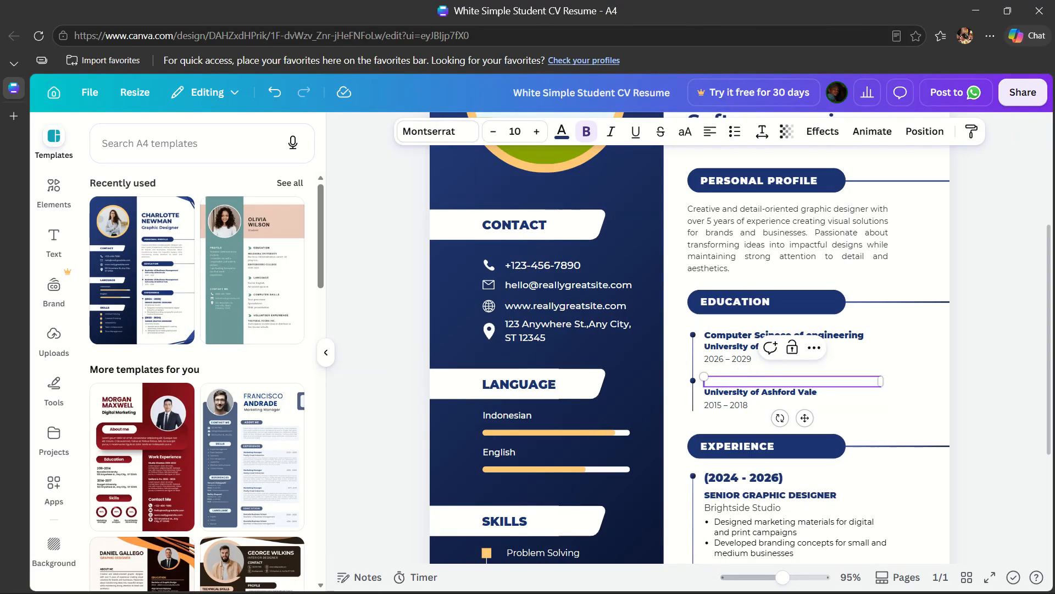
{"action": "left_click", "coordinate": [743, 376]}
{"action": "left_click", "coordinate": [747, 374]}
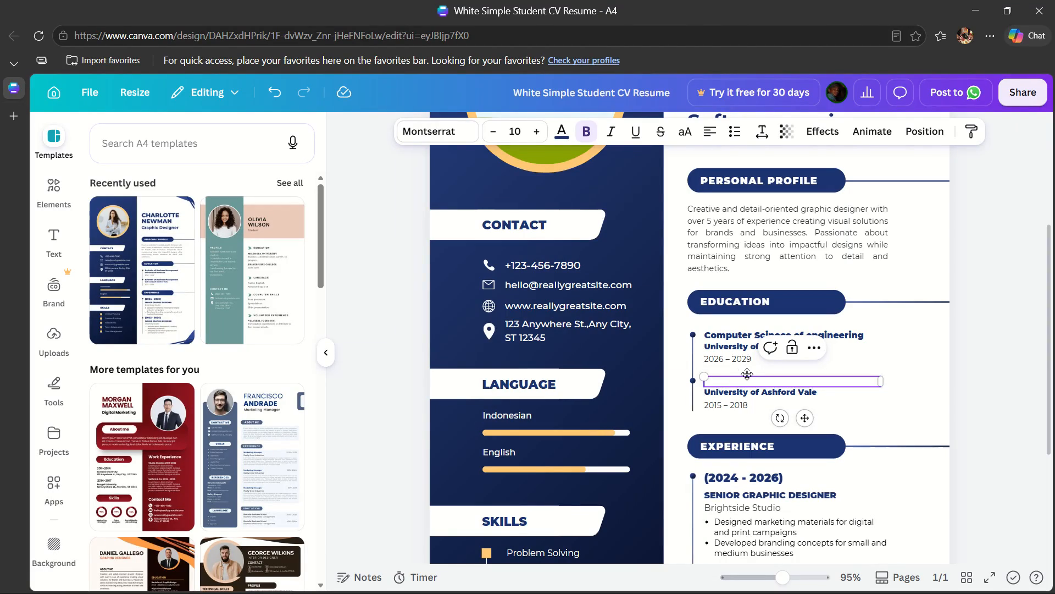
{"action": "key", "text": "Delete"}
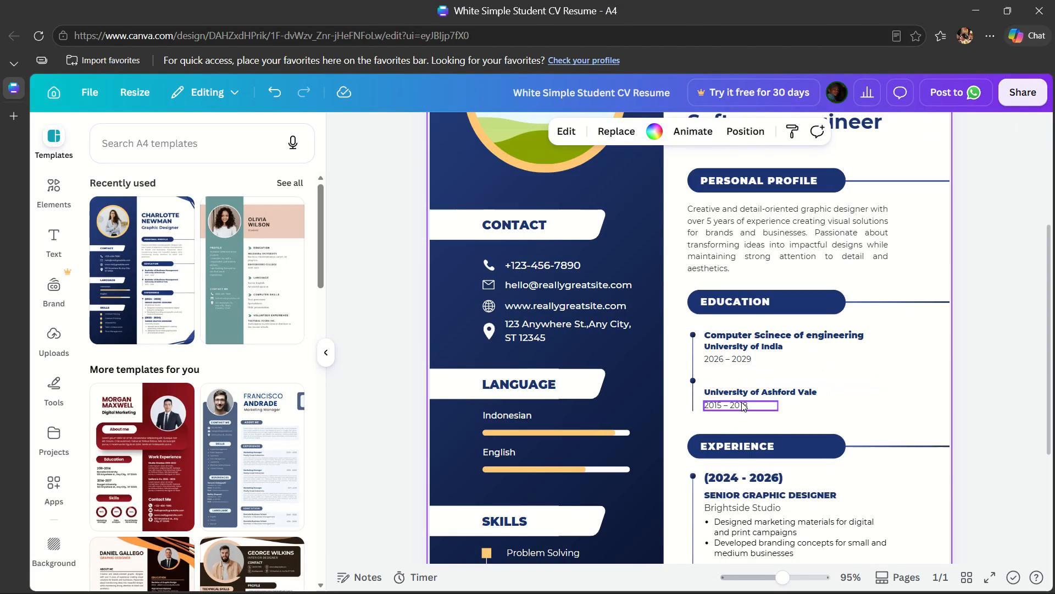
Replace the university name in the second education entry with "Aavishkar junior college".
{"action": "double_click", "coordinate": [748, 389]}
{"action": "triple_click", "coordinate": [748, 389]}
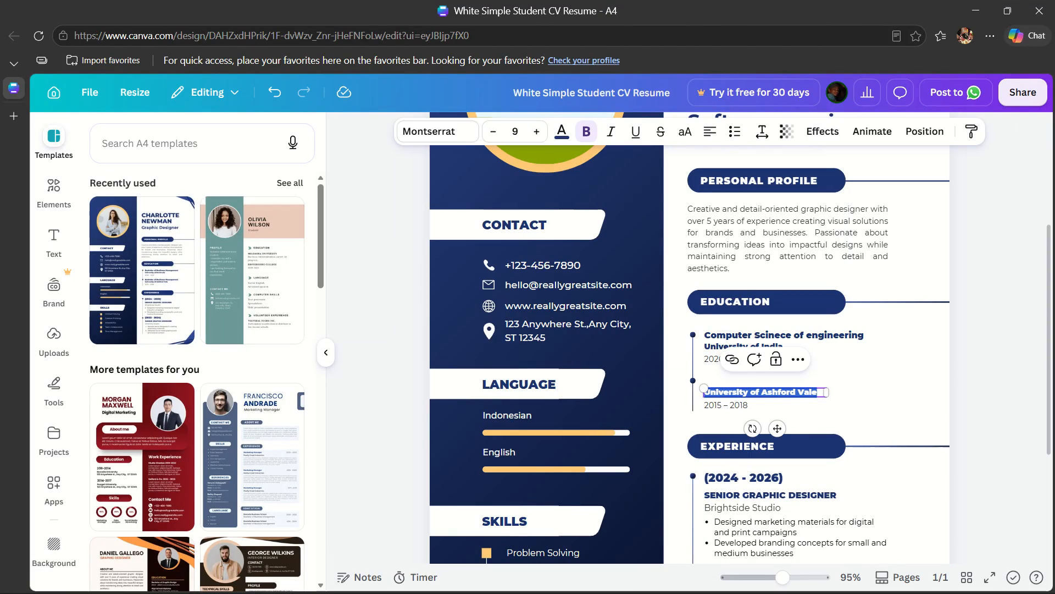
{"action": "left_click", "coordinate": [748, 389]}
{"action": "key", "text": "BackSpace"}
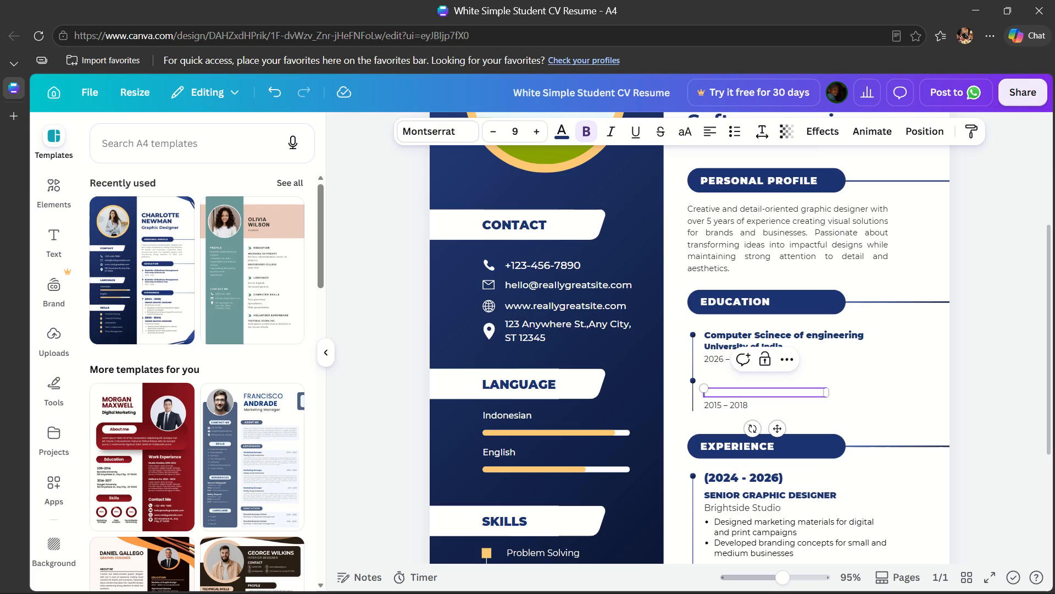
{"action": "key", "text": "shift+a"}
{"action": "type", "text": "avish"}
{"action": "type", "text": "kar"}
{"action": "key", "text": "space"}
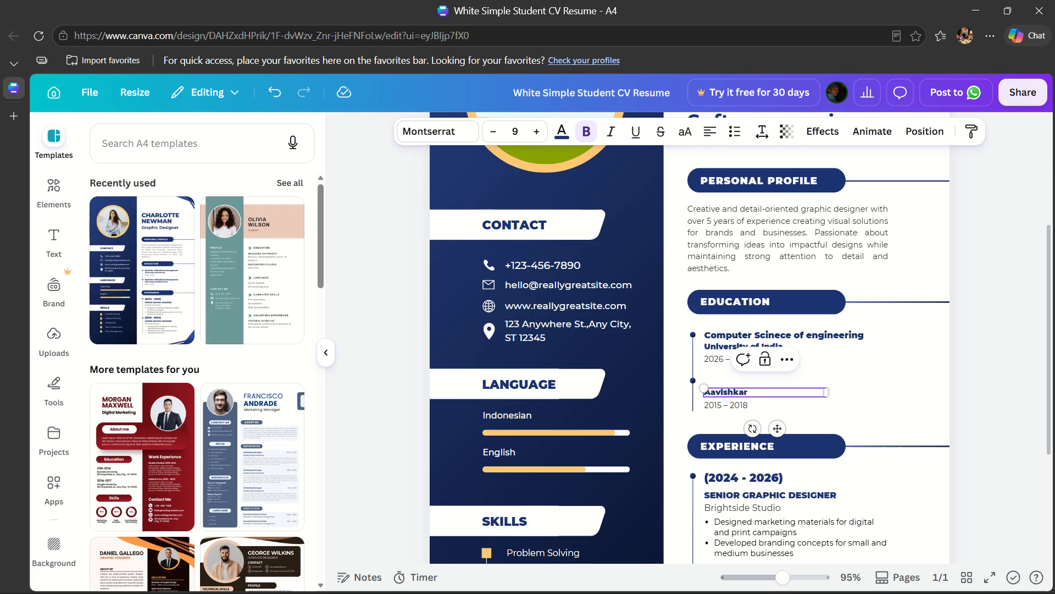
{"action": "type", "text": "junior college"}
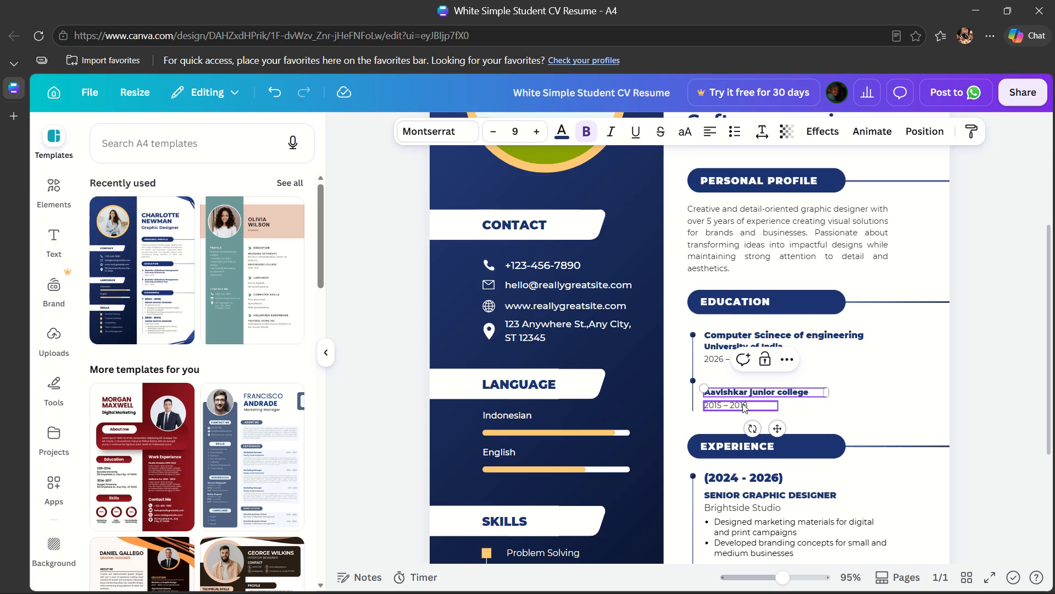
Change the date range of the second education entry to 2023 – 2025.
{"action": "left_click", "coordinate": [742, 404]}
{"action": "left_click", "coordinate": [753, 403]}
{"action": "left_click", "coordinate": [753, 403]}
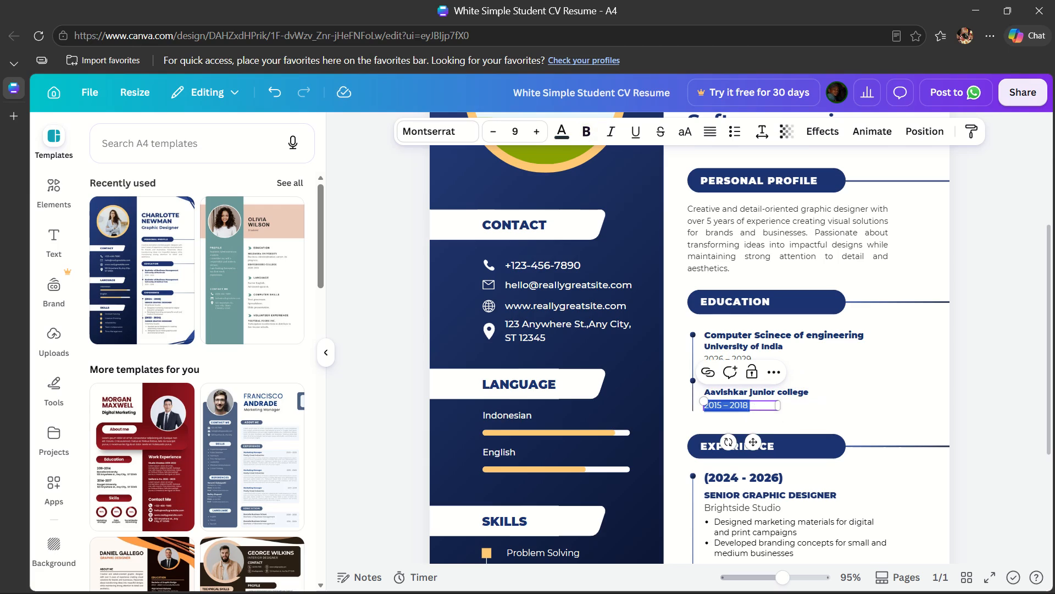
{"action": "left_click", "coordinate": [753, 403]}
{"action": "key", "text": "BackSpace"}
{"action": "key", "text": "BackSpace"}
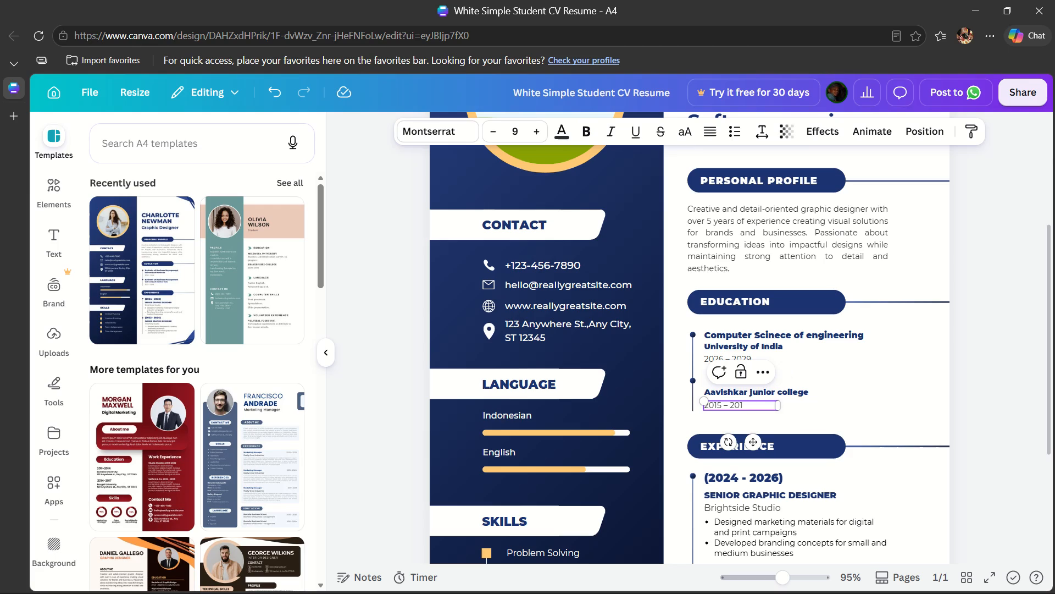
{"action": "key", "text": "BackSpace"}
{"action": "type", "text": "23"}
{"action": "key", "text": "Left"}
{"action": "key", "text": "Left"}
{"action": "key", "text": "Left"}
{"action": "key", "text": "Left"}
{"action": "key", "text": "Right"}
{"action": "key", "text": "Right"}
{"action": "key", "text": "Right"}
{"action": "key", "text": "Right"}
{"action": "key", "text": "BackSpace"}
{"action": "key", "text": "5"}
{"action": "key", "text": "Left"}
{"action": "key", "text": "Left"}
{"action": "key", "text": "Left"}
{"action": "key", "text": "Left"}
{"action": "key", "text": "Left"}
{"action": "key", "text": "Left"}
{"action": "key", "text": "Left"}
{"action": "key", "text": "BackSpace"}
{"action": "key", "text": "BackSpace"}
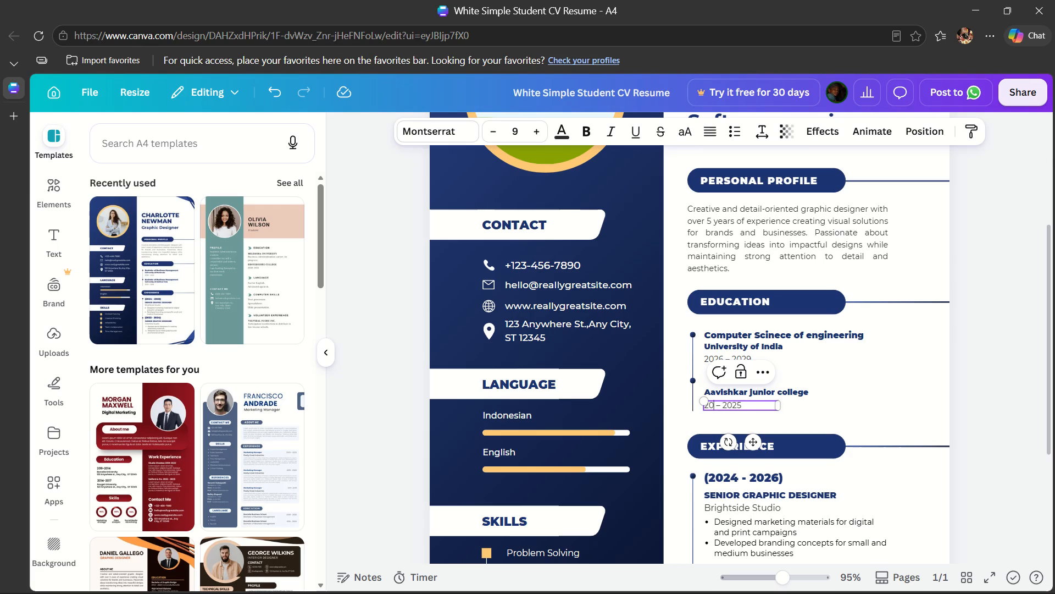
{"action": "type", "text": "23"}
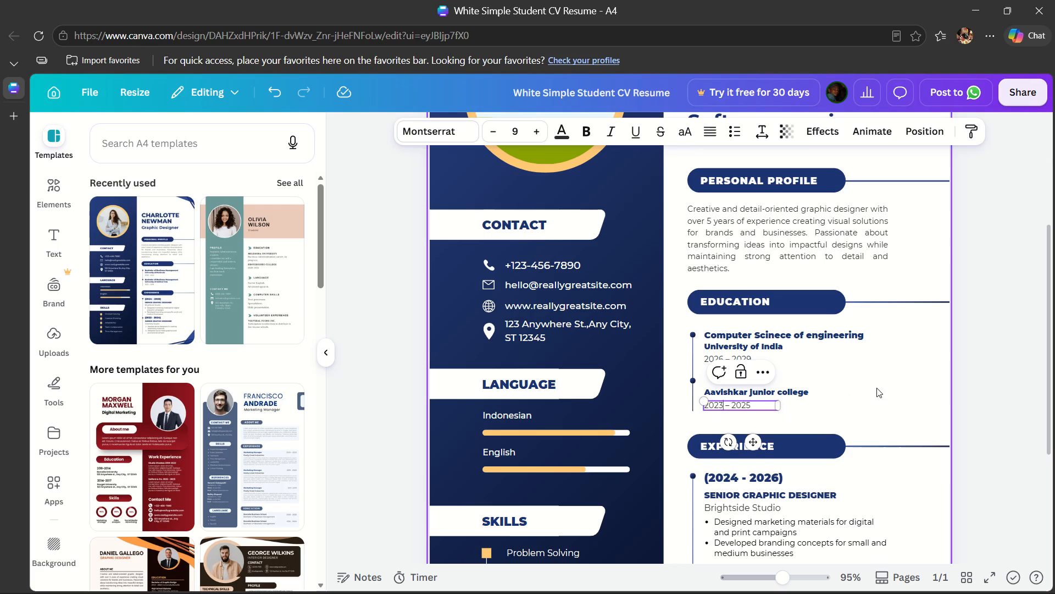
{"action": "left_click", "coordinate": [876, 388]}
Replace the "Senior Graphic Designer" job title in the first experience entry with "Softwere employee".
{"action": "scroll", "coordinate": [885, 354], "scroll_direction": "down", "scroll_amount": 1}
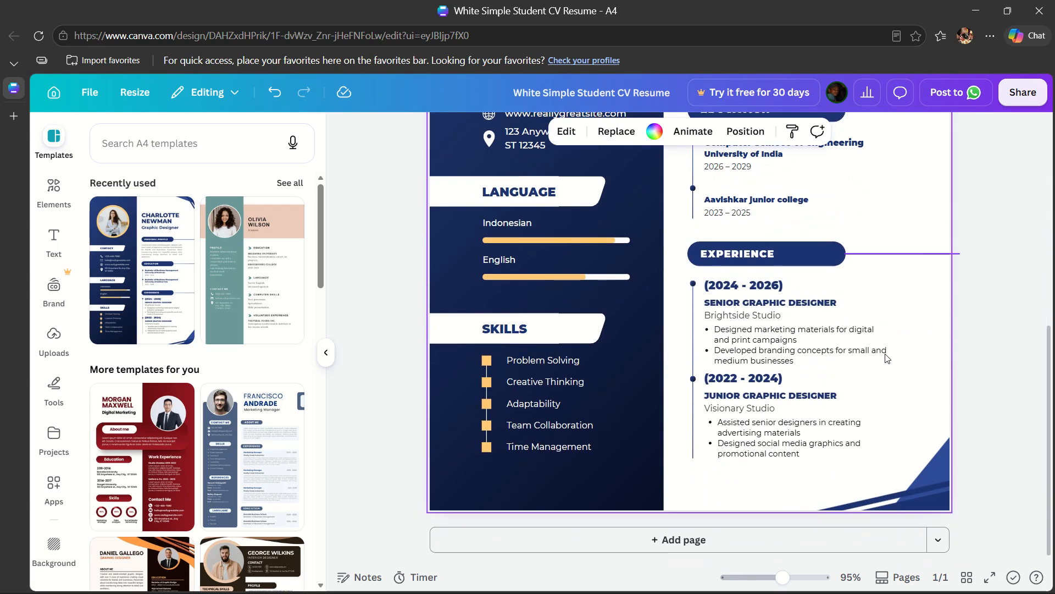
{"action": "scroll", "coordinate": [885, 354], "scroll_direction": "down", "scroll_amount": 1}
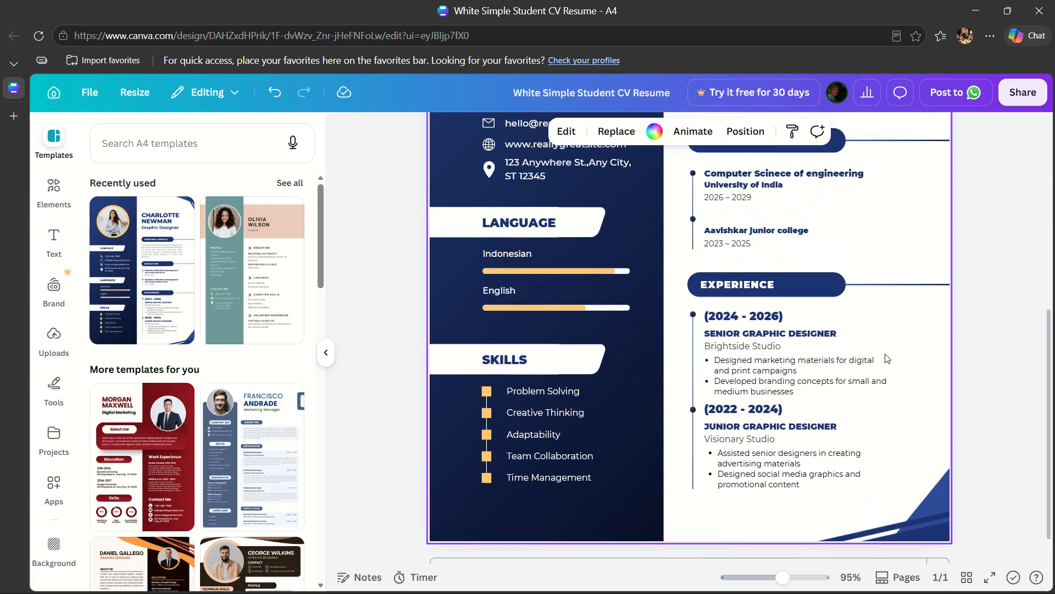
{"action": "scroll", "coordinate": [885, 354], "scroll_direction": "down", "scroll_amount": 1}
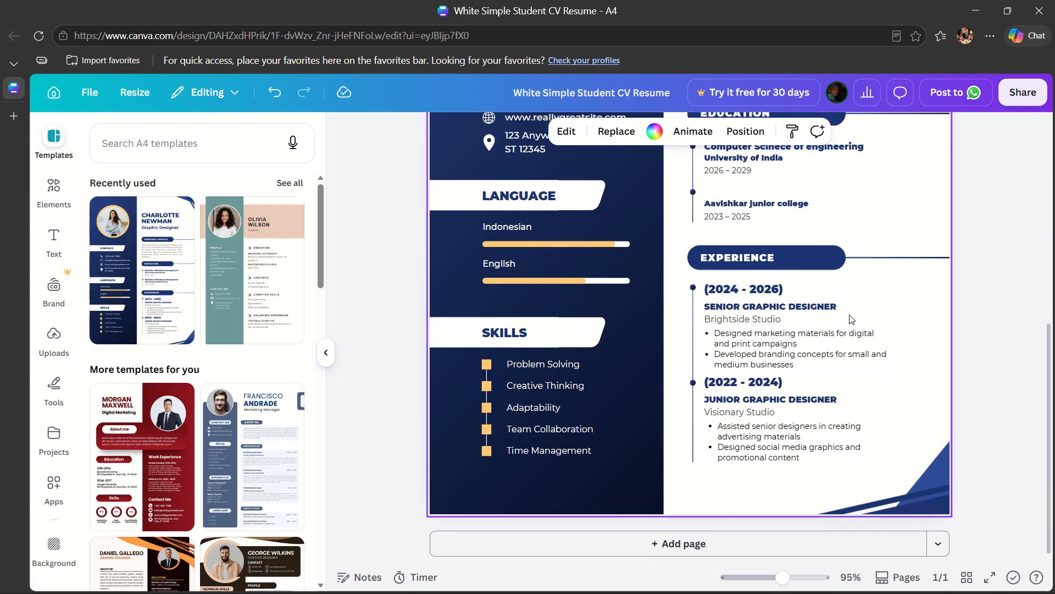
{"action": "left_click", "coordinate": [849, 315]}
{"action": "left_click", "coordinate": [831, 310]}
{"action": "left_click", "coordinate": [831, 310]}
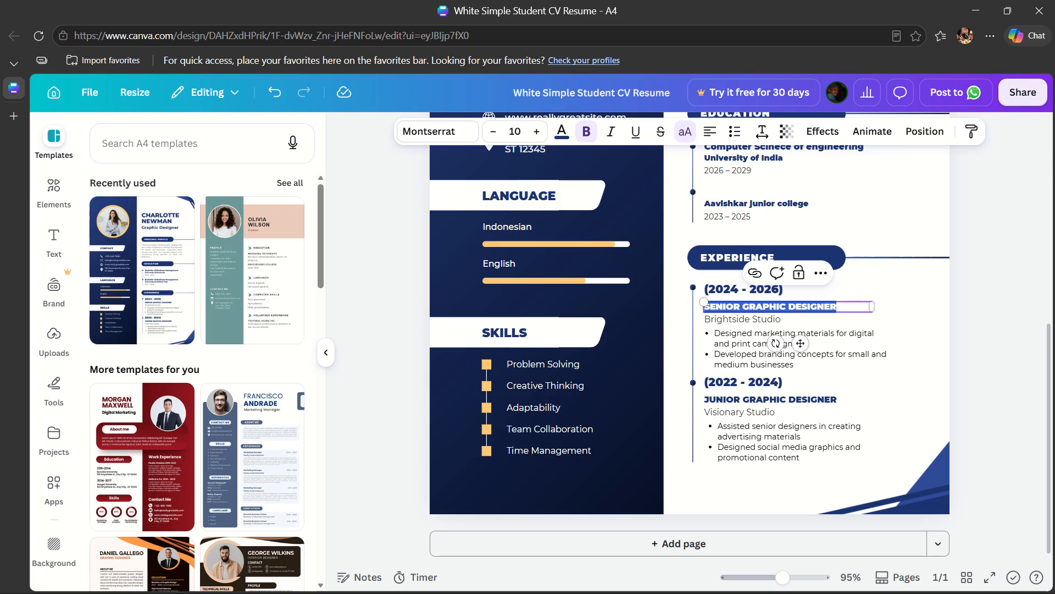
{"action": "key", "text": "BackSpace"}
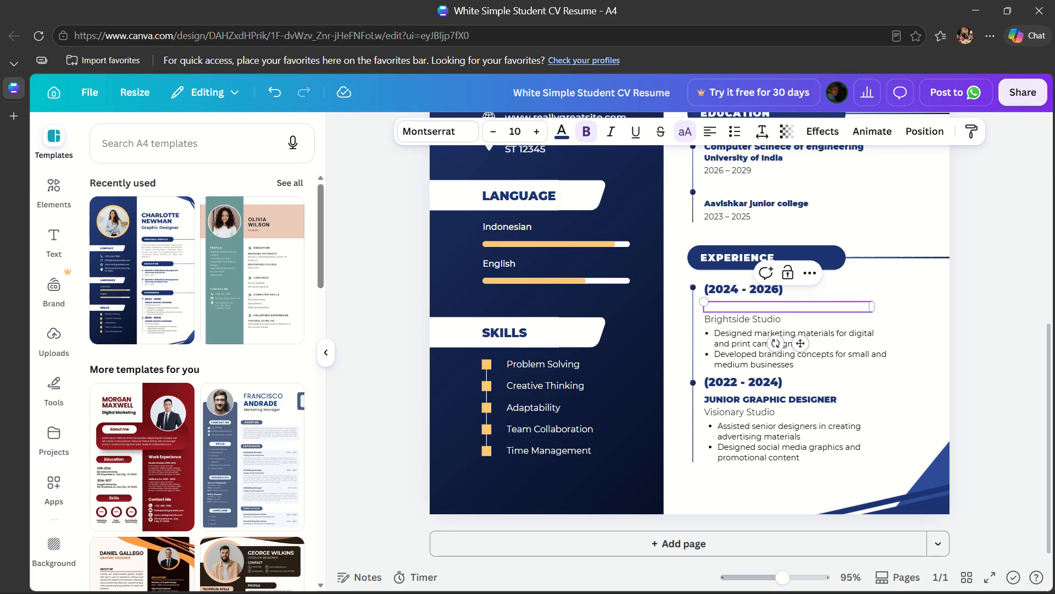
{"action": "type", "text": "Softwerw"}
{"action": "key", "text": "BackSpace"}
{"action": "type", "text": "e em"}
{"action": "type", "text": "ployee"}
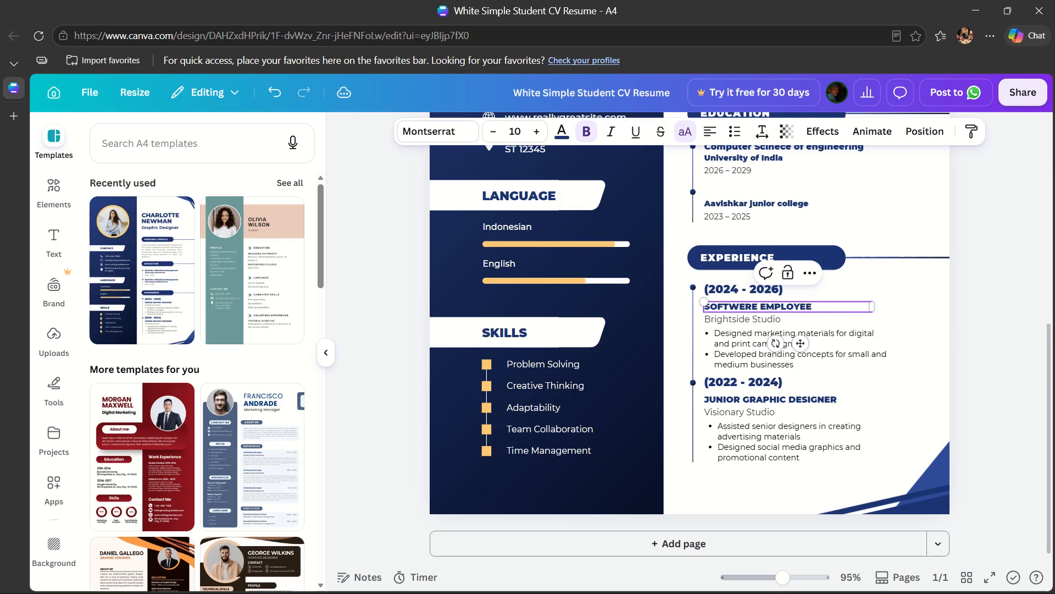
Select the "Junior Graphic Designer" job title in the second experience entry.
{"action": "left_click", "coordinate": [764, 384]}
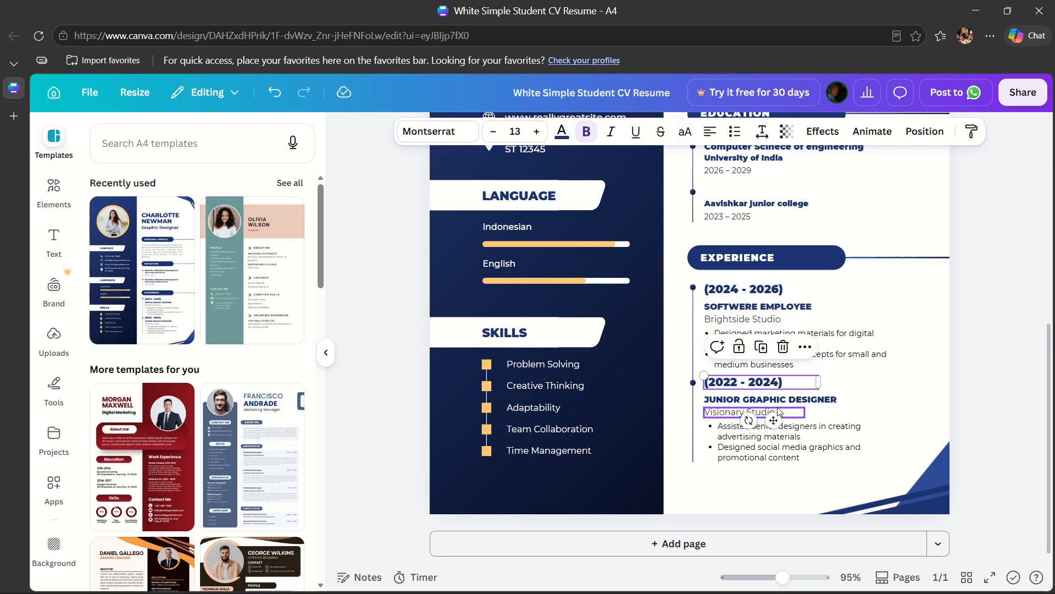
{"action": "left_click", "coordinate": [817, 402]}
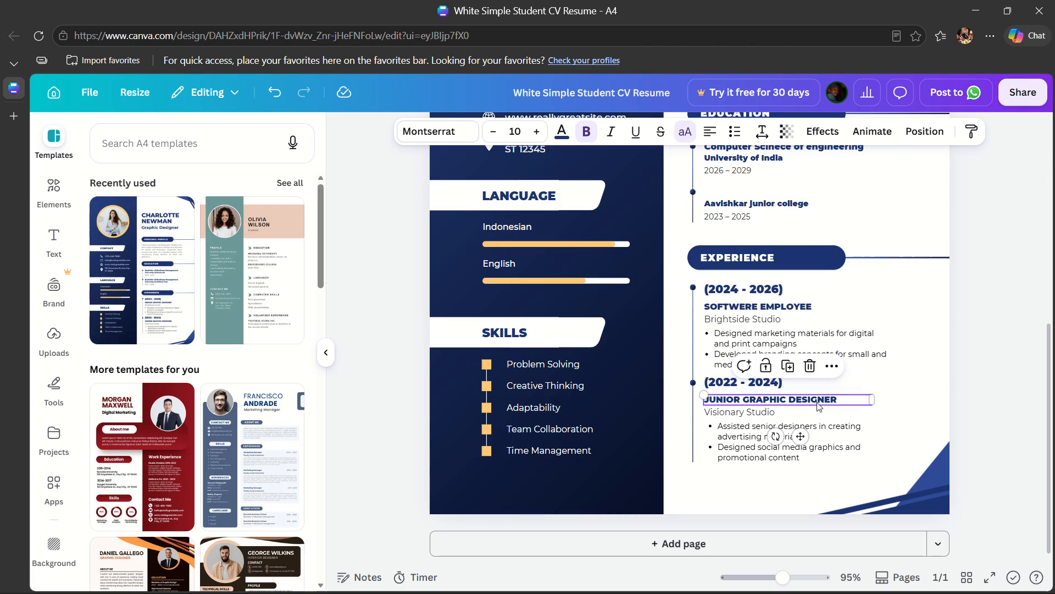
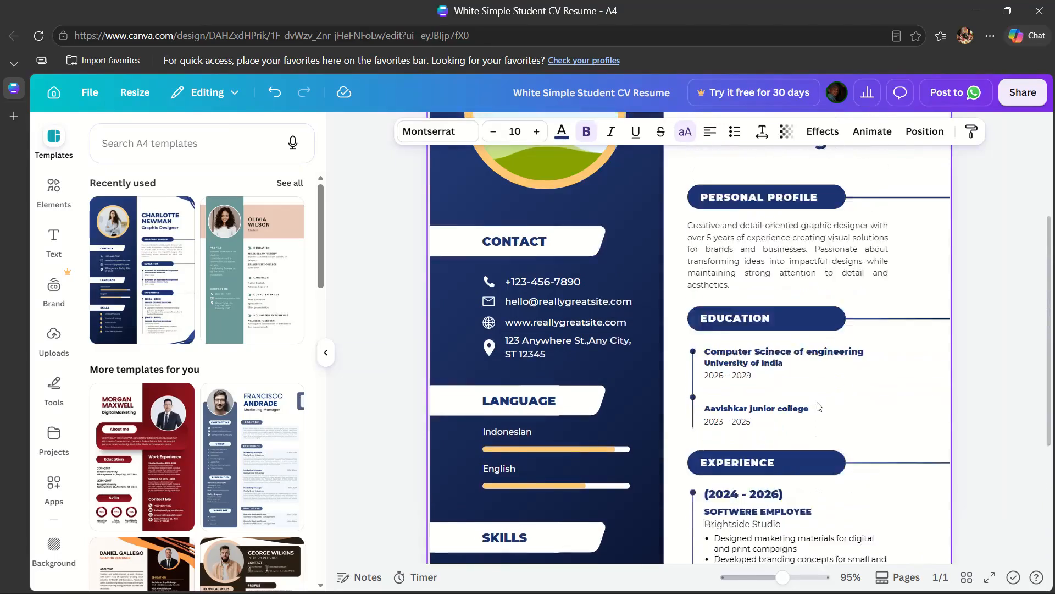
Select the placeholder phone number in the Contact section of the navy sidebar.
{"action": "left_click", "coordinate": [562, 353]}
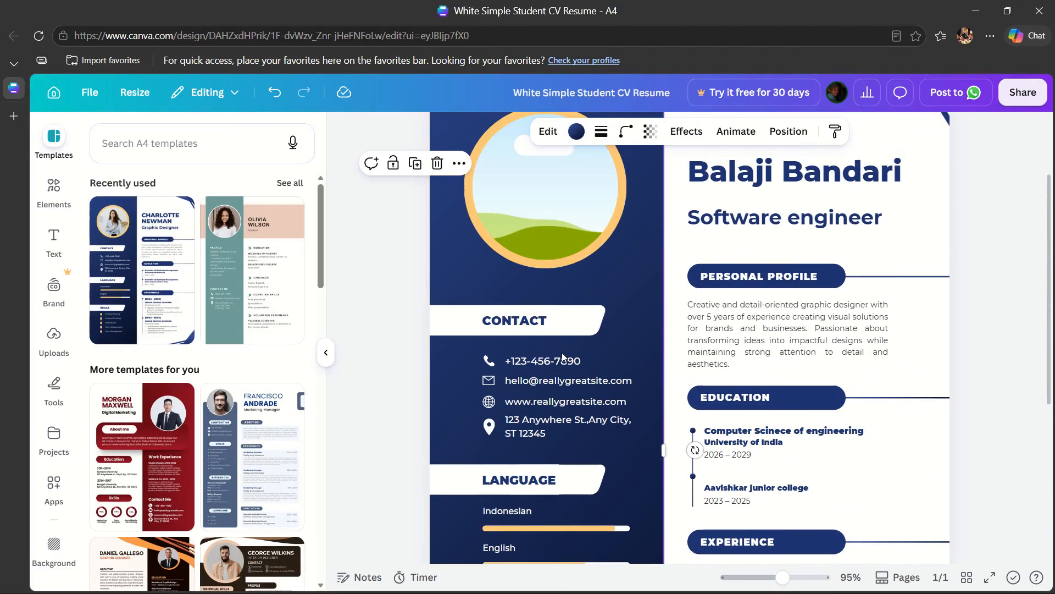
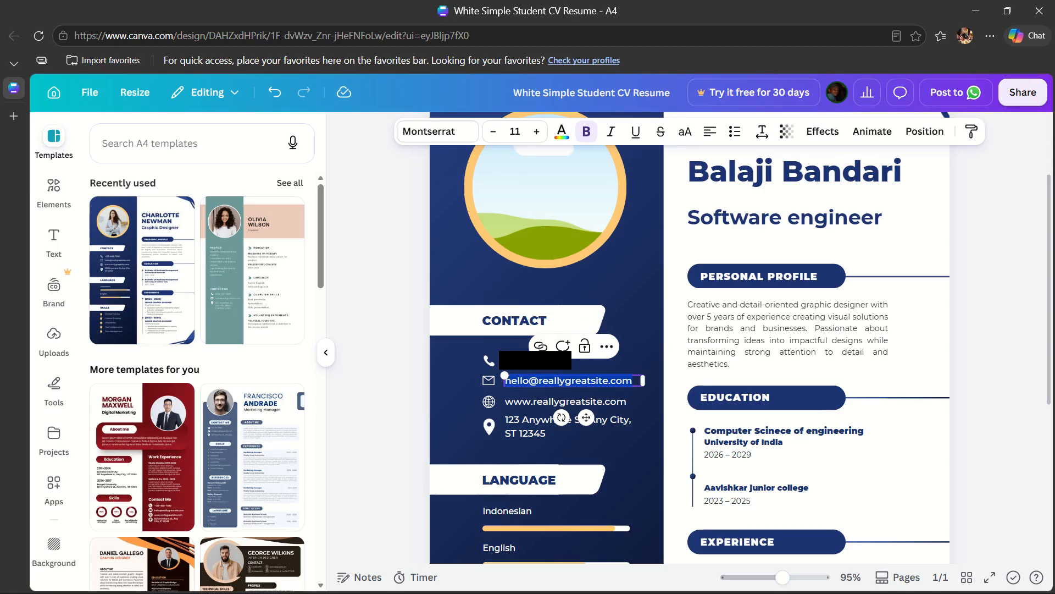
Replace the placeholder e-mail address in the Contact section with the owner's e-mail address.
{"action": "key", "text": "BackSpace"}
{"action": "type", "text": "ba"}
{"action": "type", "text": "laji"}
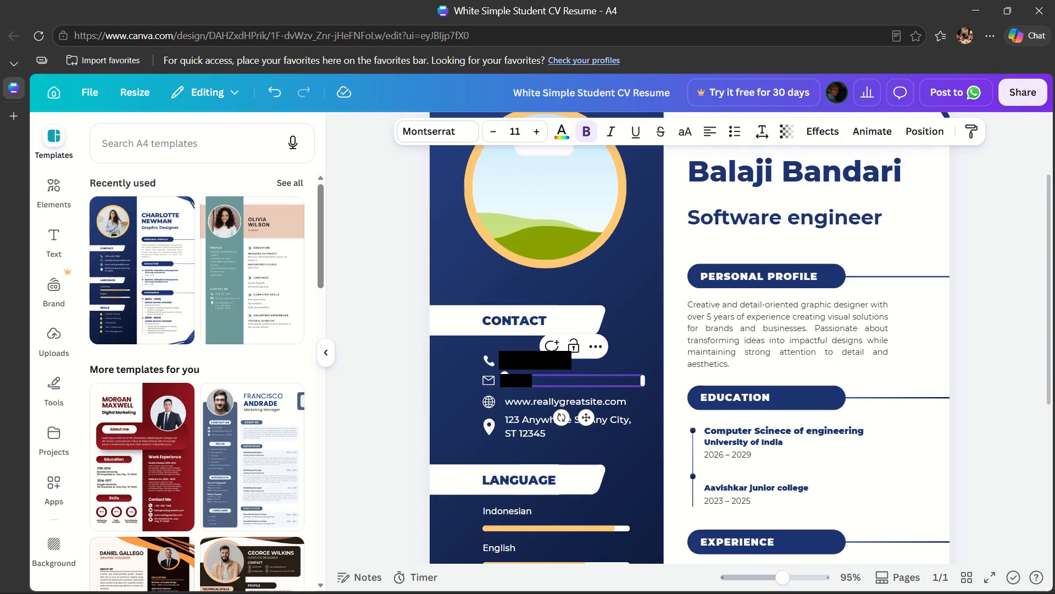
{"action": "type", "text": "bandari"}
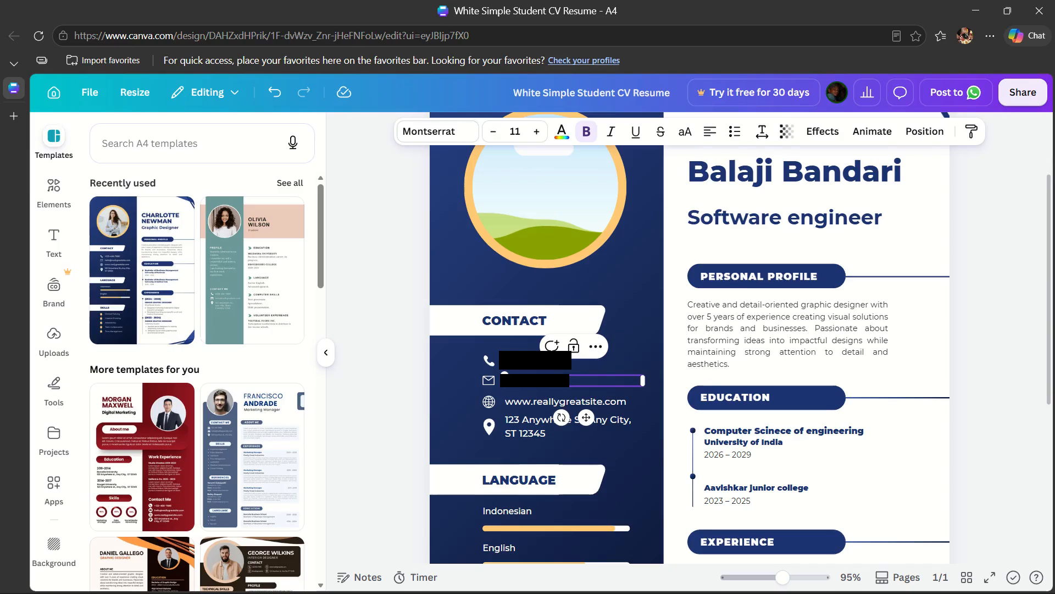
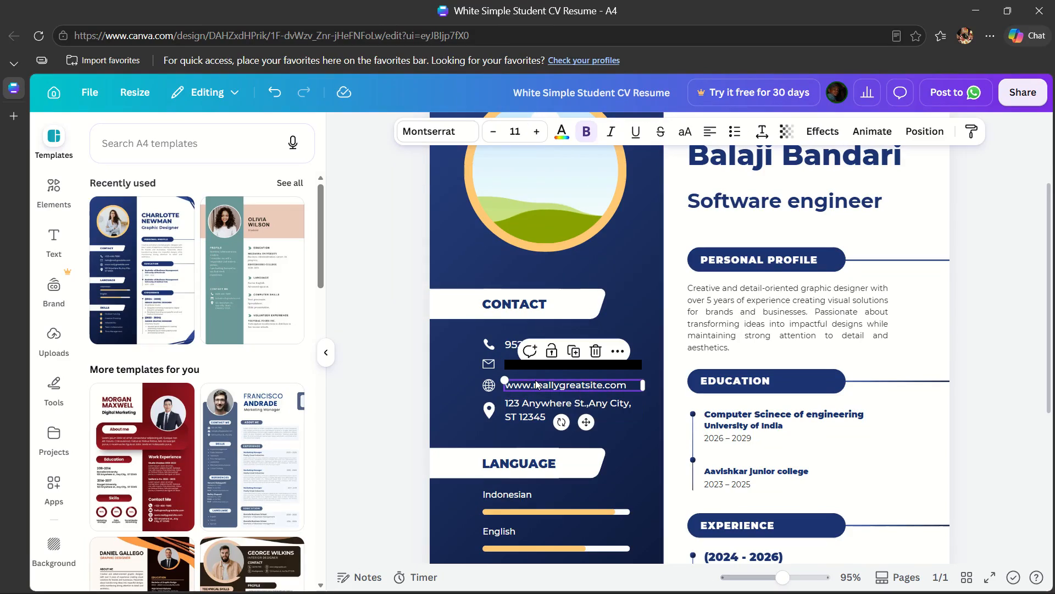
Open the placeholder website address in the Contact section for text editing.
{"action": "double_click", "coordinate": [553, 386]}
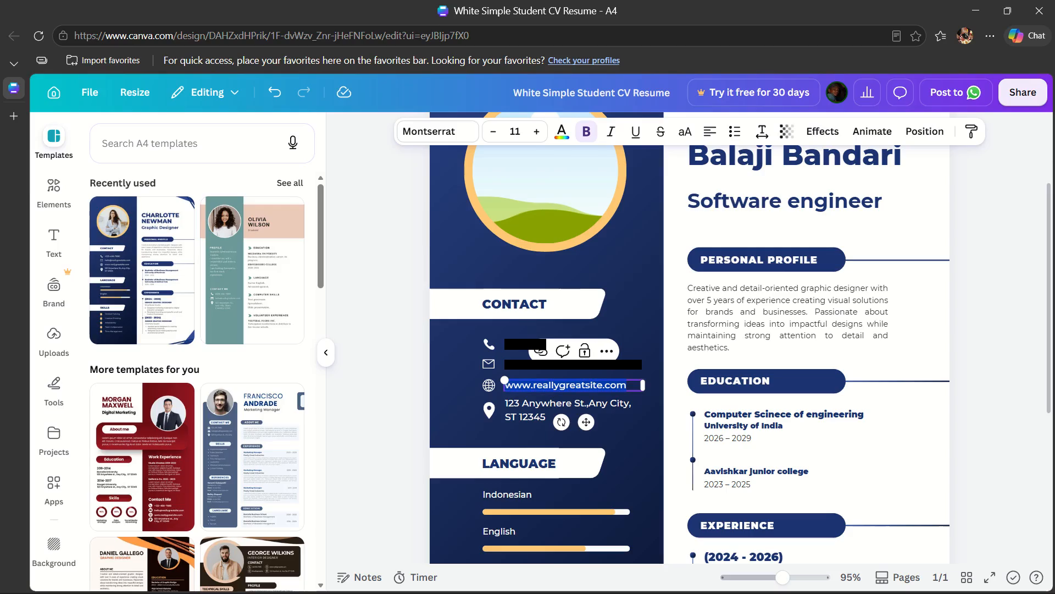
{"action": "left_click", "coordinate": [555, 386]}
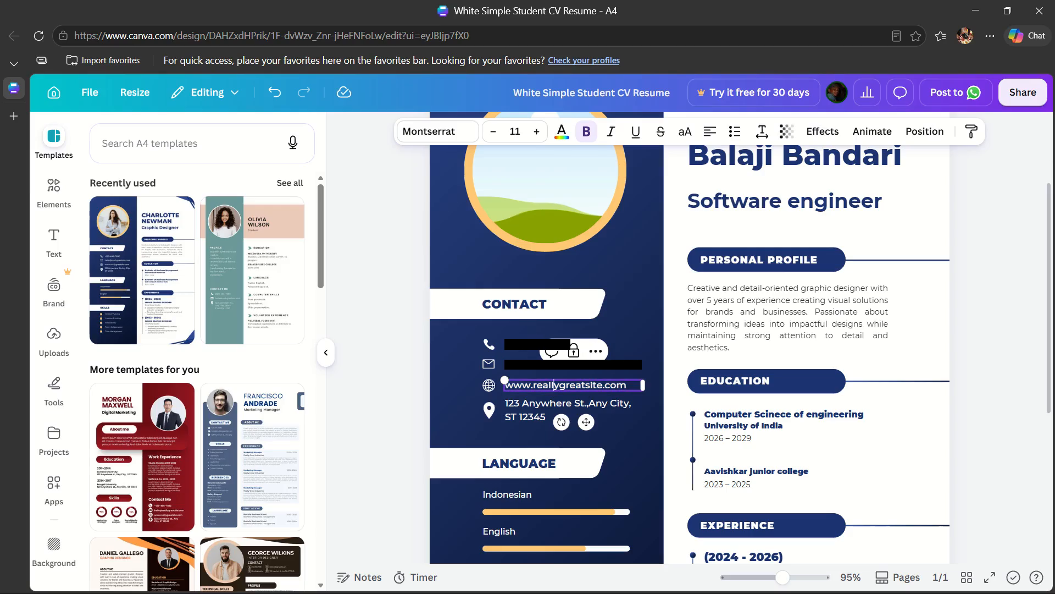
{"action": "left_click", "coordinate": [562, 386]}
{"action": "key", "text": "BackSpace"}
{"action": "key", "text": "BackSpace"}
{"action": "key", "text": "BackSpace"}
{"action": "key", "text": "BackSpace"}
{"action": "key", "text": "BackSpace"}
{"action": "key", "text": "BackSpace"}
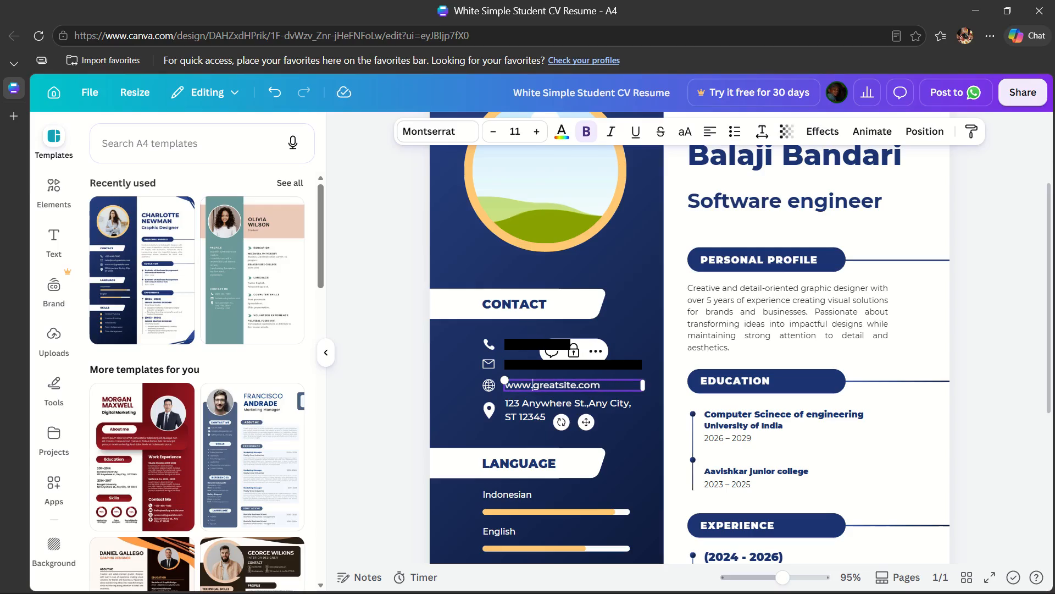
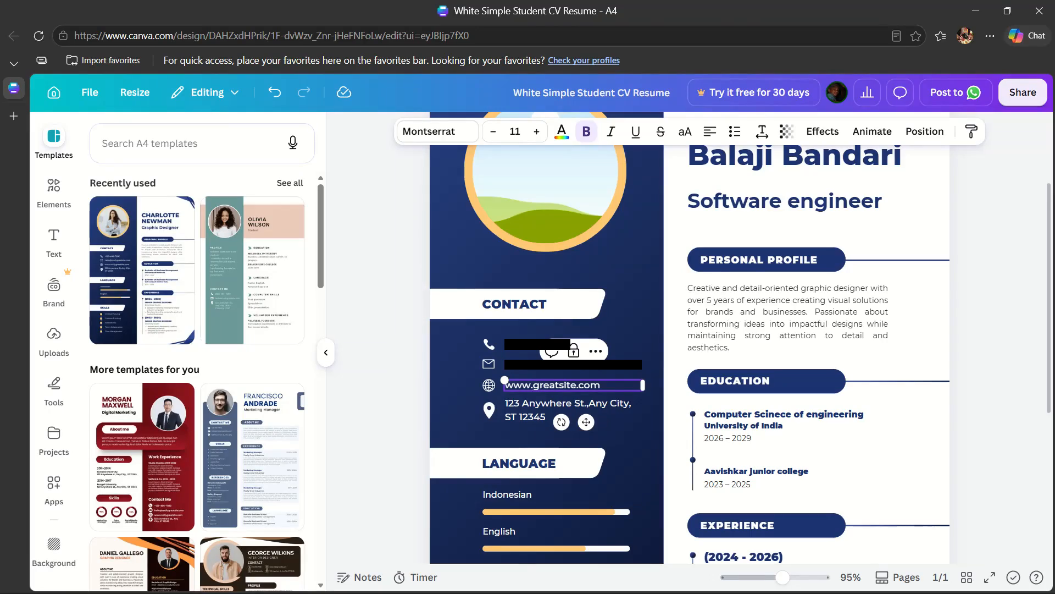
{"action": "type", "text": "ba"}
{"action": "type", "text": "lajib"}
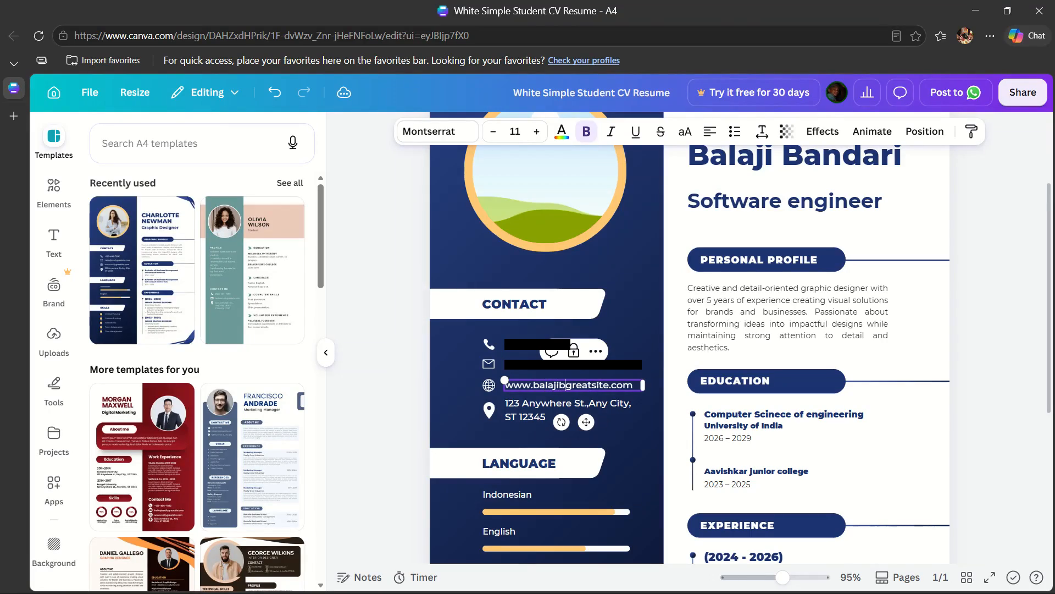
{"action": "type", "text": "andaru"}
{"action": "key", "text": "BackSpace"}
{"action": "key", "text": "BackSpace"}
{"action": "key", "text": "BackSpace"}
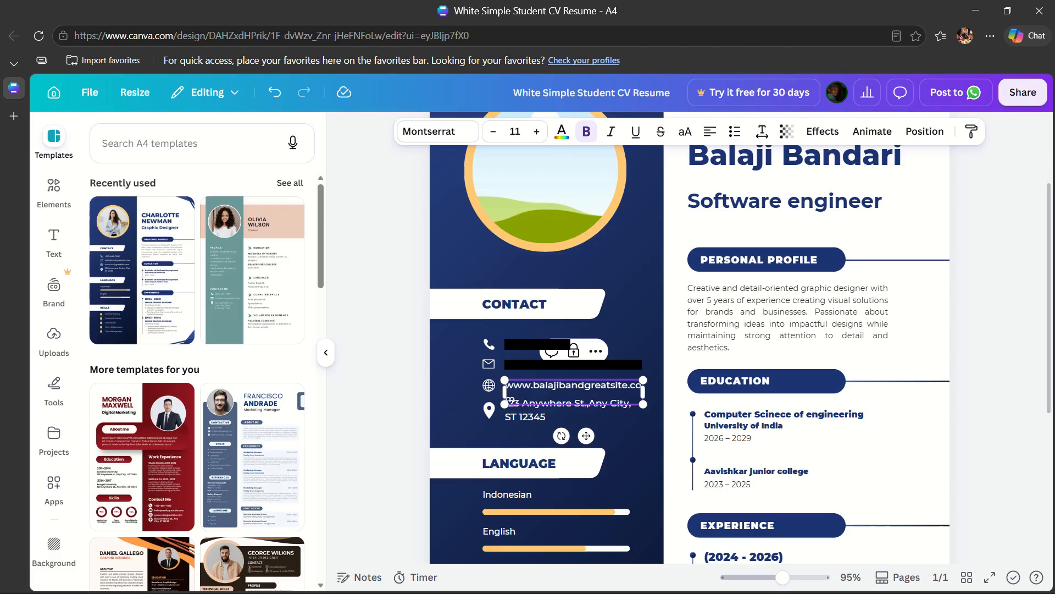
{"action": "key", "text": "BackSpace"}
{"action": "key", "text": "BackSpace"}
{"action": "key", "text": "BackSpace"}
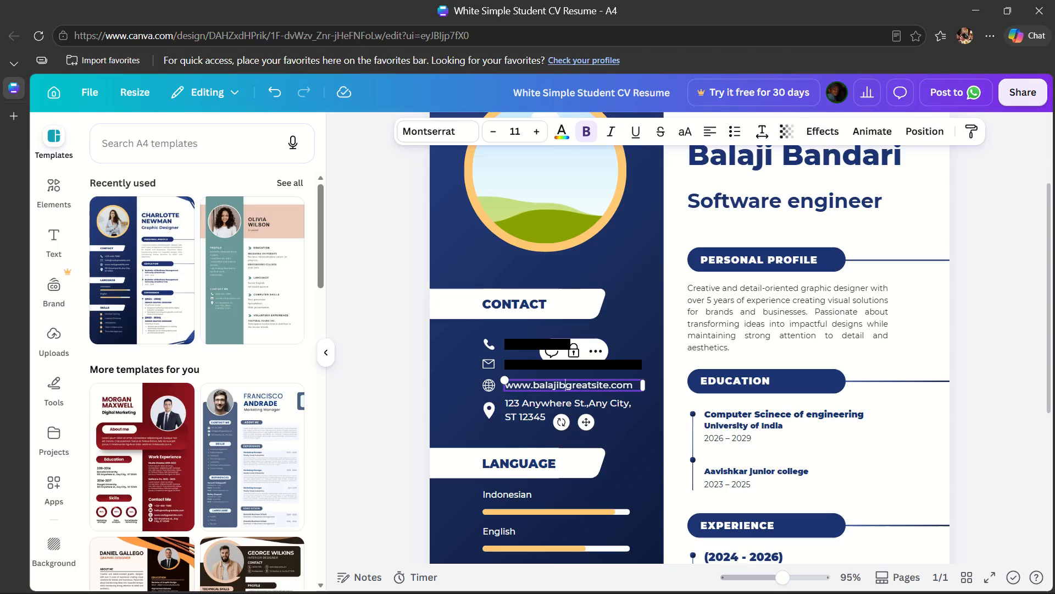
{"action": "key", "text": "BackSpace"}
Shift the phone, envelope, globe and location icons in the Contact section outward, lining them up in one column nearer the page's left edge.
{"action": "left_click_drag", "start_coordinate": [491, 346], "coordinate": [467, 346]}
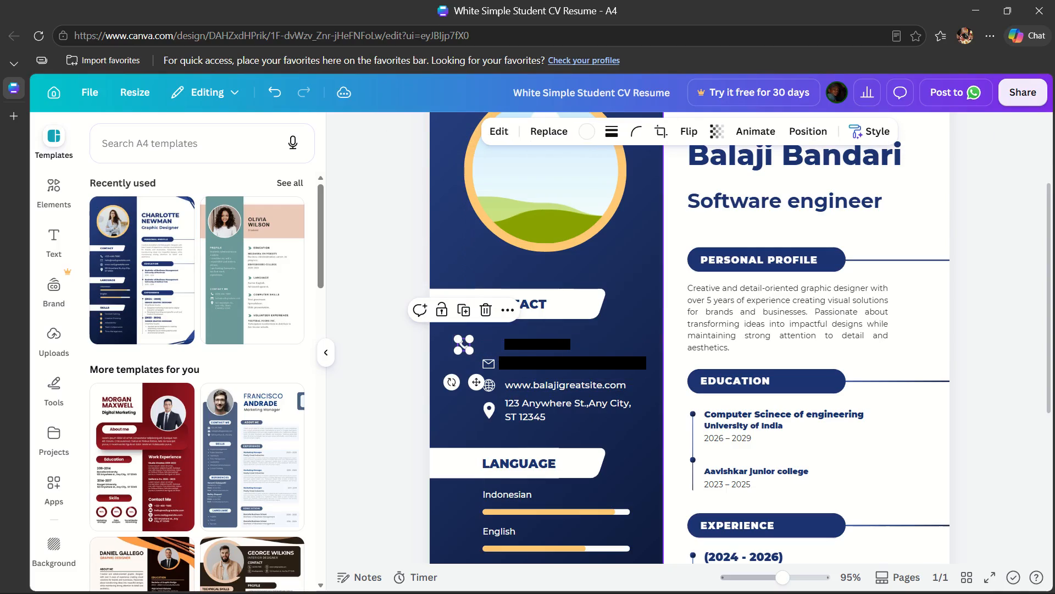
{"action": "left_click_drag", "start_coordinate": [492, 360], "coordinate": [464, 361]}
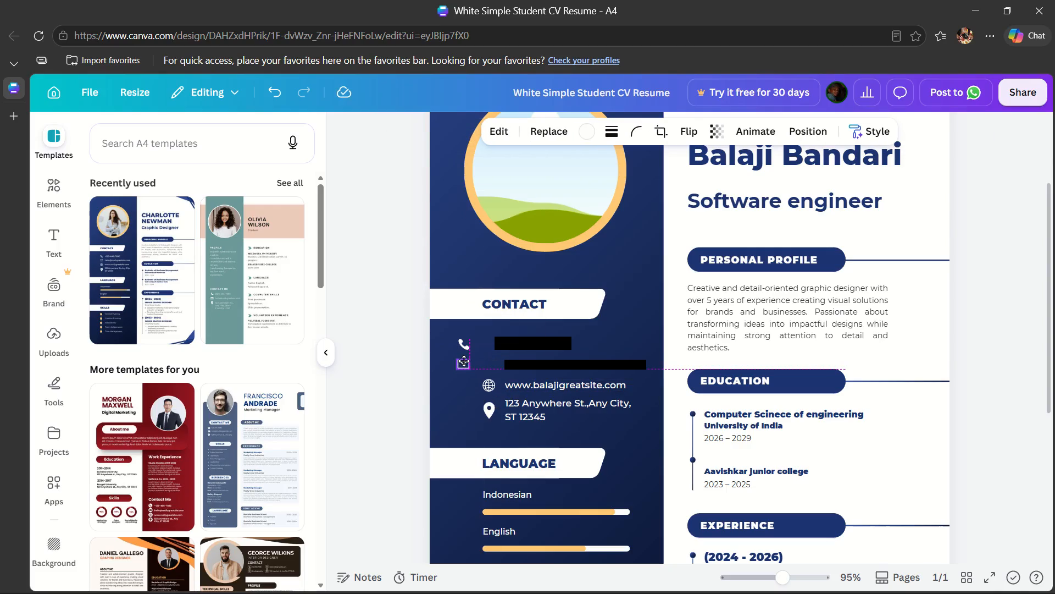
{"action": "left_click_drag", "start_coordinate": [464, 361], "coordinate": [465, 361]}
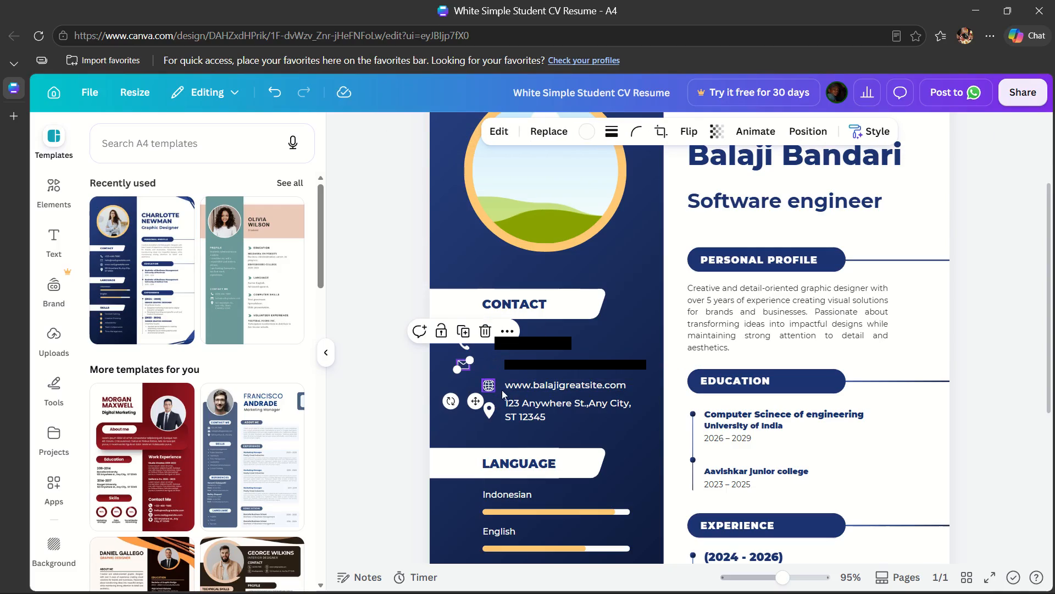
{"action": "left_click_drag", "start_coordinate": [487, 386], "coordinate": [463, 384]}
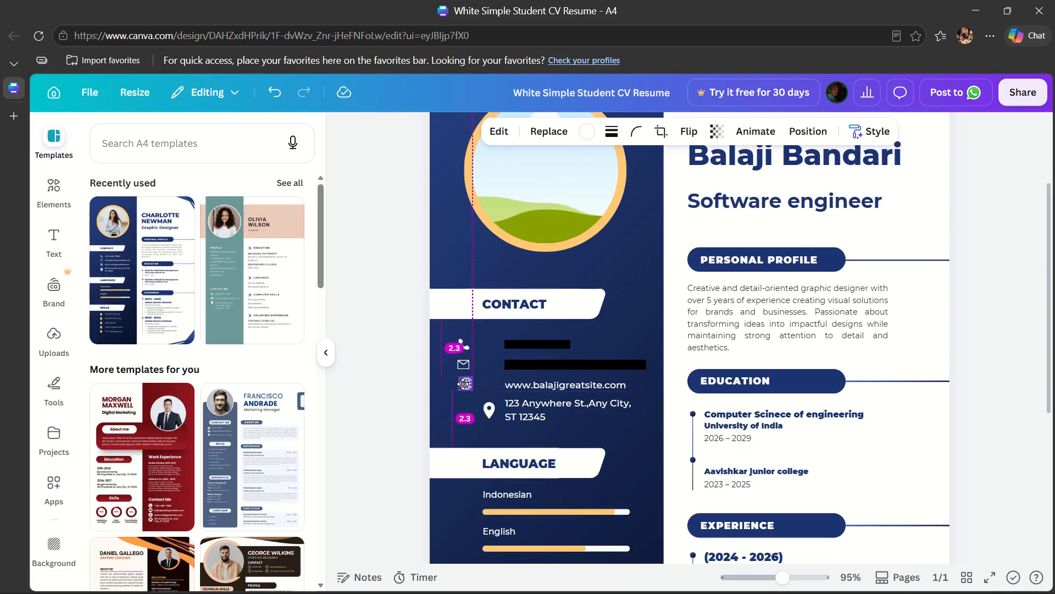
{"action": "left_click_drag", "start_coordinate": [463, 384], "coordinate": [462, 384]}
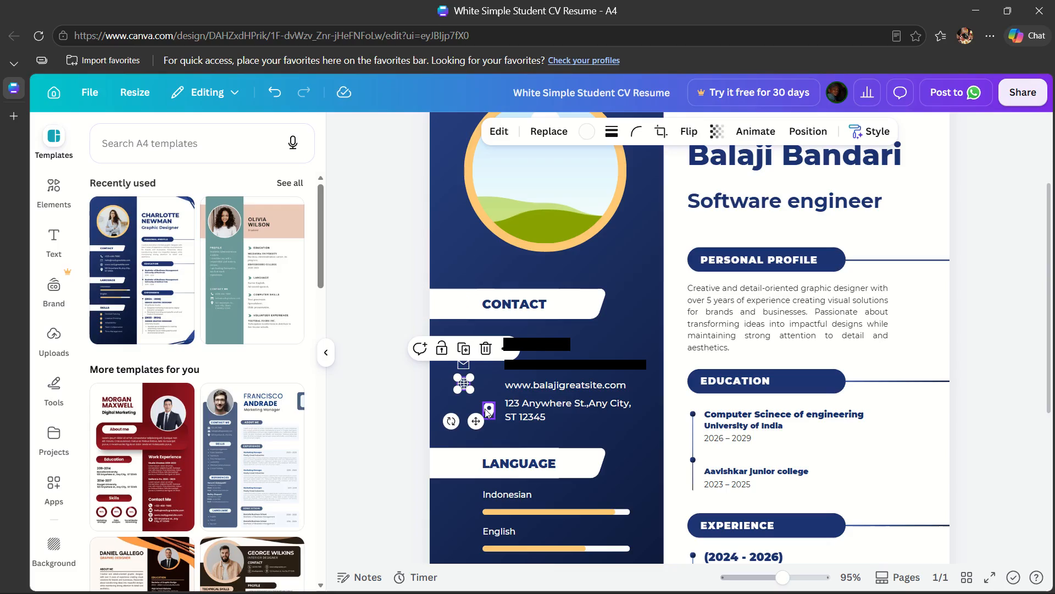
{"action": "left_click_drag", "start_coordinate": [484, 408], "coordinate": [461, 407]}
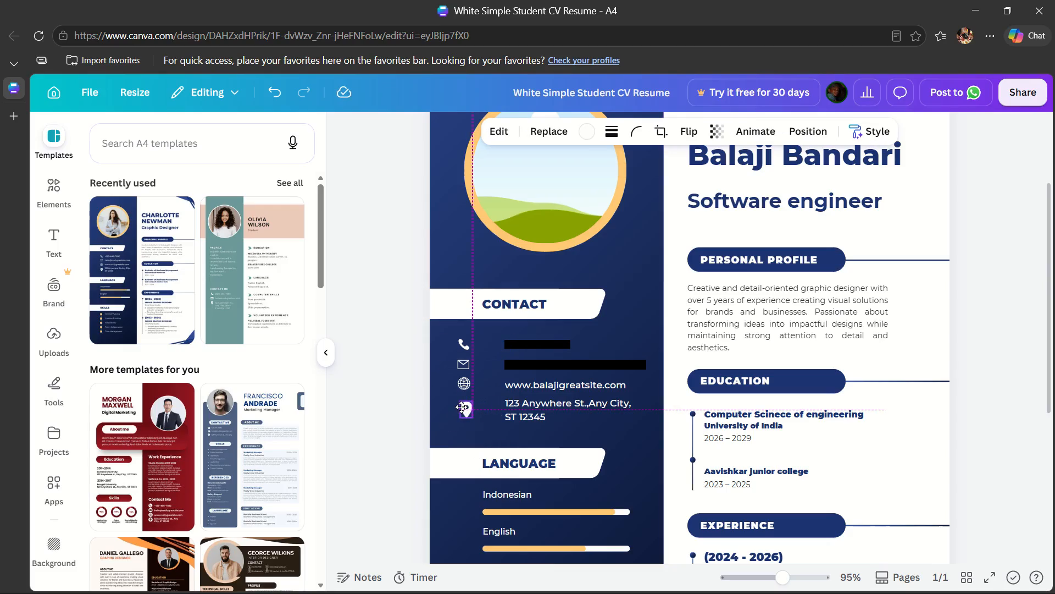
{"action": "left_click_drag", "start_coordinate": [461, 407], "coordinate": [460, 407]}
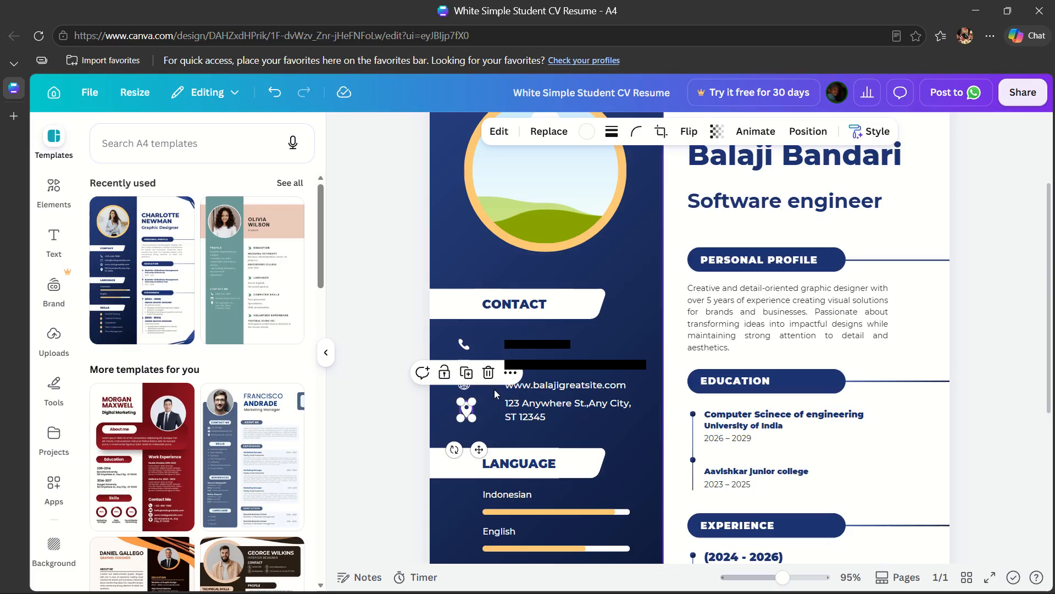
{"action": "left_click", "coordinate": [494, 389]}
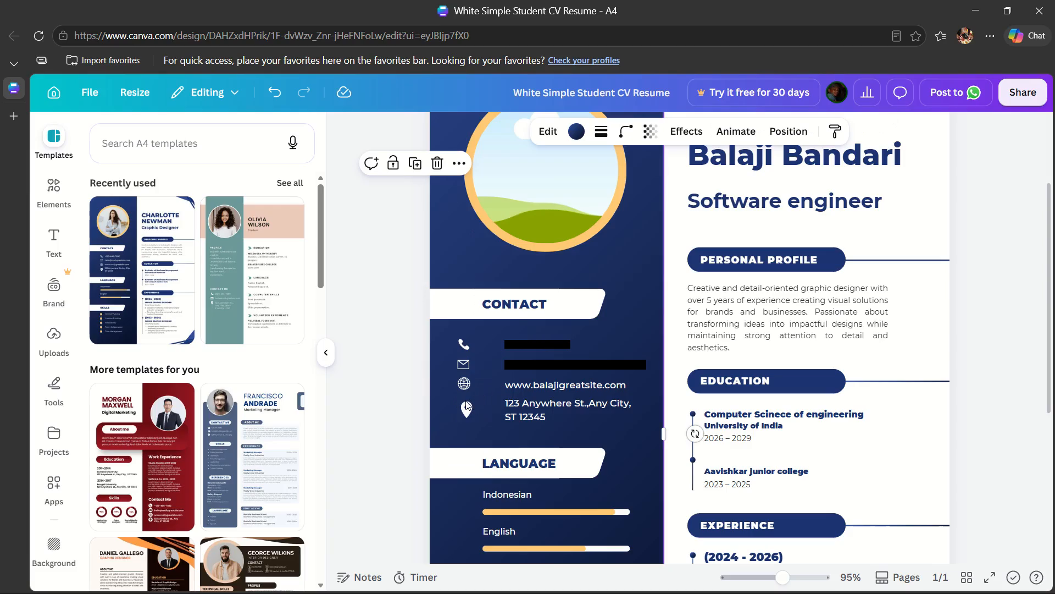
{"action": "left_click", "coordinate": [465, 400]}
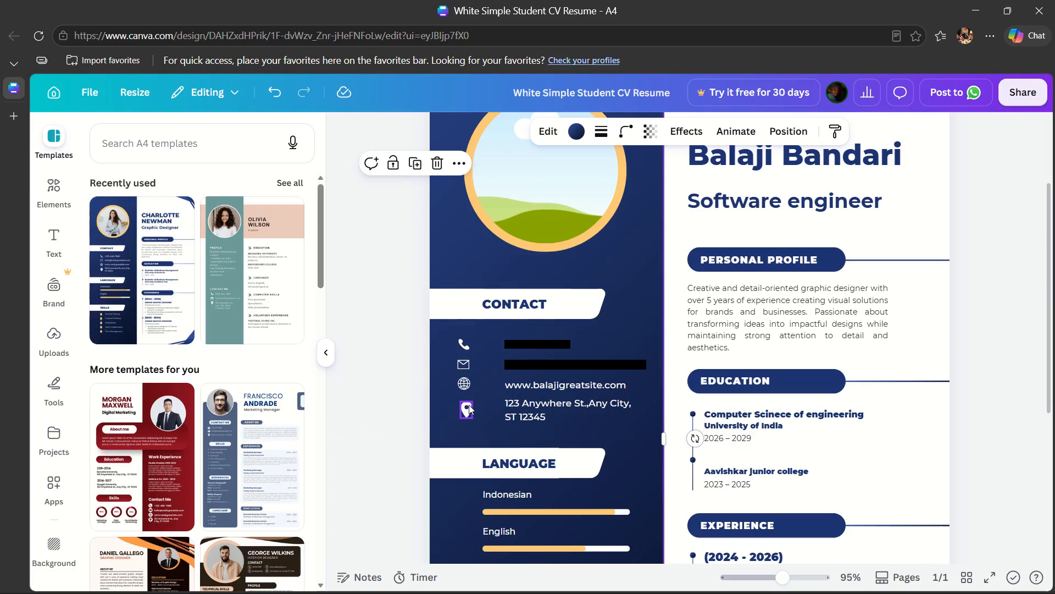
{"action": "left_click", "coordinate": [471, 405]}
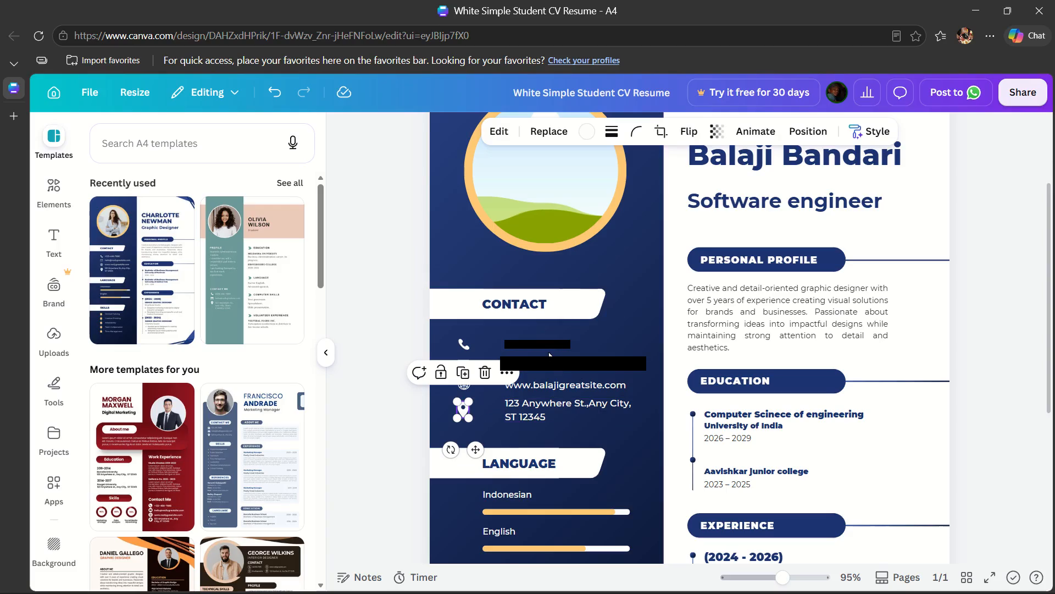
Move the phone, email, website and address text boxes closer to their icons, aligning their left edges in the Contact section.
{"action": "left_click_drag", "start_coordinate": [549, 340], "coordinate": [530, 340]}
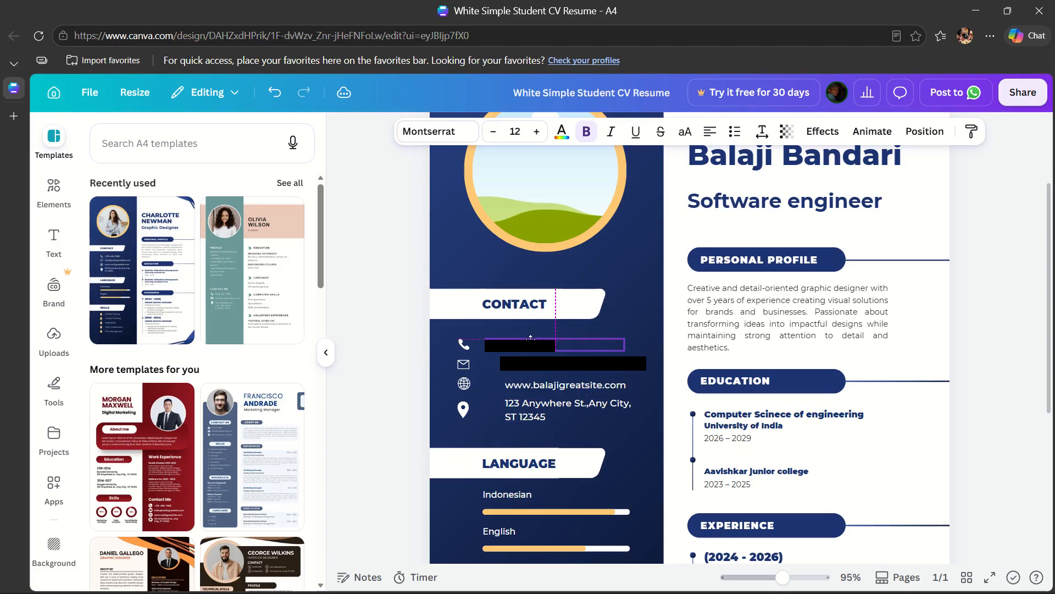
{"action": "left_click_drag", "start_coordinate": [530, 340], "coordinate": [530, 340]}
{"action": "left_click_drag", "start_coordinate": [532, 358], "coordinate": [513, 355]}
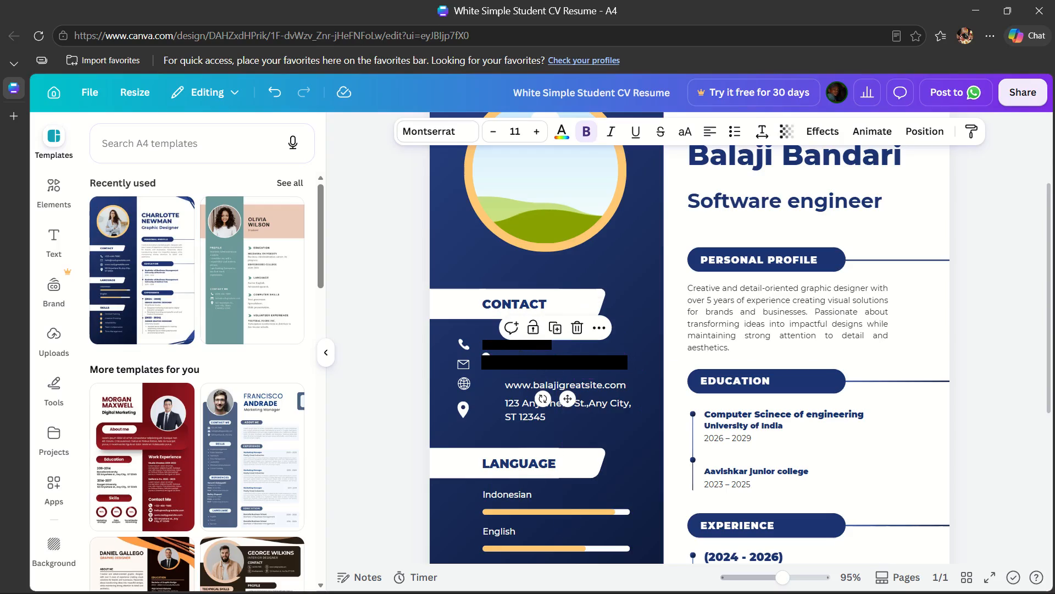
{"action": "left_click_drag", "start_coordinate": [509, 383], "coordinate": [495, 383]}
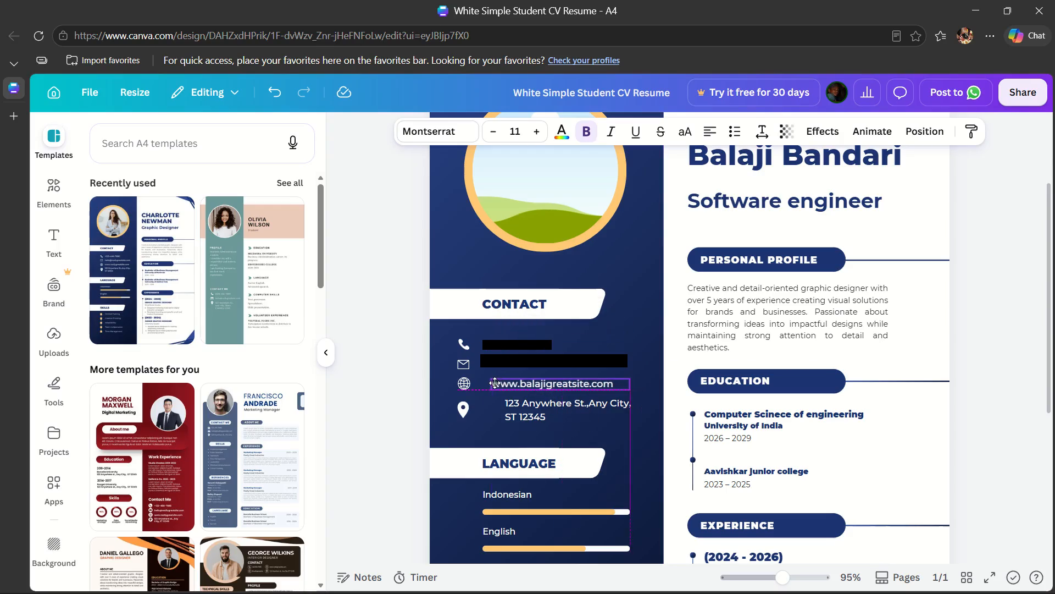
{"action": "left_click_drag", "start_coordinate": [495, 383], "coordinate": [493, 383]}
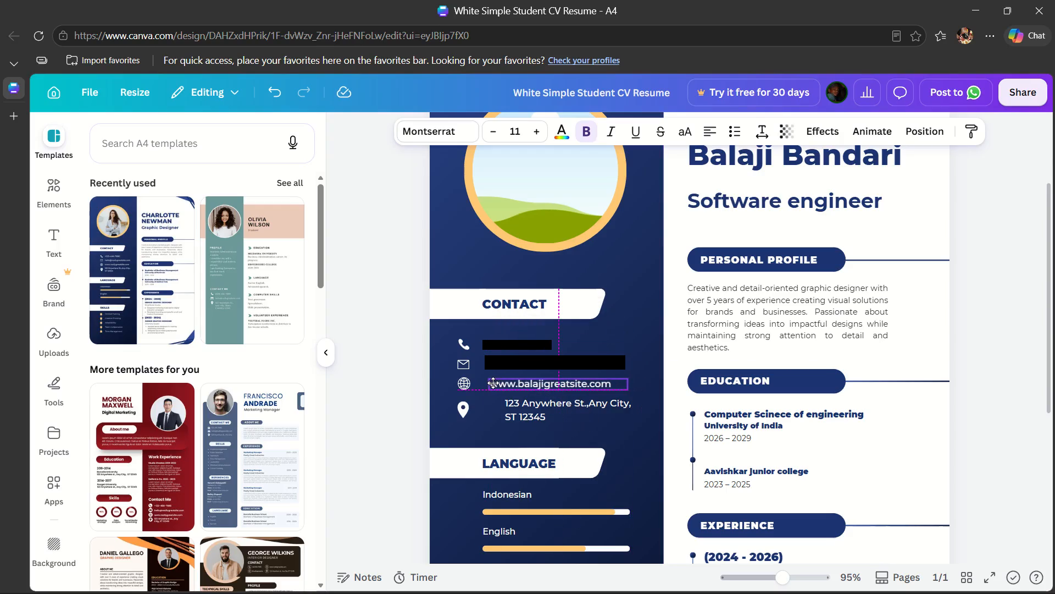
{"action": "left_click_drag", "start_coordinate": [493, 383], "coordinate": [493, 383]}
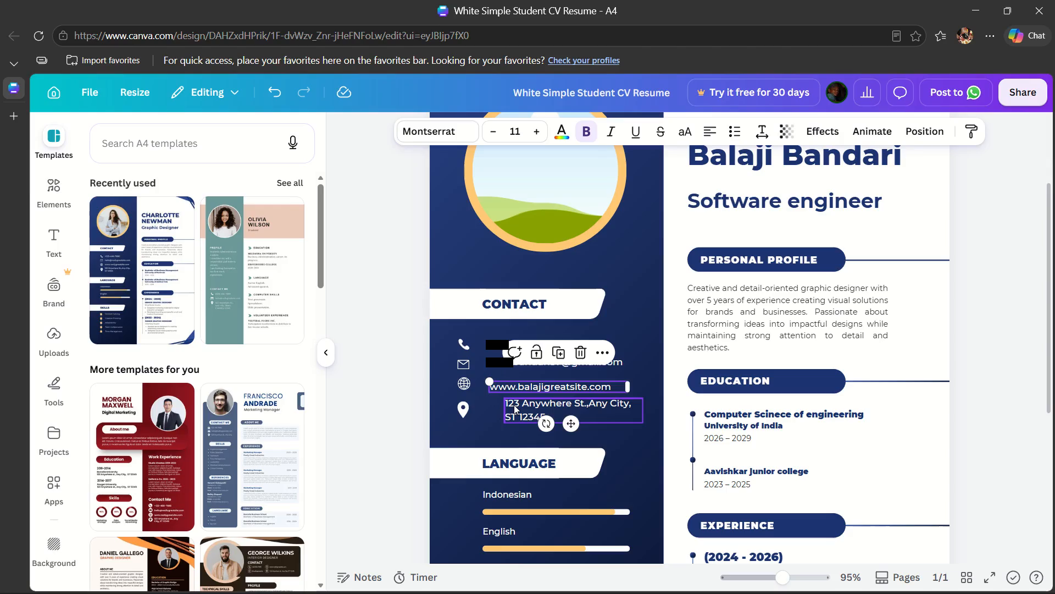
{"action": "left_click_drag", "start_coordinate": [519, 404], "coordinate": [503, 404]}
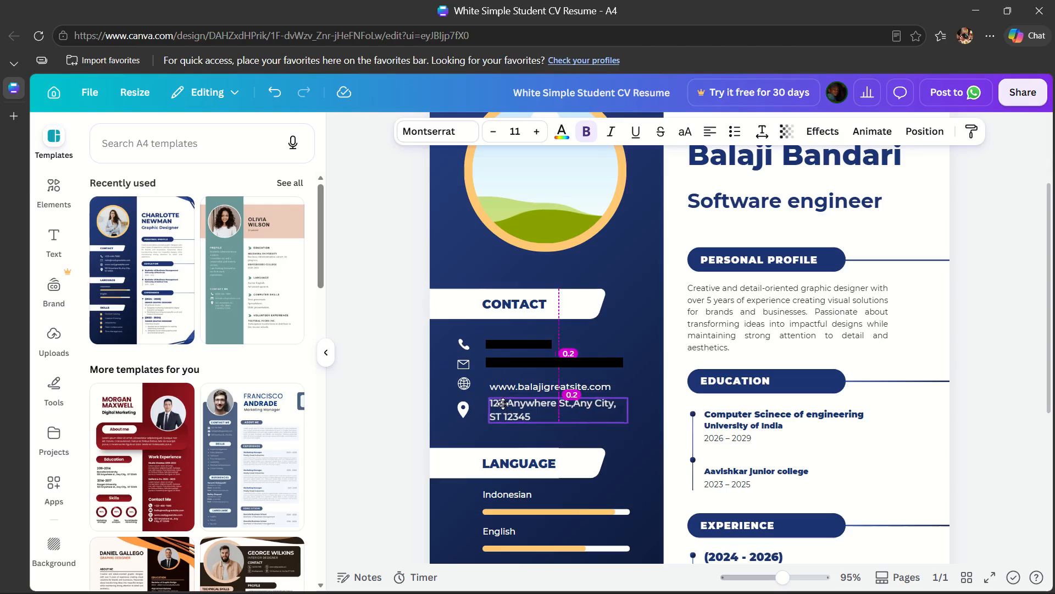
{"action": "left_click_drag", "start_coordinate": [503, 404], "coordinate": [503, 404]}
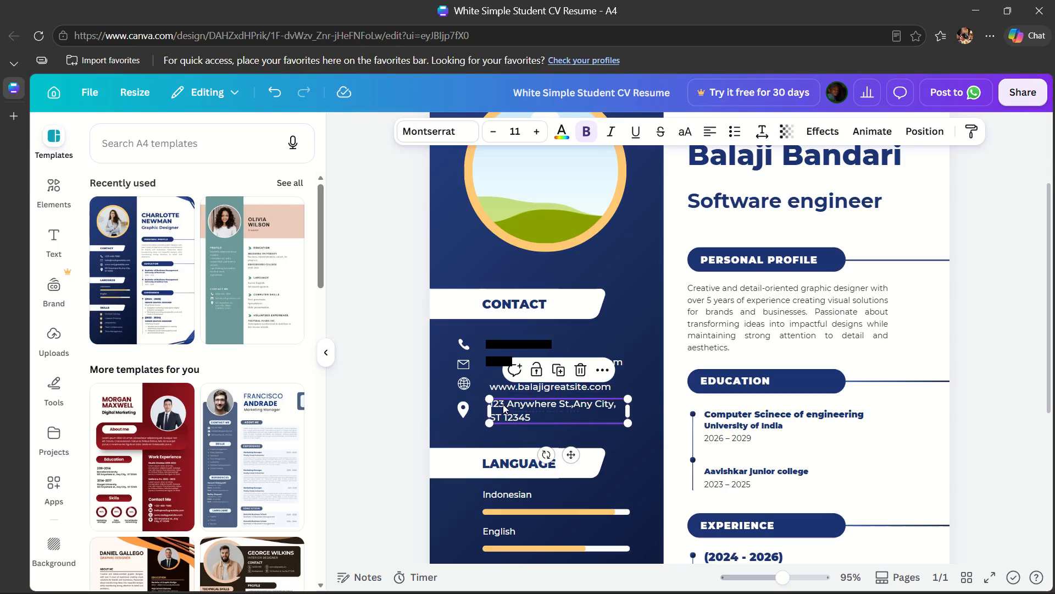
{"action": "left_click", "coordinate": [501, 391]}
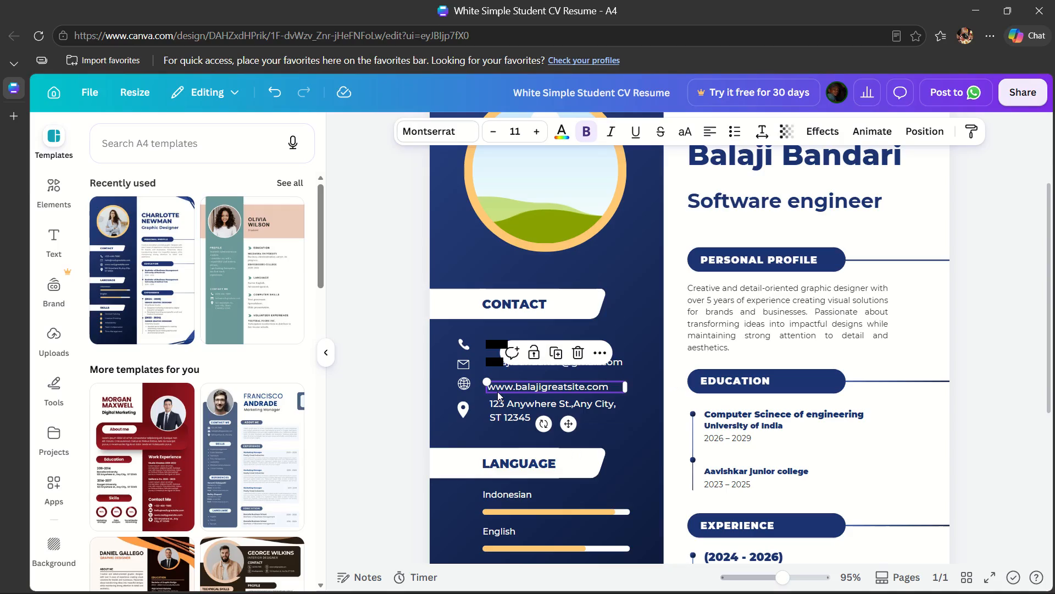
Add the owner's surname in lowercase before "greatsite.com" in the website address and widen its text box to fit one line.
{"action": "left_click", "coordinate": [536, 389]}
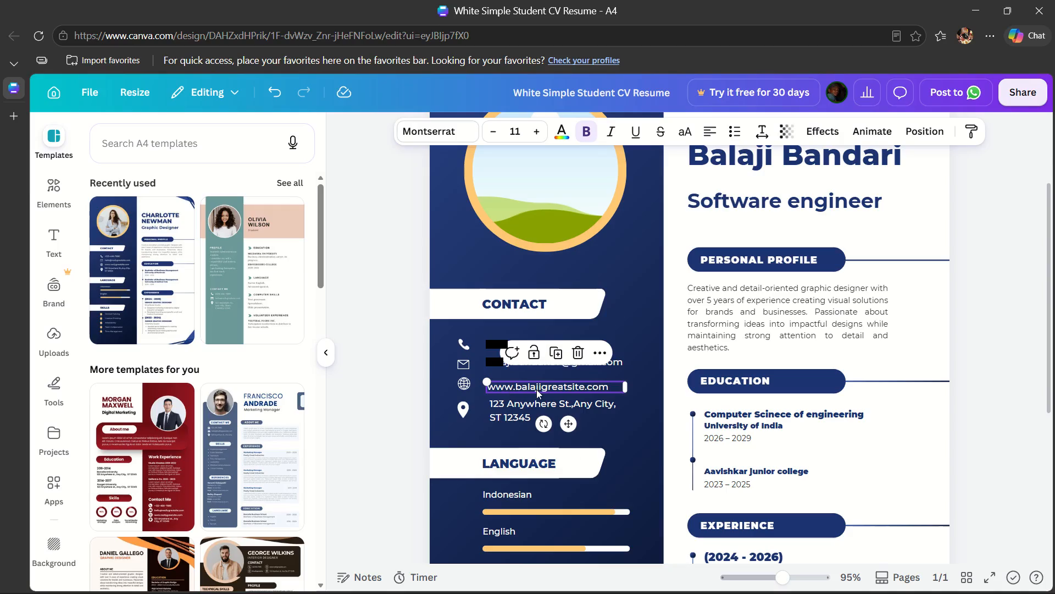
{"action": "left_click", "coordinate": [538, 389]}
{"action": "left_click", "coordinate": [545, 388]}
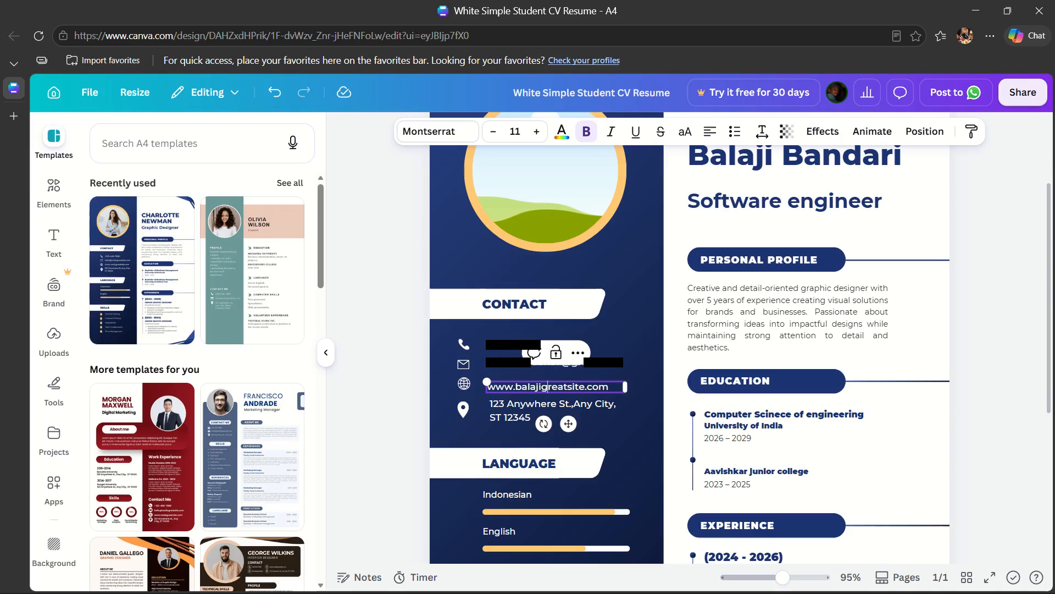
{"action": "key", "text": "Left"}
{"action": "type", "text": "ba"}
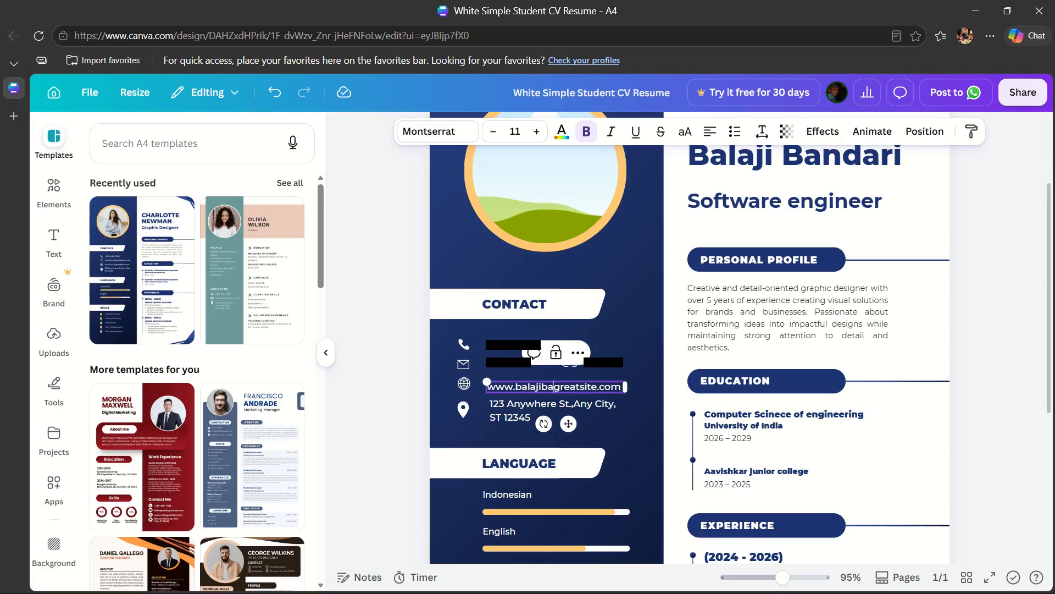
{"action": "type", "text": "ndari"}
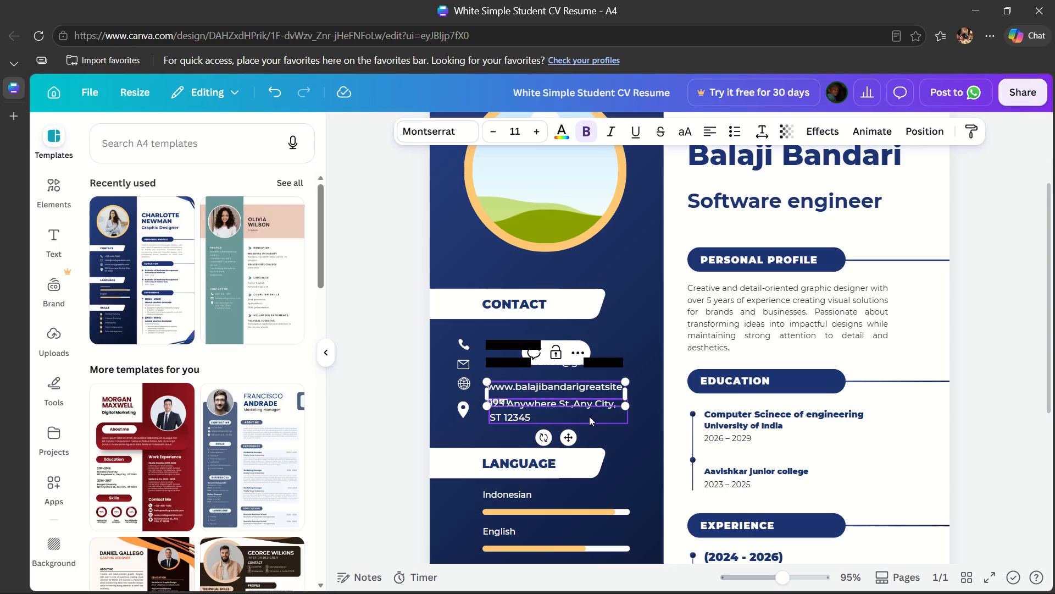
{"action": "left_click_drag", "start_coordinate": [625, 394], "coordinate": [643, 389]}
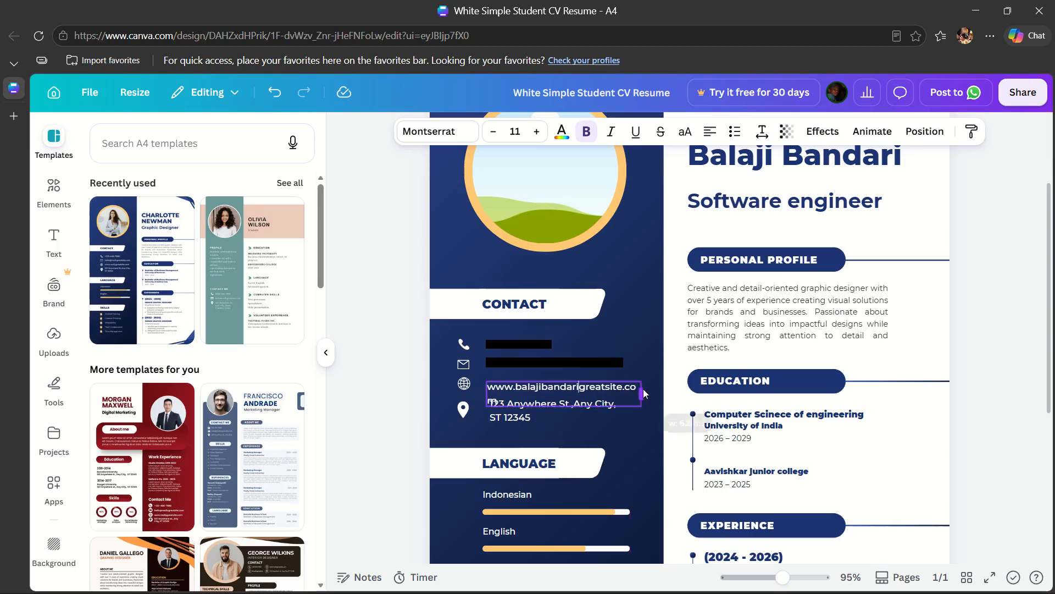
{"action": "left_click_drag", "start_coordinate": [643, 389], "coordinate": [653, 388]}
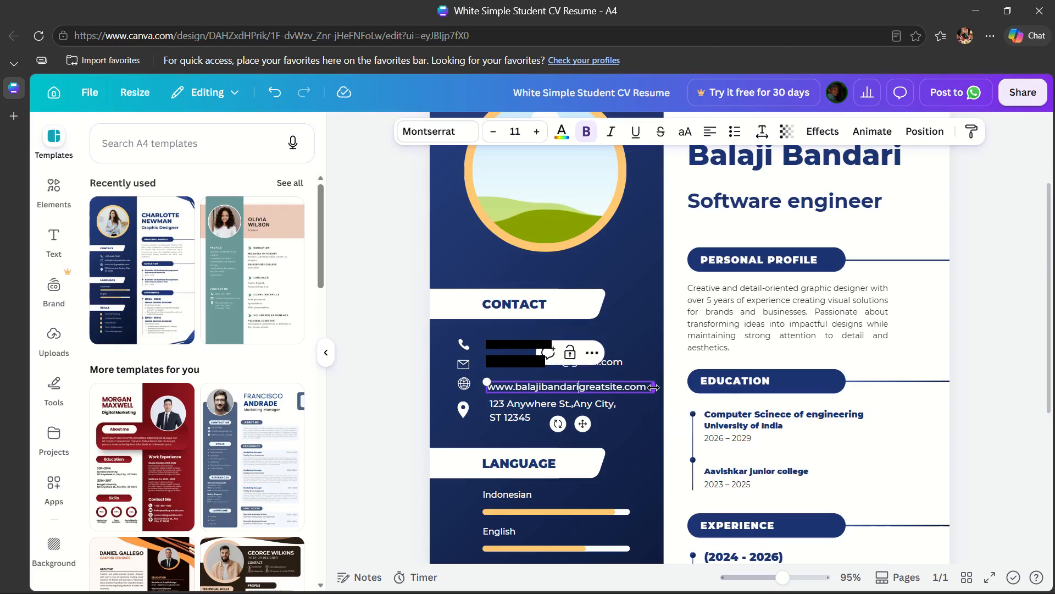
Replace the placeholder street address in the Contact section with the owner's village, town, district and state, separated by commas.
{"action": "left_click", "coordinate": [573, 410]}
{"action": "double_click", "coordinate": [573, 410]}
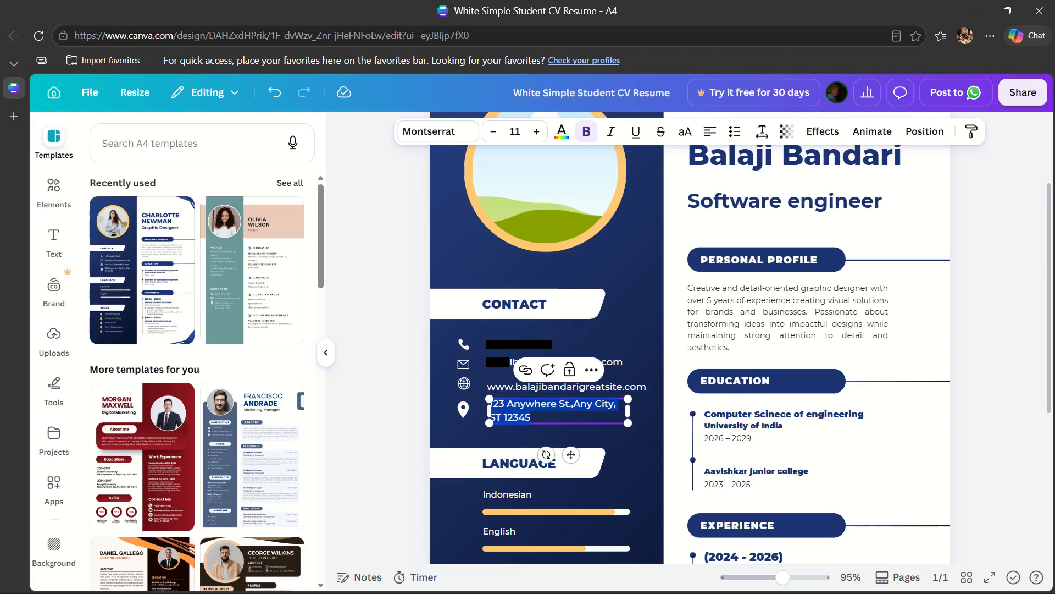
{"action": "key", "text": "BackSpace"}
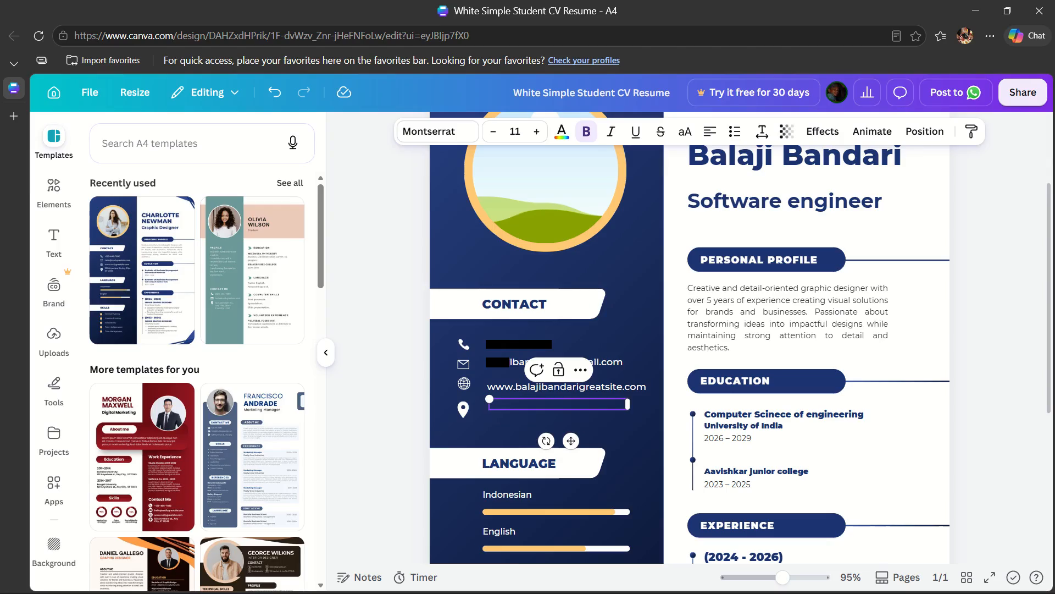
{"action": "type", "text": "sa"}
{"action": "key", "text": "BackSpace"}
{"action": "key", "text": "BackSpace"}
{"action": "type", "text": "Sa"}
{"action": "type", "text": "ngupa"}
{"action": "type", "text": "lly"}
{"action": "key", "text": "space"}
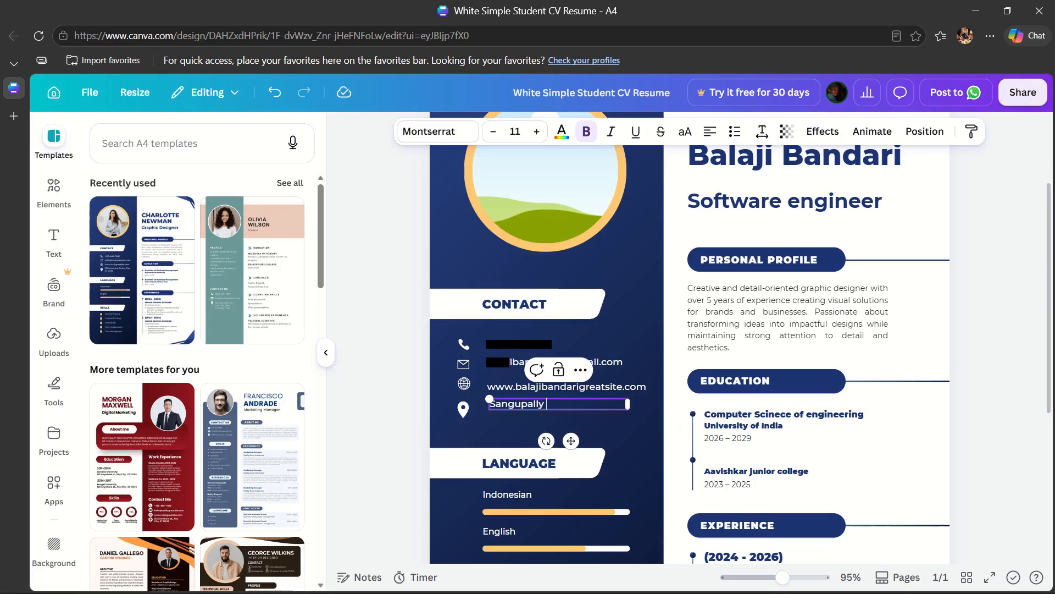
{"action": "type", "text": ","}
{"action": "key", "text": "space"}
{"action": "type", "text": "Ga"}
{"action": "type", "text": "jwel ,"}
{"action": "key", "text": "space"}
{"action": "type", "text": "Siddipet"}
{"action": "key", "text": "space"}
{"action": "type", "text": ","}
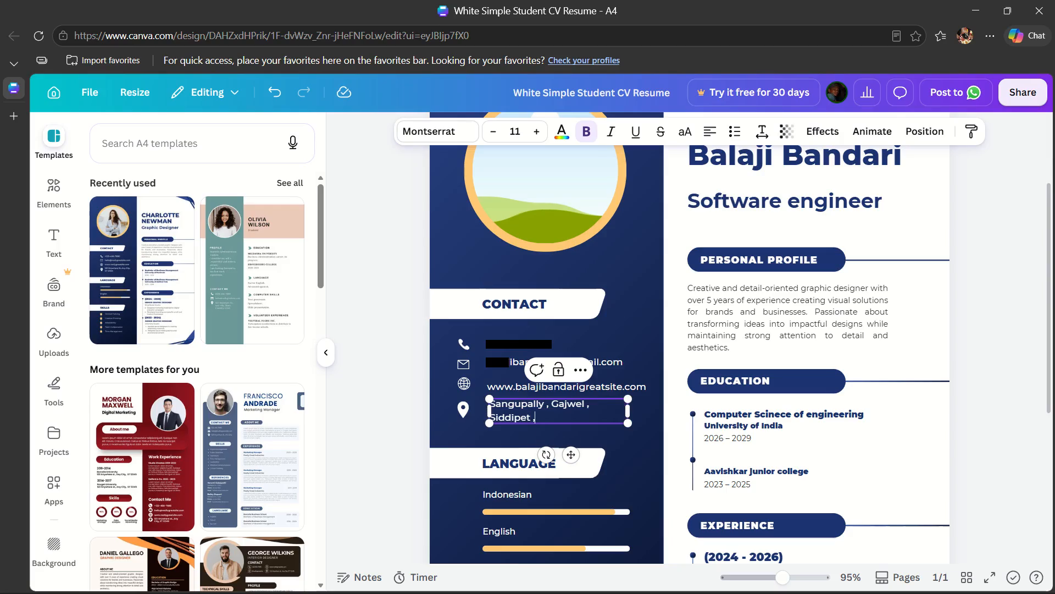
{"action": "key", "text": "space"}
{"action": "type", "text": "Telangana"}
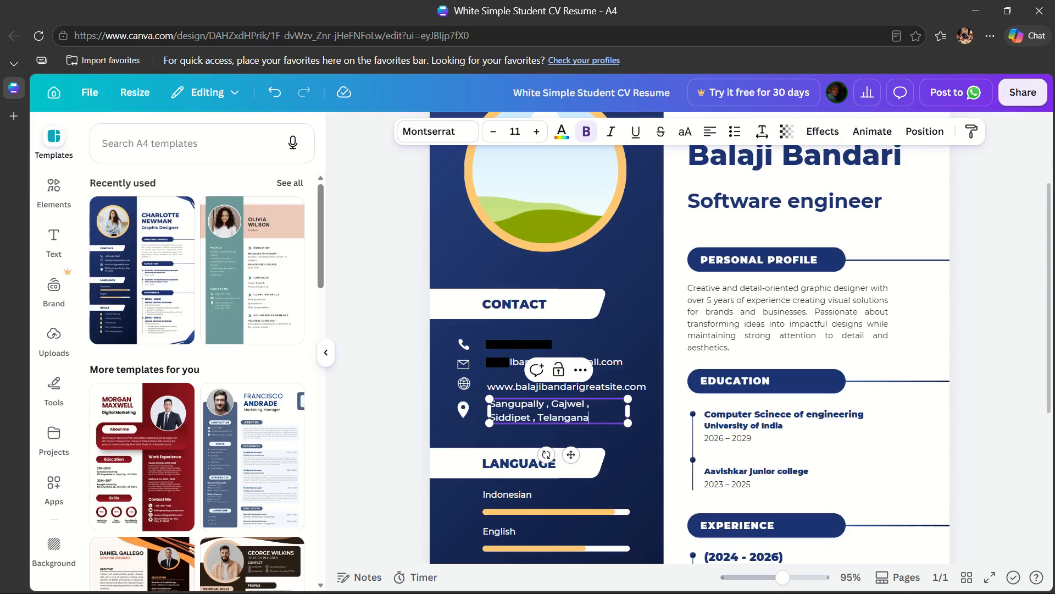
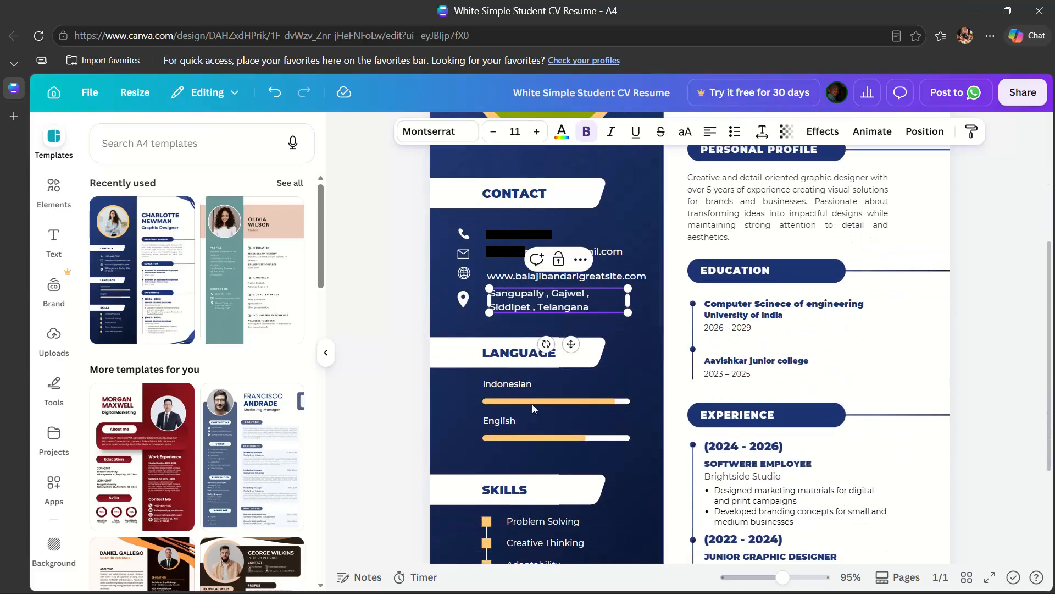
Replace the two language names in the Language section with Telugu for the first and English for the second.
{"action": "left_click", "coordinate": [515, 384]}
{"action": "double_click", "coordinate": [515, 384]}
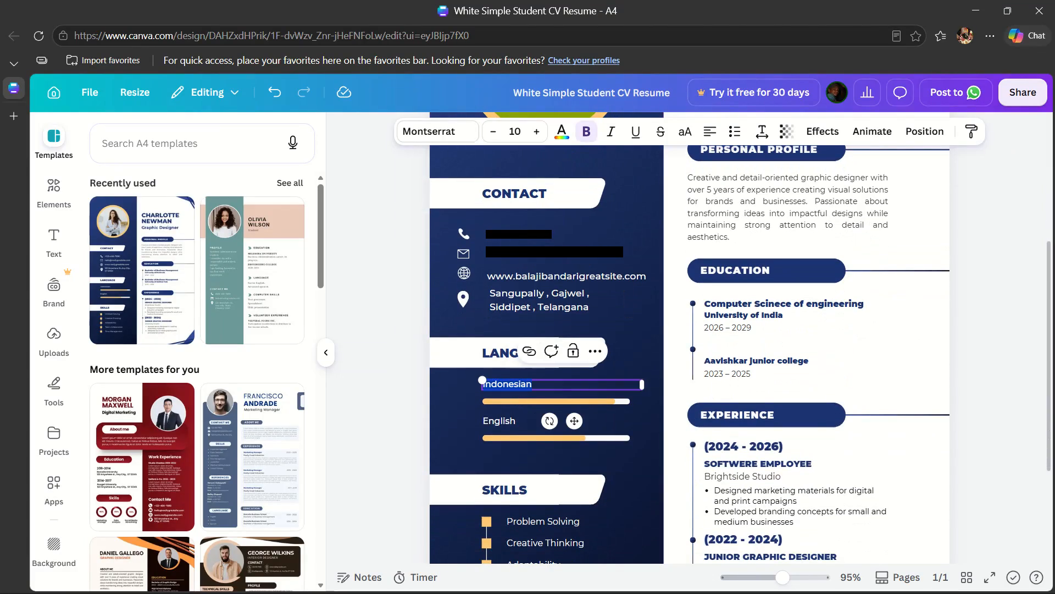
{"action": "key", "text": "BackSpace"}
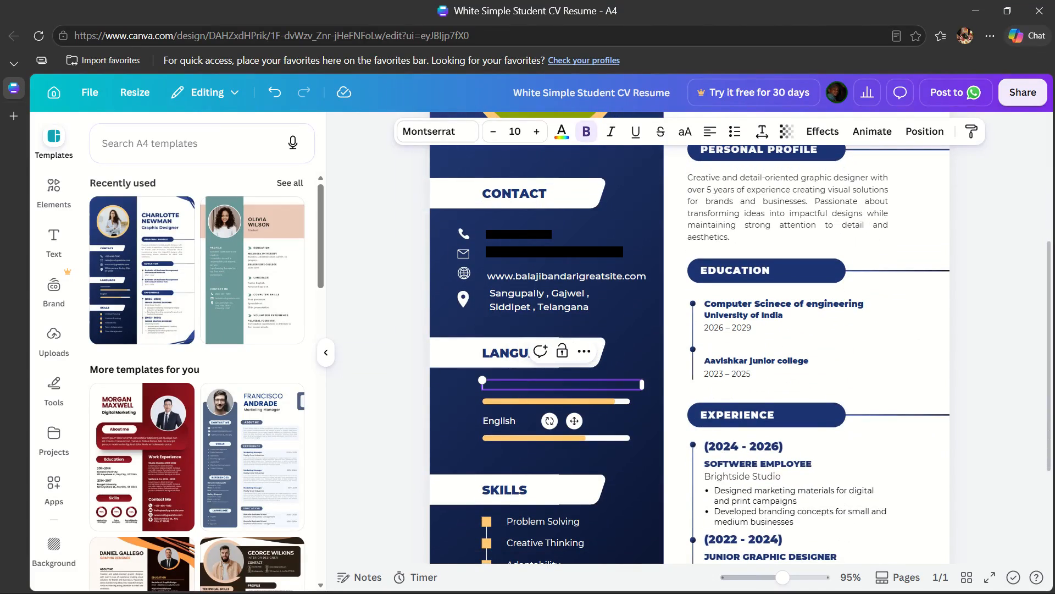
{"action": "key", "text": "shift+t"}
{"action": "key", "text": "e"}
{"action": "type", "text": "lugu"}
{"action": "double_click", "coordinate": [517, 415]}
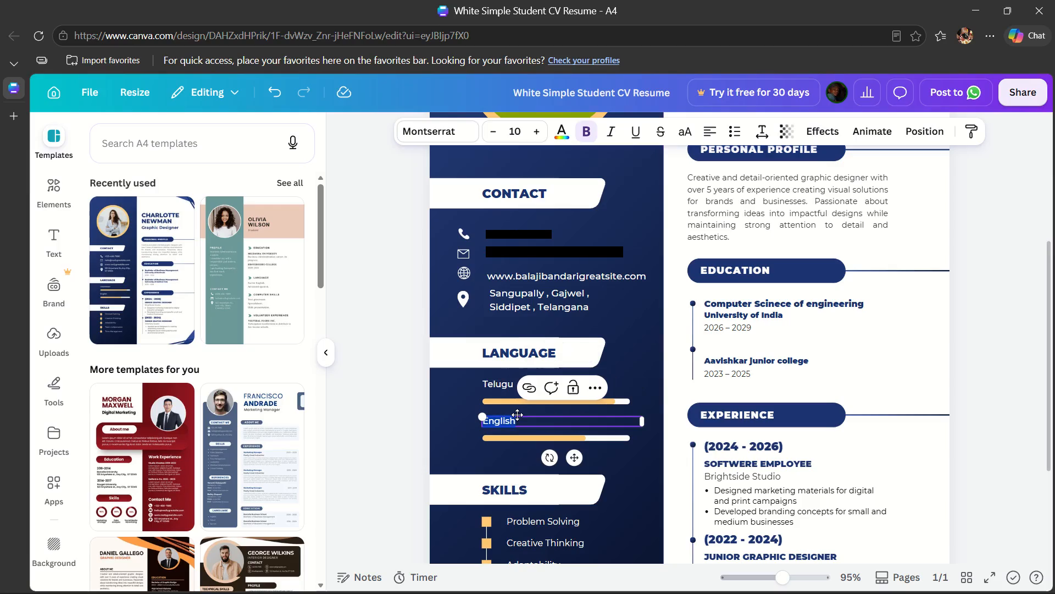
{"action": "key", "text": "BackSpace"}
{"action": "key", "text": "shift+e"}
{"action": "type", "text": "nglish"}
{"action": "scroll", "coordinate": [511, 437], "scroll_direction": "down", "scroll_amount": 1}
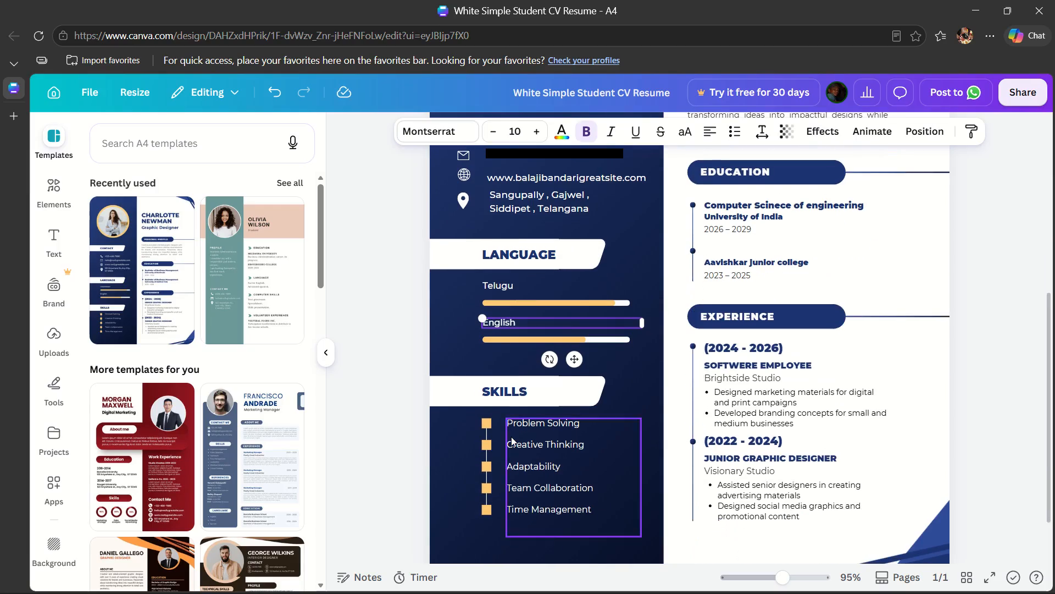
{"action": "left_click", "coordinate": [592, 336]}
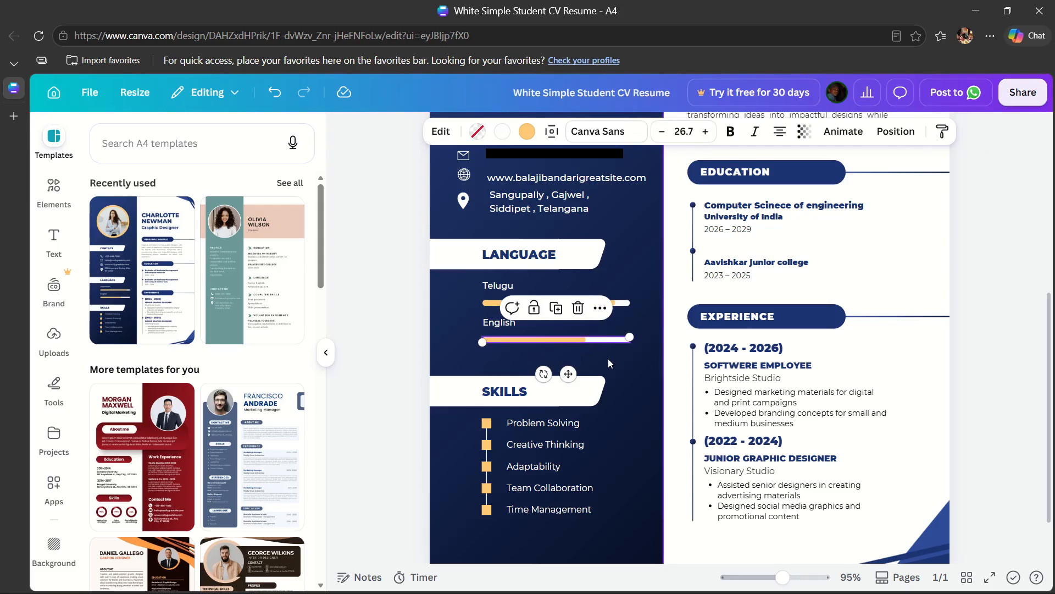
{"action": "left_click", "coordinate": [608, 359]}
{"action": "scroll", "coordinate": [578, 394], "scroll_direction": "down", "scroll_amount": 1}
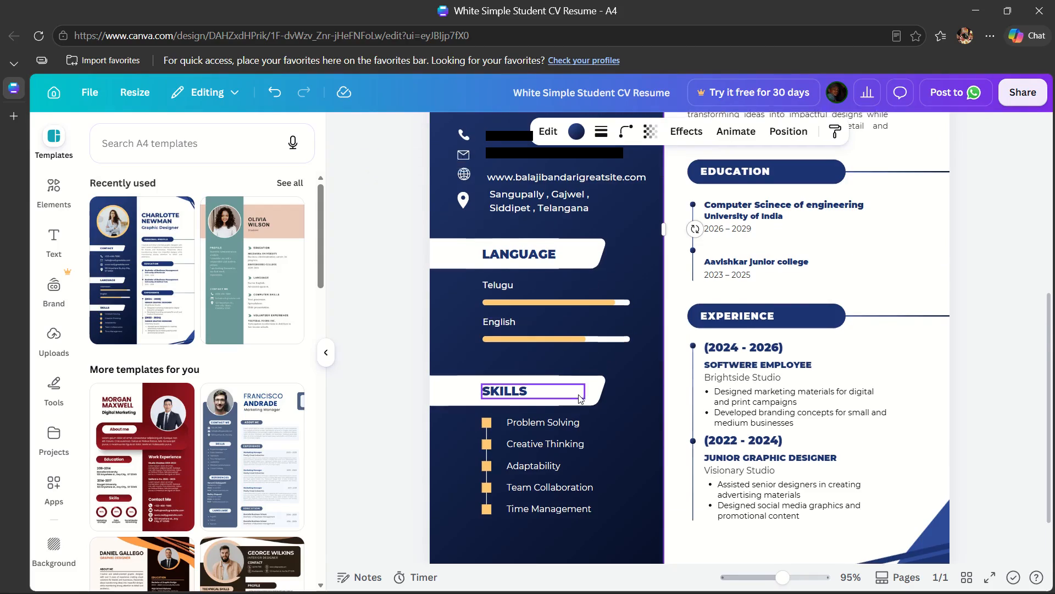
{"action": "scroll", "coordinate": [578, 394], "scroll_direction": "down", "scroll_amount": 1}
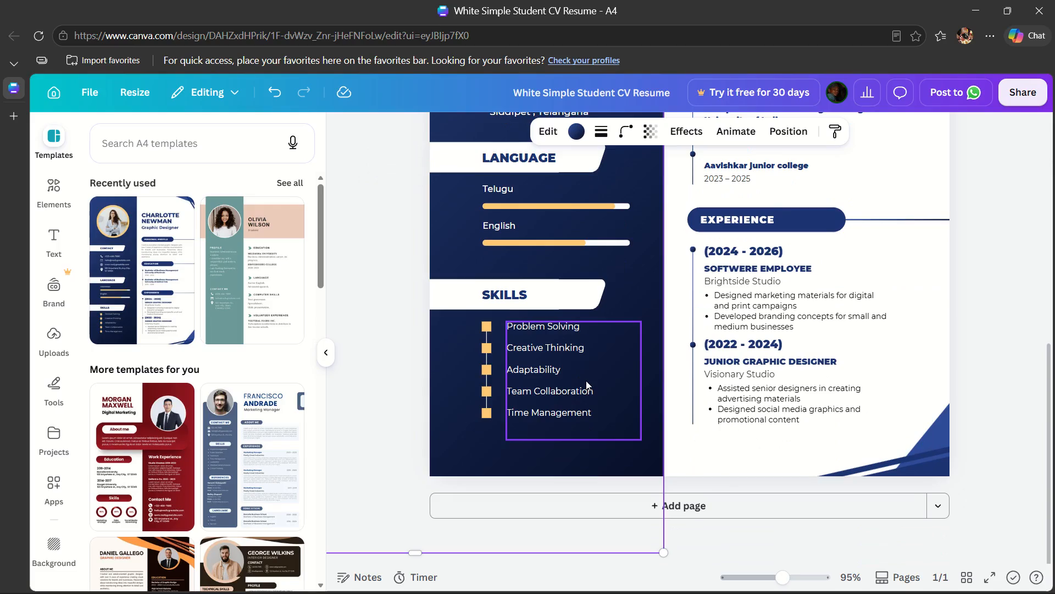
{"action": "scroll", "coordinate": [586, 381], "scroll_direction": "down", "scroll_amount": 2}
Select the circular photo placeholder above the Contact section.
{"action": "scroll", "coordinate": [586, 381], "scroll_direction": "up", "scroll_amount": 5}
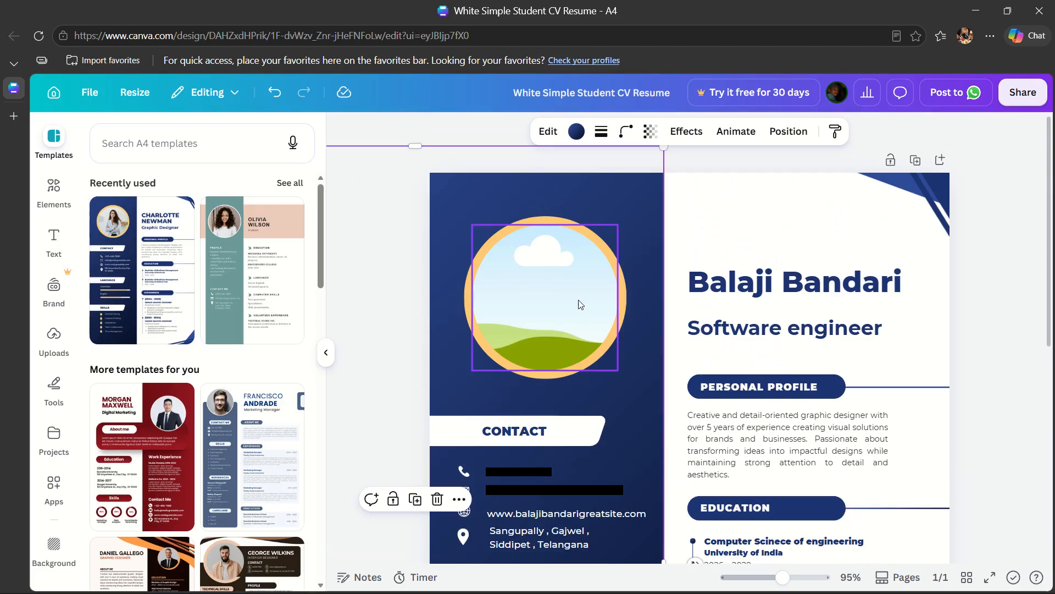
{"action": "left_click", "coordinate": [578, 300]}
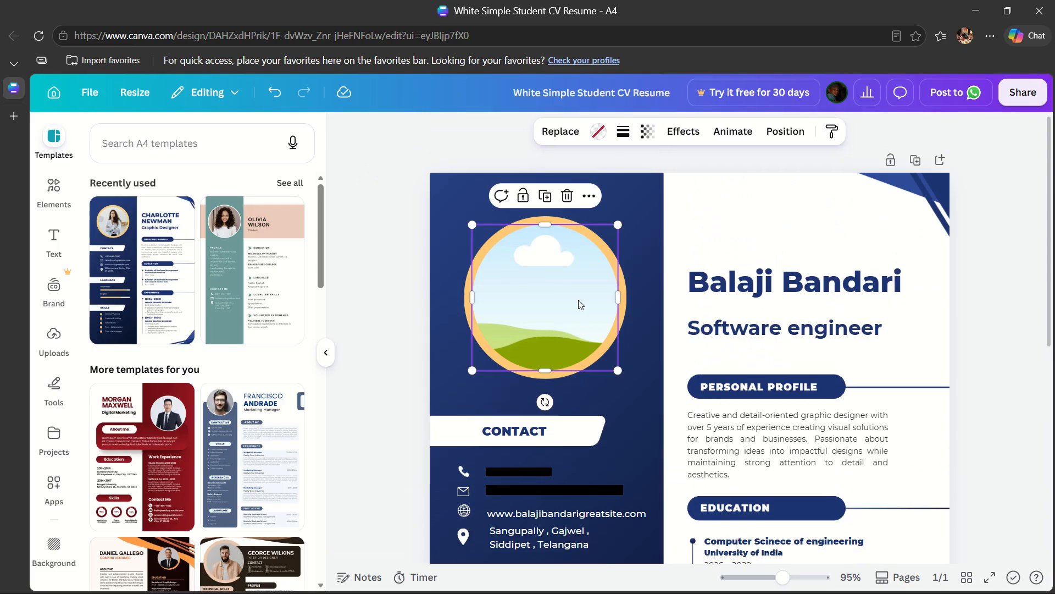
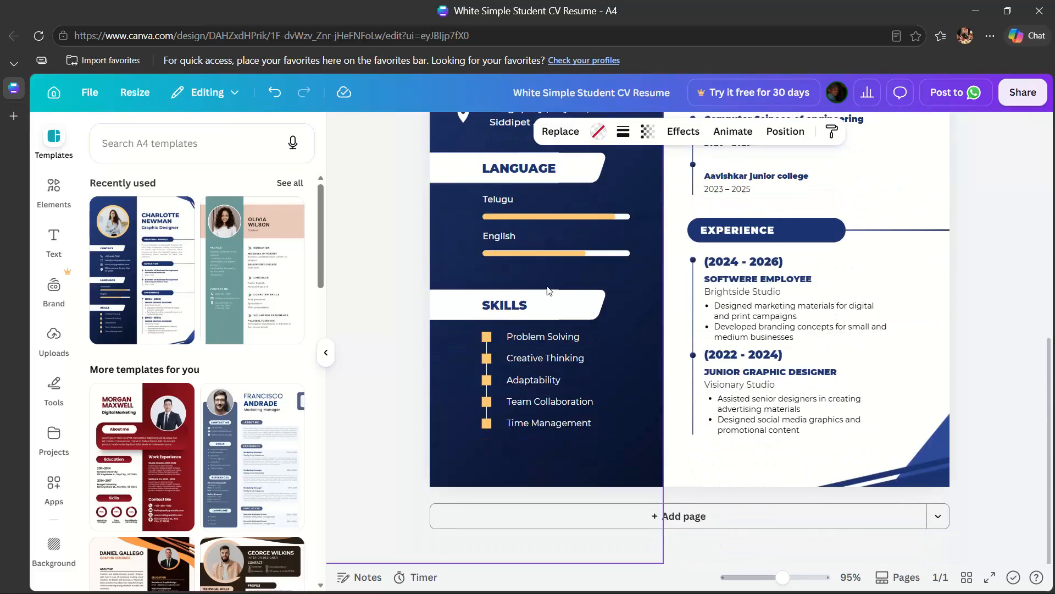
Review the resume's Language, Skills and Experience sections and browse the suggested A4 templates.
{"action": "scroll", "coordinate": [547, 286], "scroll_direction": "up", "scroll_amount": 9}
{"action": "scroll", "coordinate": [547, 286], "scroll_direction": "down", "scroll_amount": 8}
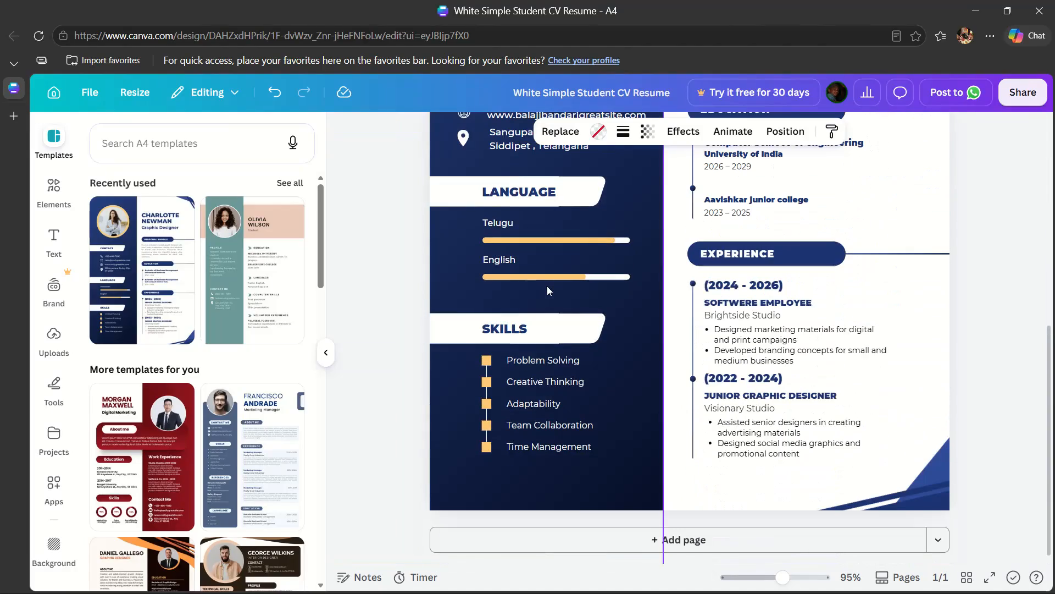
{"action": "scroll", "coordinate": [547, 286], "scroll_direction": "down", "scroll_amount": 3}
{"action": "scroll", "coordinate": [547, 286], "scroll_direction": "up", "scroll_amount": 5}
{"action": "scroll", "coordinate": [547, 286], "scroll_direction": "down", "scroll_amount": 7}
{"action": "scroll", "coordinate": [547, 286], "scroll_direction": "up", "scroll_amount": 6}
{"action": "scroll", "coordinate": [547, 286], "scroll_direction": "down", "scroll_amount": 6}
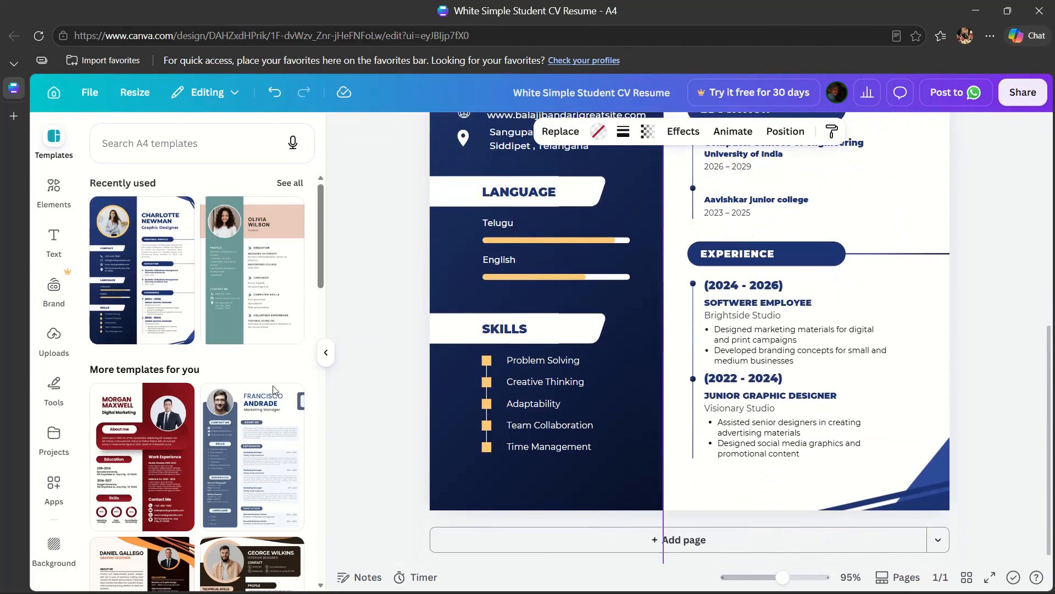
{"action": "scroll", "coordinate": [195, 460], "scroll_direction": "down", "scroll_amount": 2}
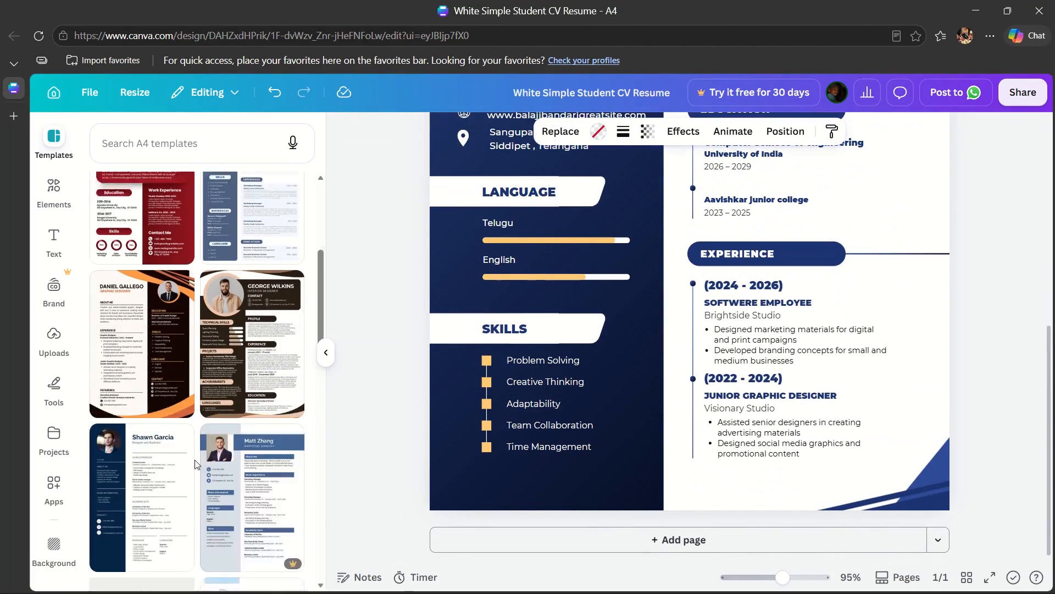
{"action": "scroll", "coordinate": [195, 460], "scroll_direction": "down", "scroll_amount": 7}
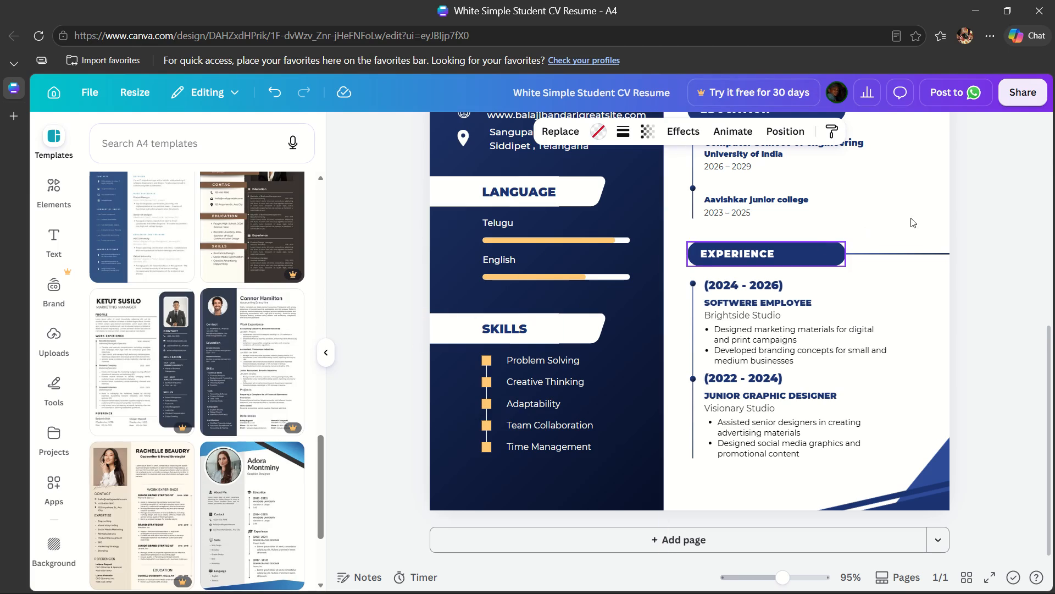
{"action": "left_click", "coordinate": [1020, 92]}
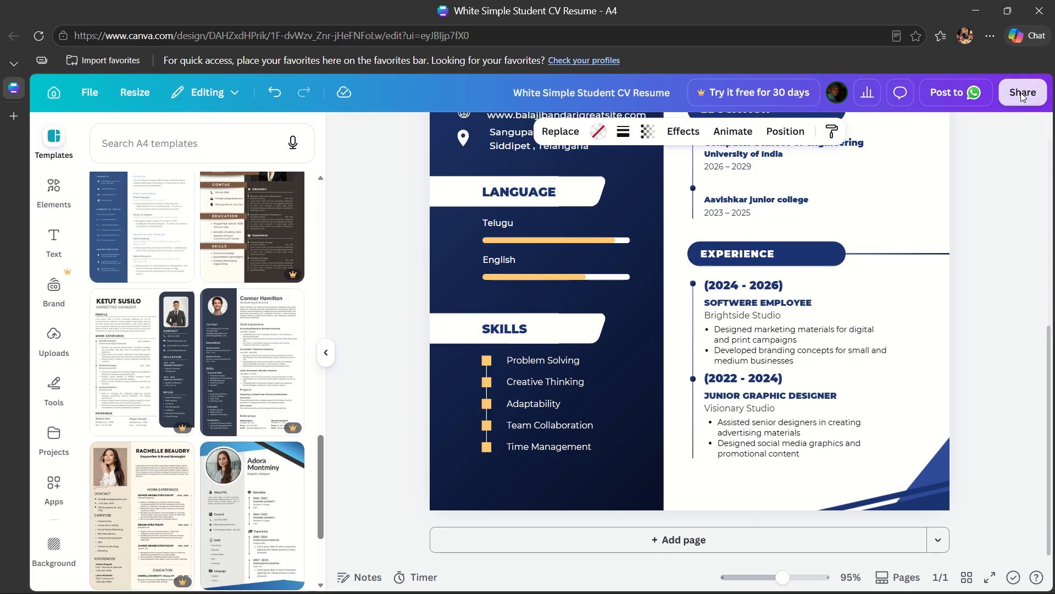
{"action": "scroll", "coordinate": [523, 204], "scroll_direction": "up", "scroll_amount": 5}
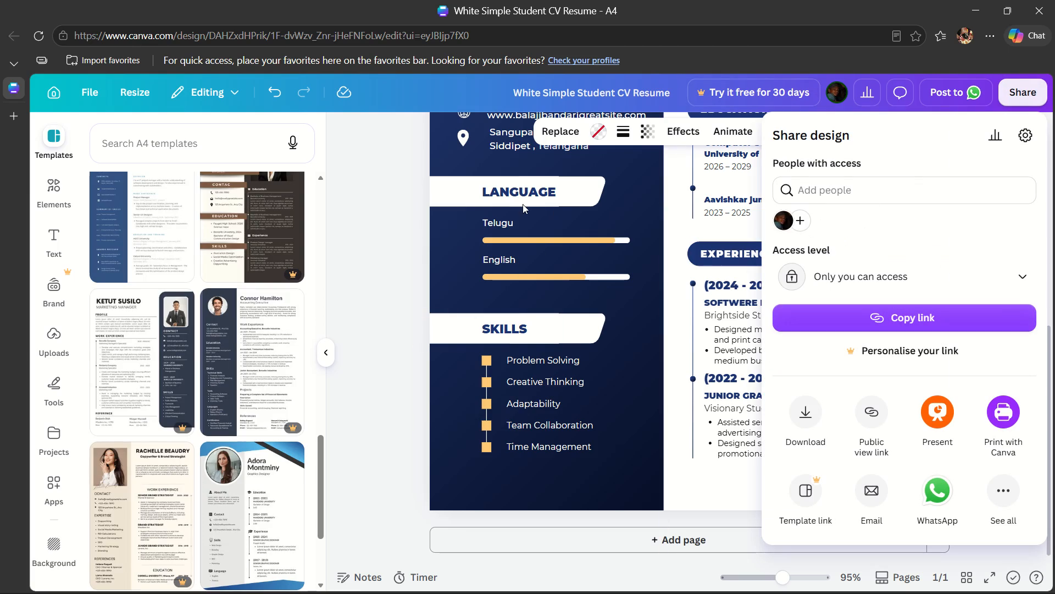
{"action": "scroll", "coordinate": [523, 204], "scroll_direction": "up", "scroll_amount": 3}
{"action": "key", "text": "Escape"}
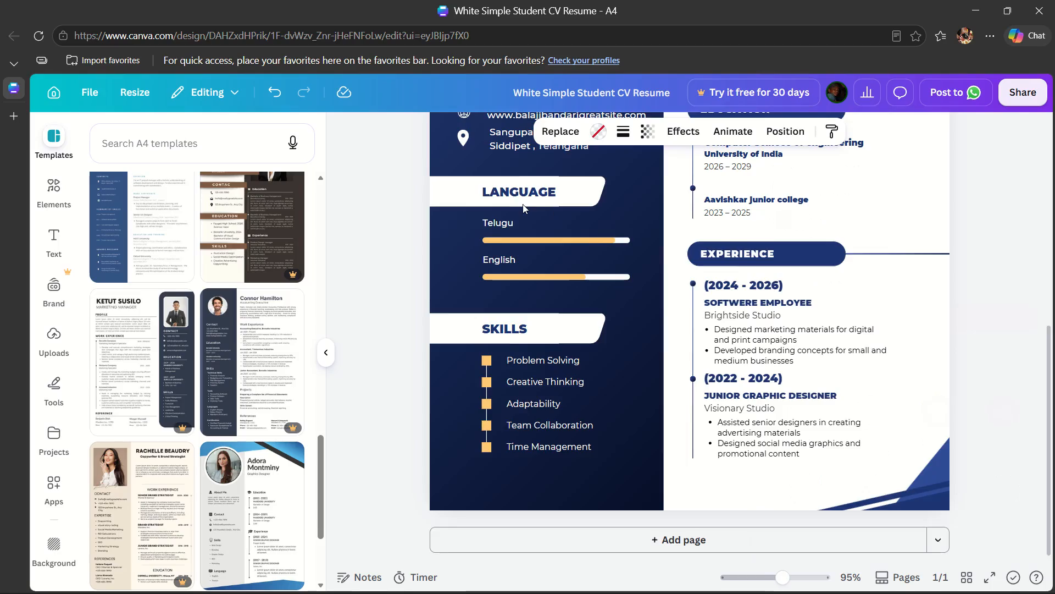
Delete the circular photo placeholder above the Contact section, keeping the orange circle behind it.
{"action": "scroll", "coordinate": [523, 204], "scroll_direction": "up", "scroll_amount": 8}
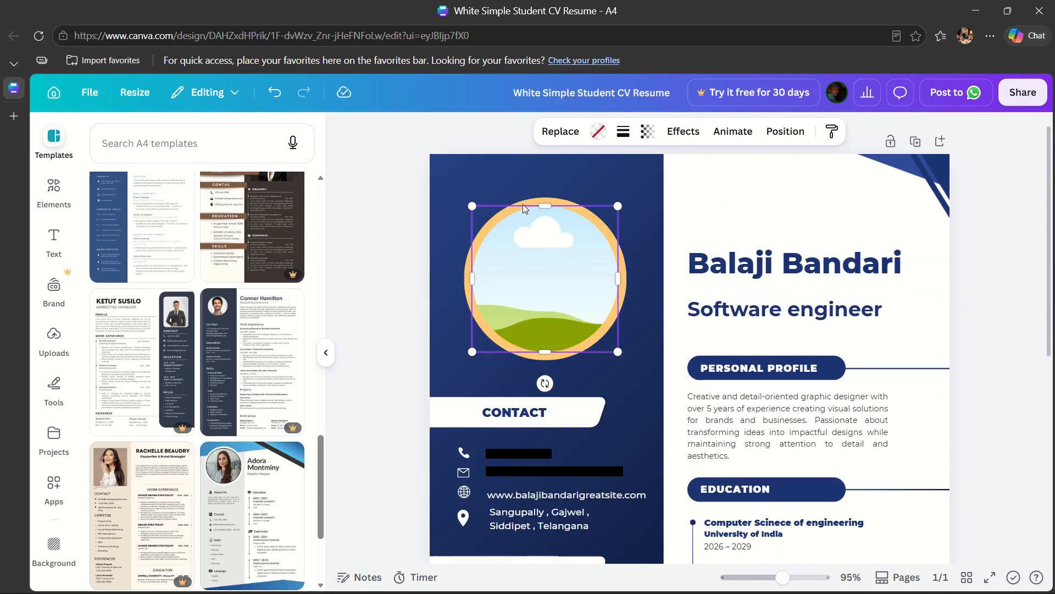
{"action": "key", "text": "Delete"}
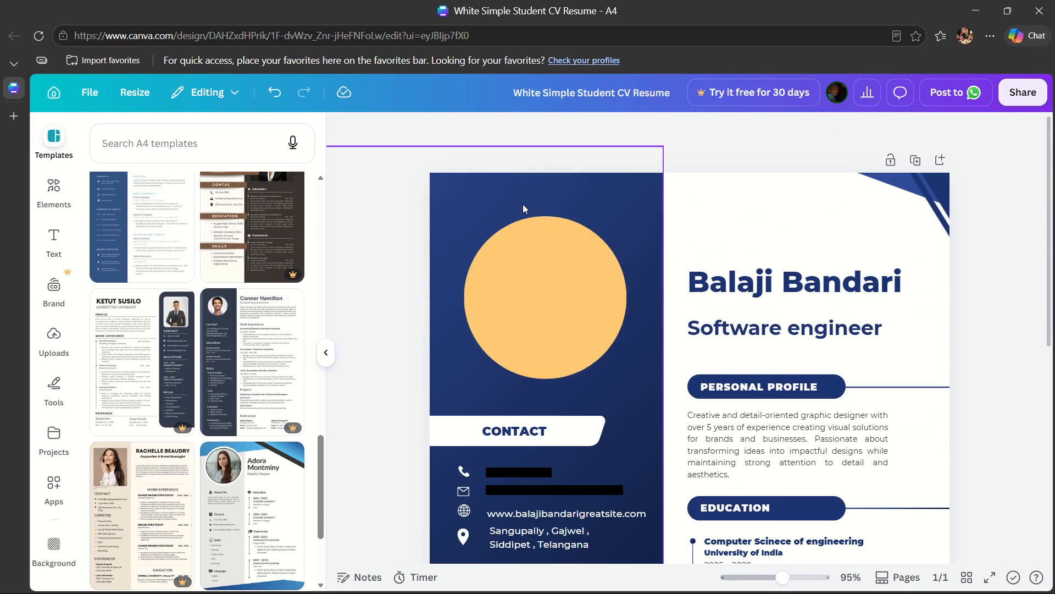
Download the resume as a PDF with the Digital preset and close the design's browser tab.
{"action": "left_click", "coordinate": [545, 238]}
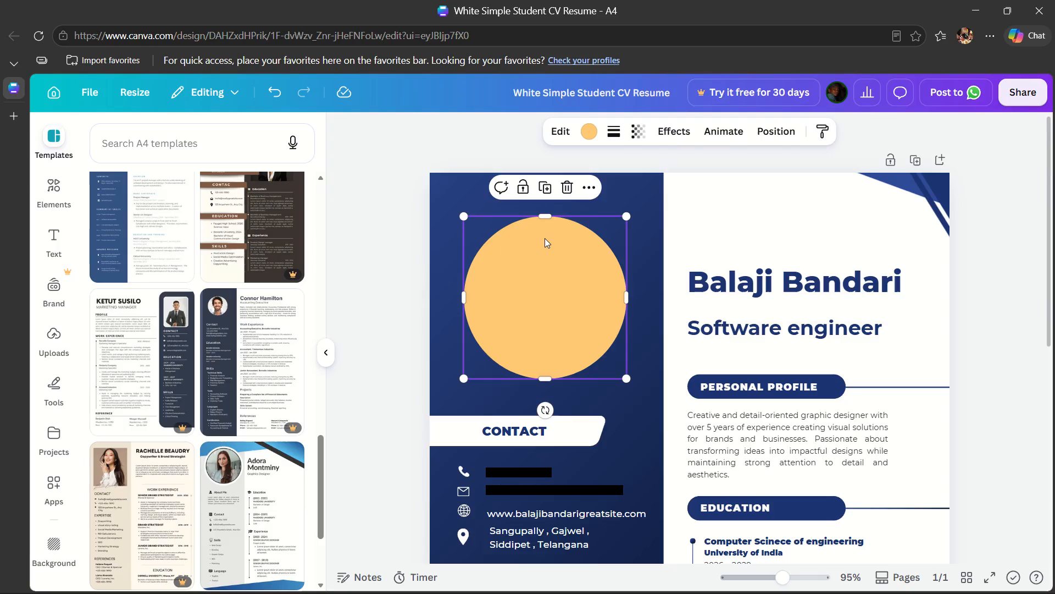
{"action": "left_click", "coordinate": [1007, 105]}
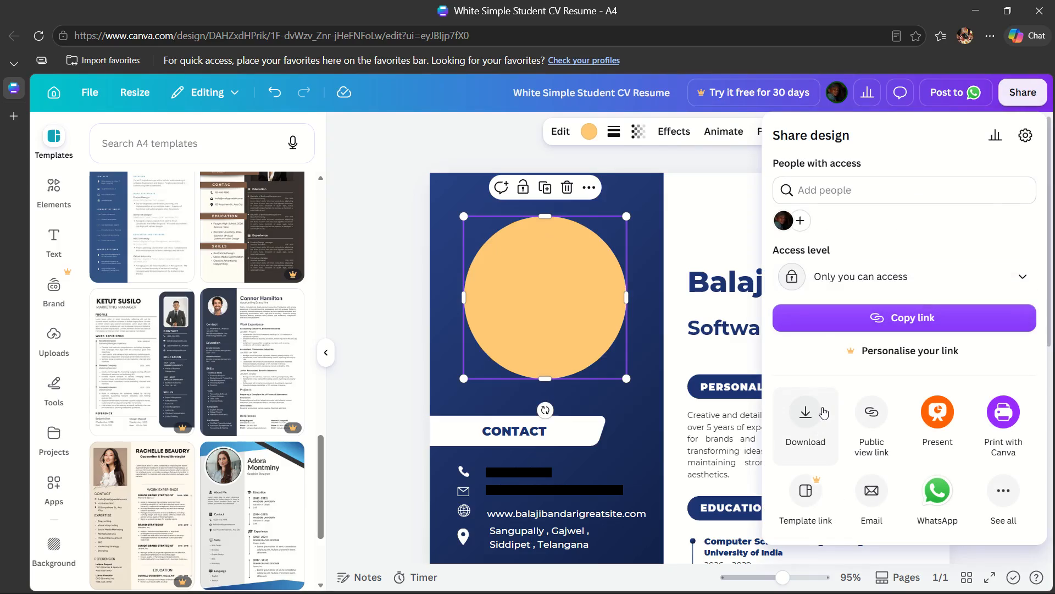
{"action": "left_click", "coordinate": [821, 407]}
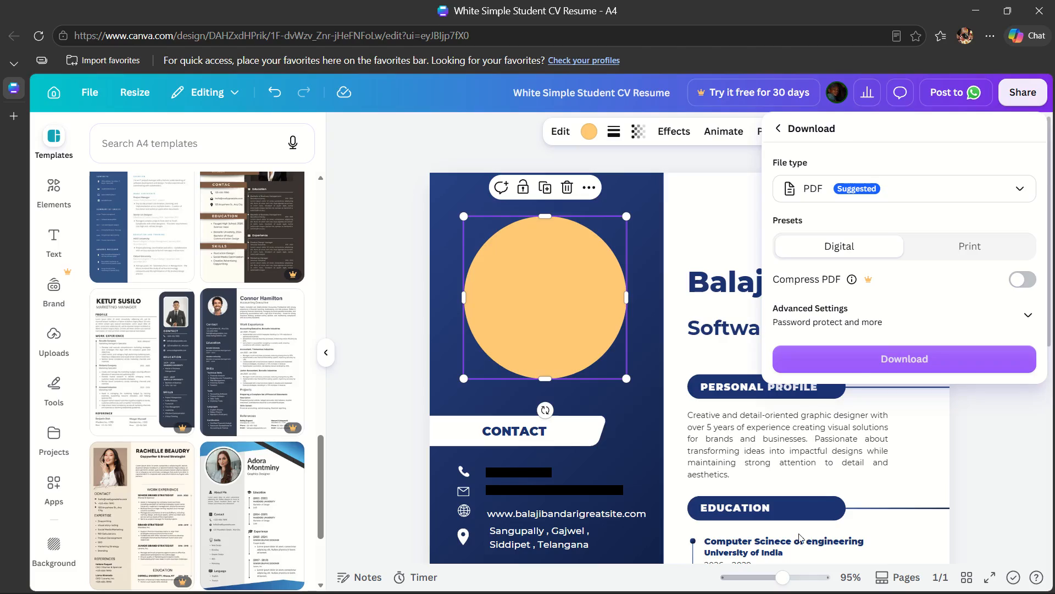
{"action": "left_click", "coordinate": [858, 358]}
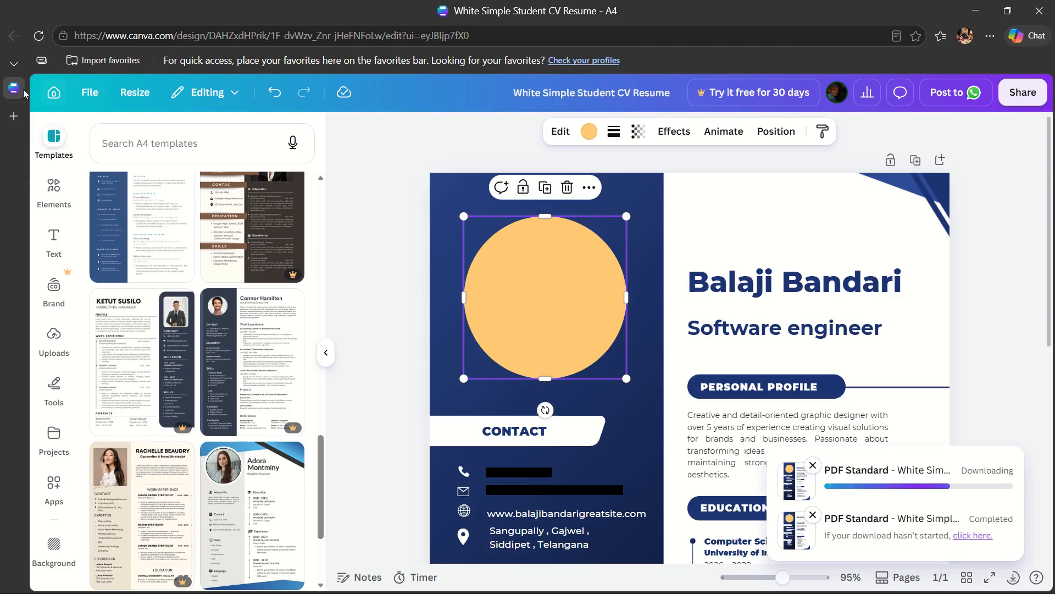
{"action": "left_click", "coordinate": [159, 85]}
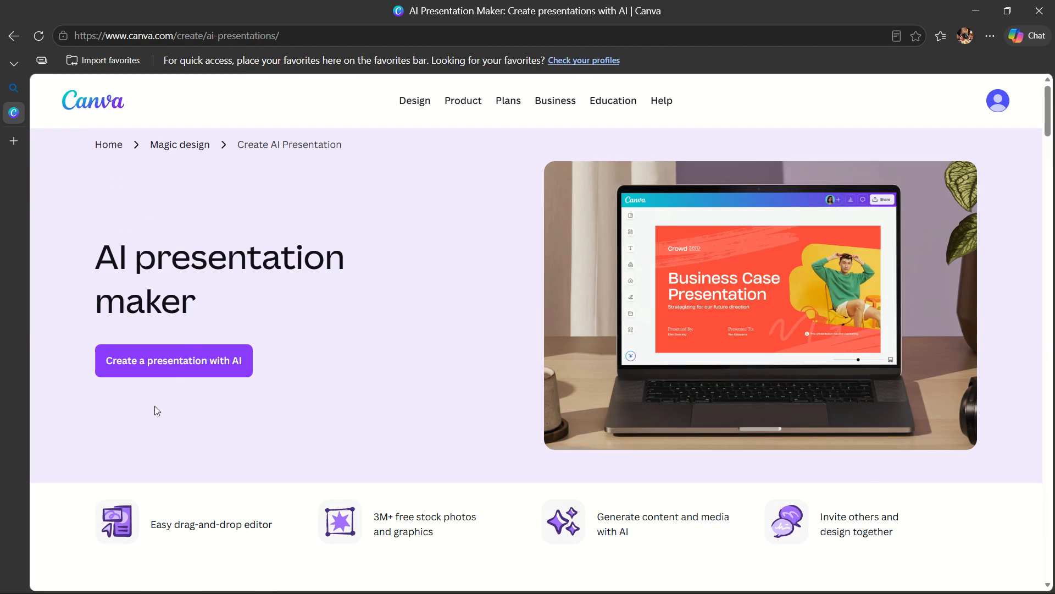
Create a new presentation with AI from Canva's AI presentation maker page.
{"action": "left_click", "coordinate": [191, 340]}
{"action": "left_click", "coordinate": [180, 363]}
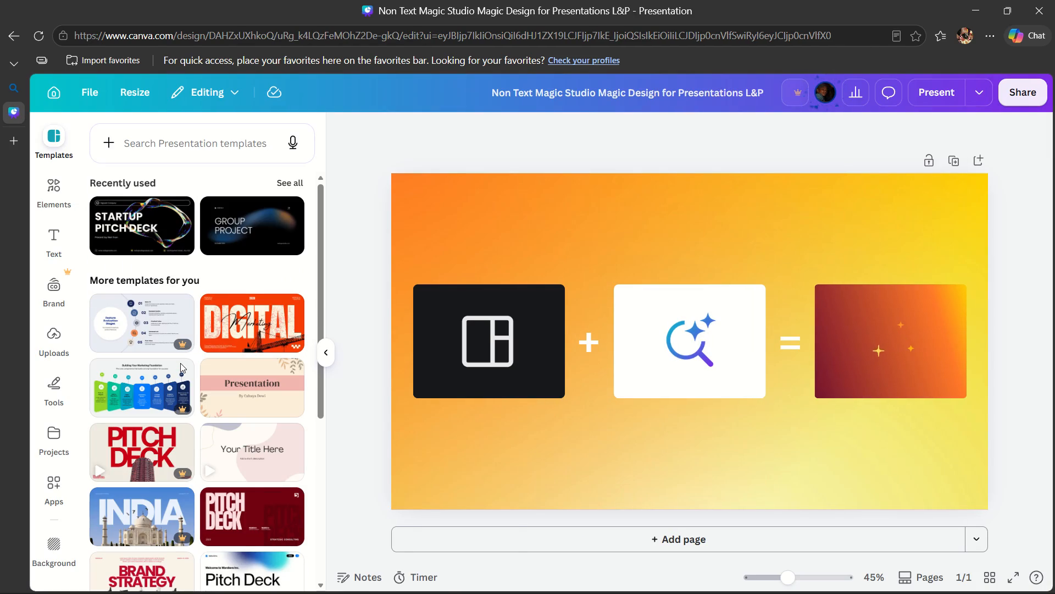
Apply all 10 pages of the Blue Professional Geometric Presentation template to the new design.
{"action": "scroll", "coordinate": [180, 363], "scroll_direction": "down", "scroll_amount": 4}
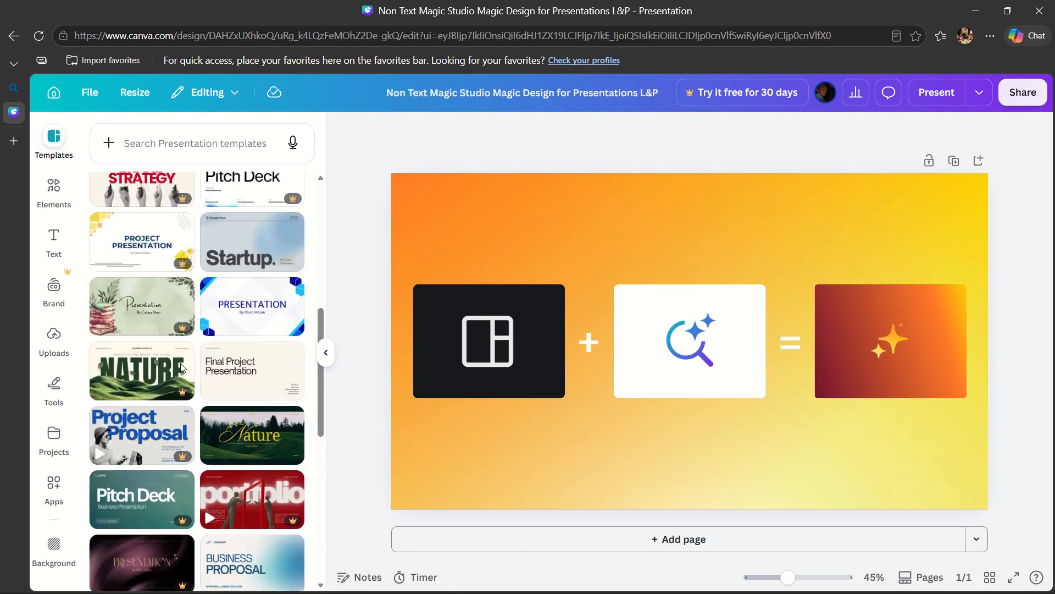
{"action": "scroll", "coordinate": [180, 363], "scroll_direction": "down", "scroll_amount": 4}
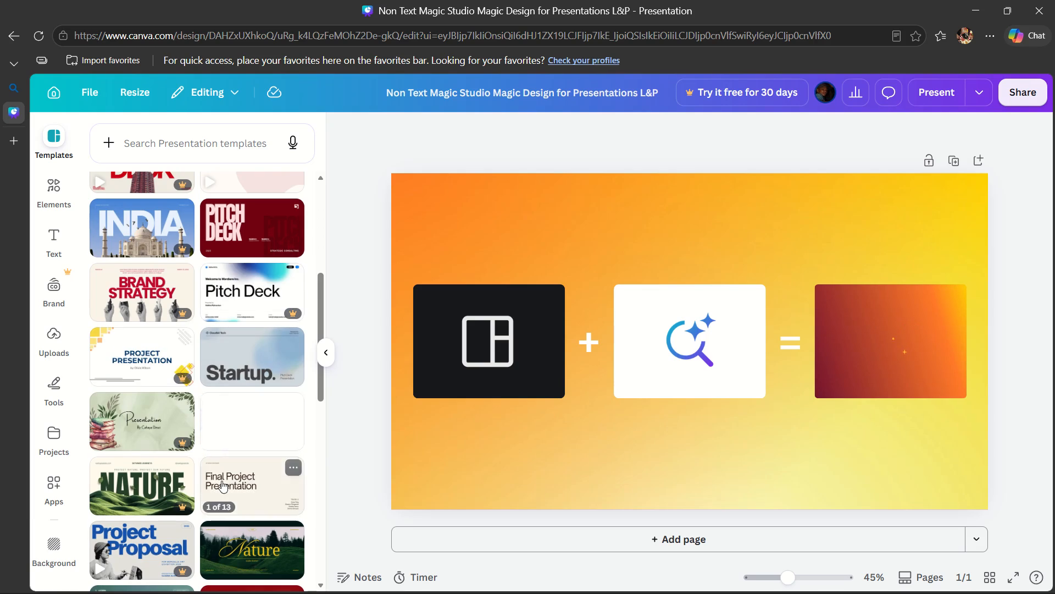
{"action": "left_click", "coordinate": [247, 436]}
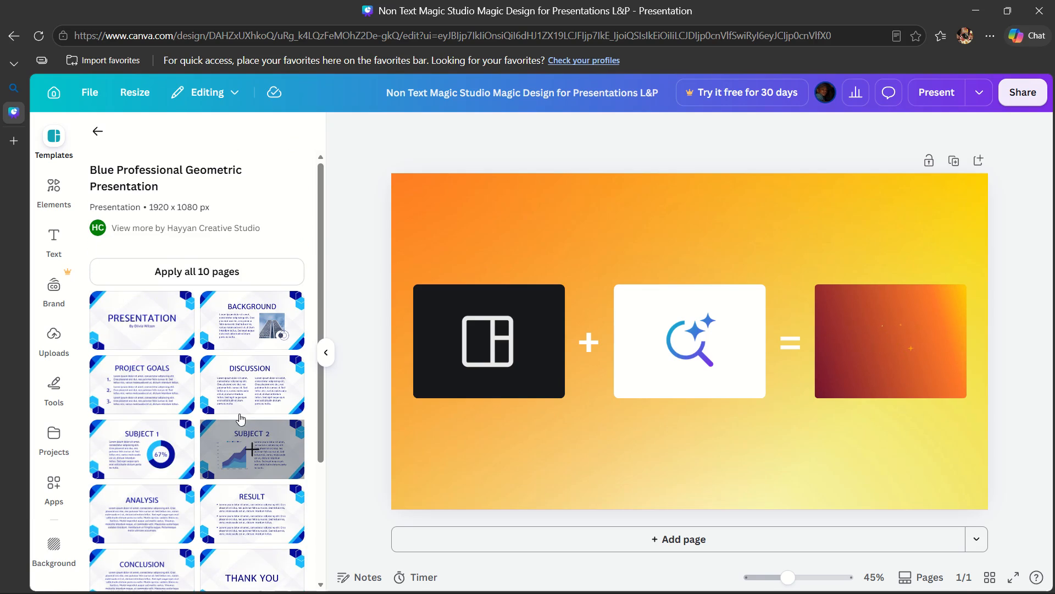
{"action": "left_click", "coordinate": [236, 260]}
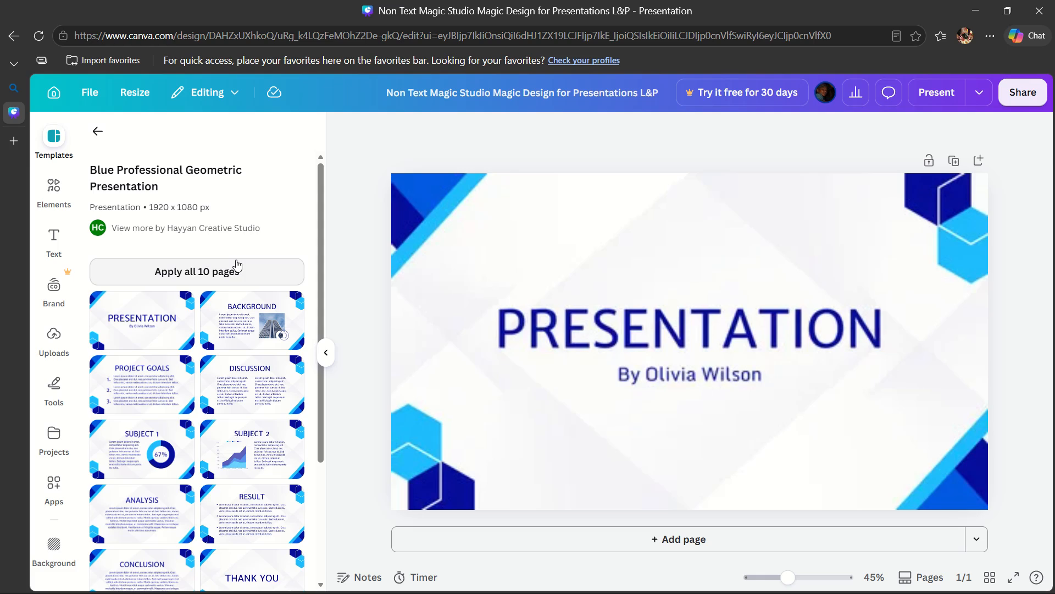
Look through the presentation's slides from the title page to the closing Thank You page.
{"action": "scroll", "coordinate": [236, 260], "scroll_direction": "down", "scroll_amount": 3}
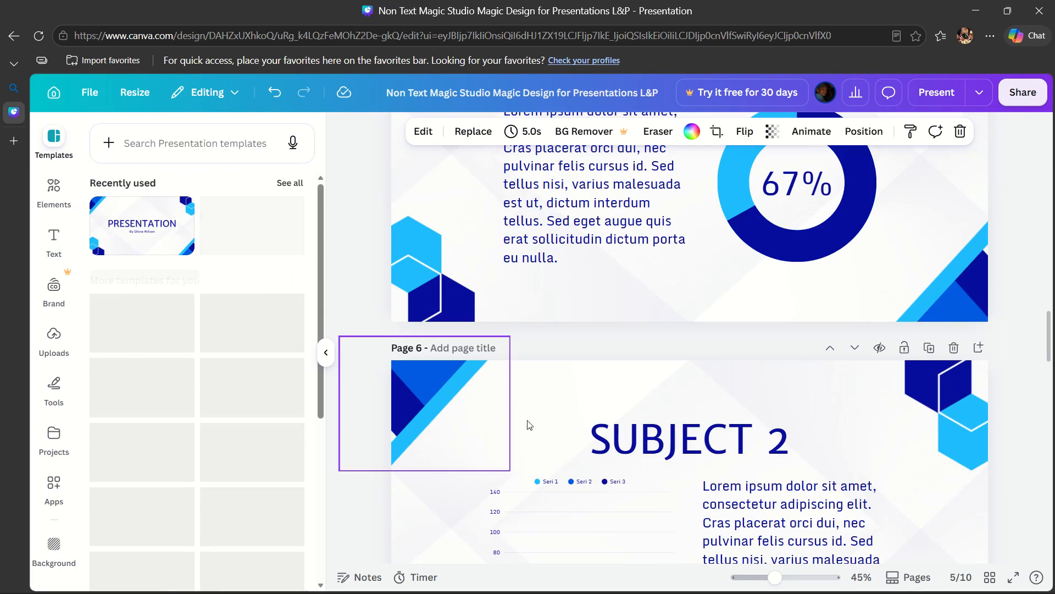
{"action": "scroll", "coordinate": [581, 536], "scroll_direction": "down", "scroll_amount": 1}
{"action": "scroll", "coordinate": [581, 536], "scroll_direction": "up", "scroll_amount": 4}
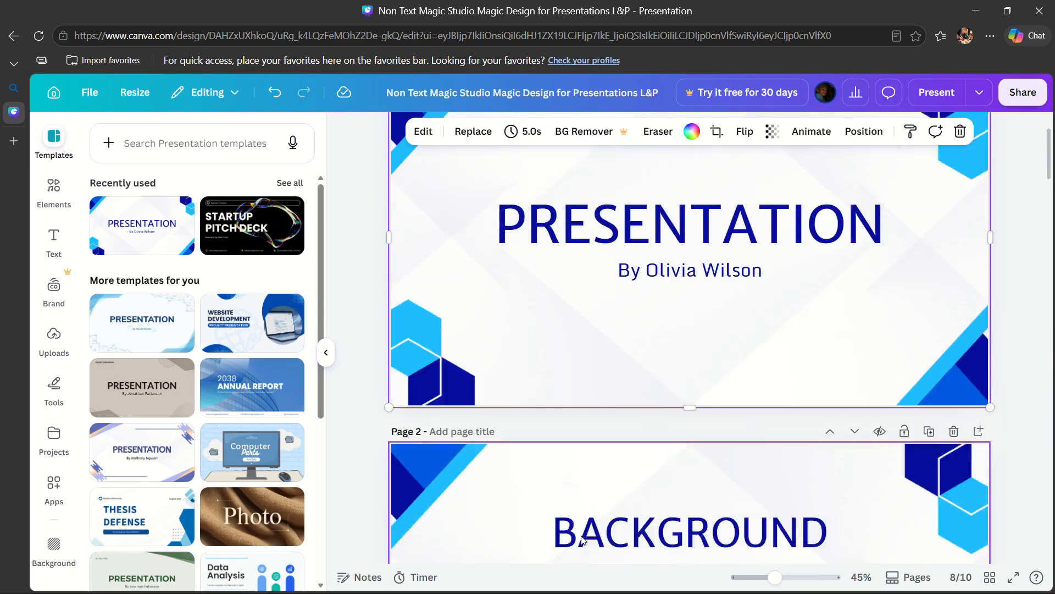
{"action": "scroll", "coordinate": [581, 536], "scroll_direction": "up", "scroll_amount": 2}
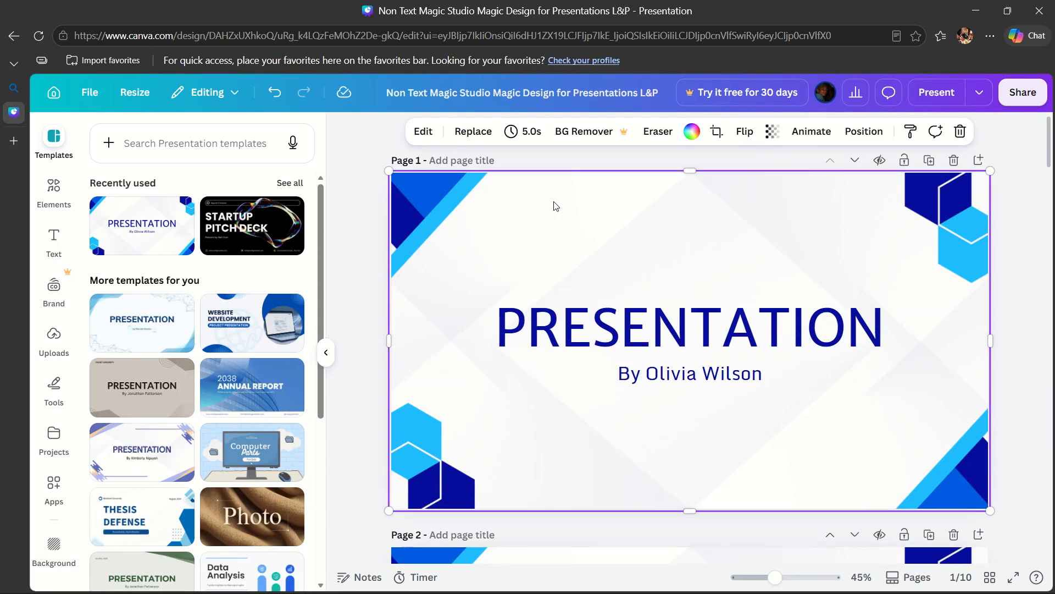
{"action": "scroll", "coordinate": [535, 71], "scroll_direction": "down", "scroll_amount": 8}
{"action": "scroll", "coordinate": [710, 373], "scroll_direction": "down", "scroll_amount": 20}
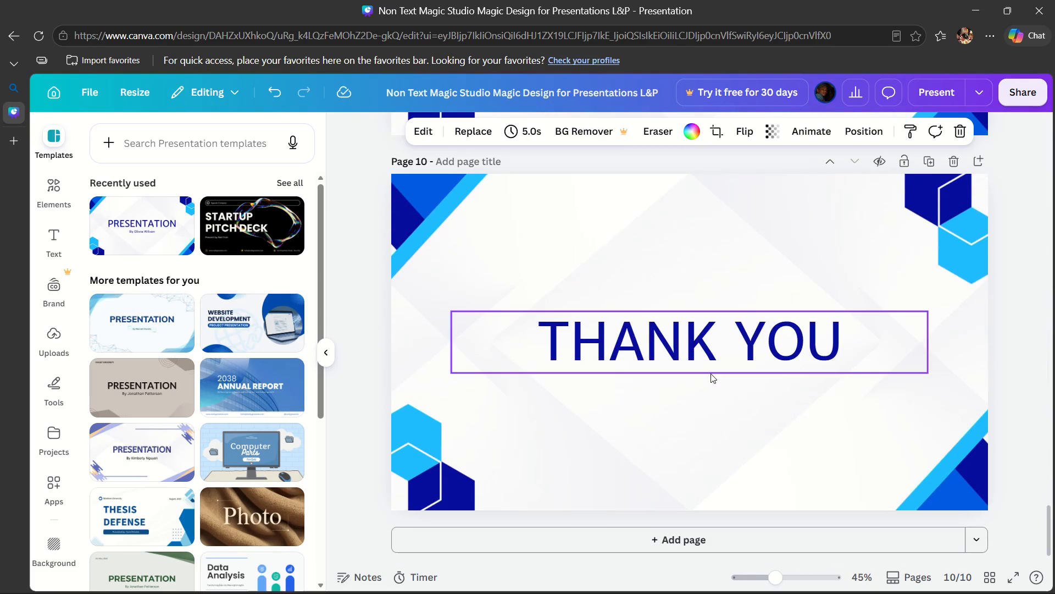
{"action": "scroll", "coordinate": [710, 373], "scroll_direction": "up", "scroll_amount": 12}
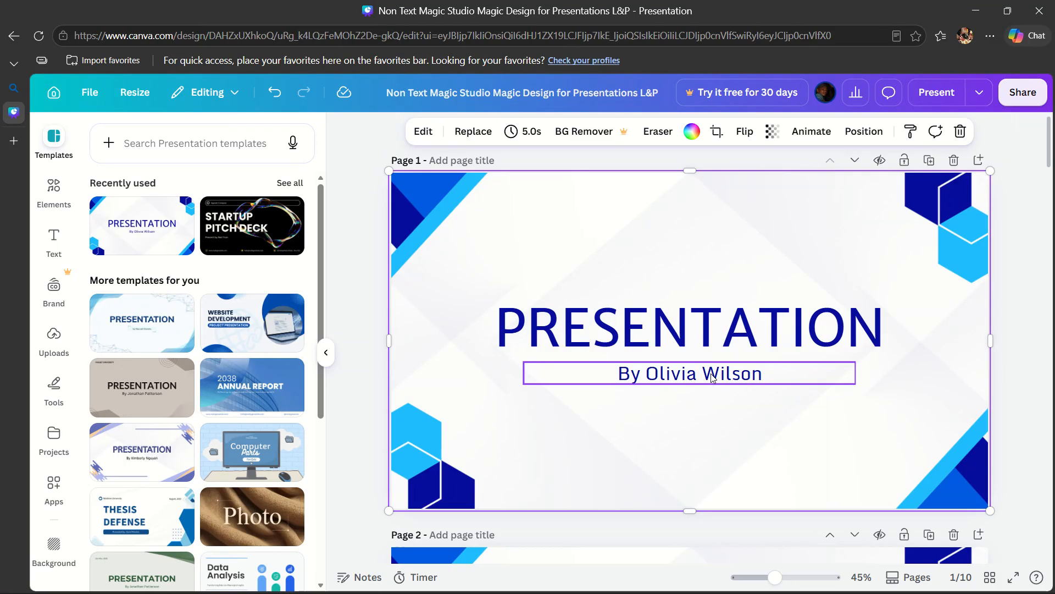
{"action": "scroll", "coordinate": [710, 373], "scroll_direction": "right", "scroll_amount": 7}
{"action": "scroll", "coordinate": [334, 174], "scroll_direction": "right", "scroll_amount": 5}
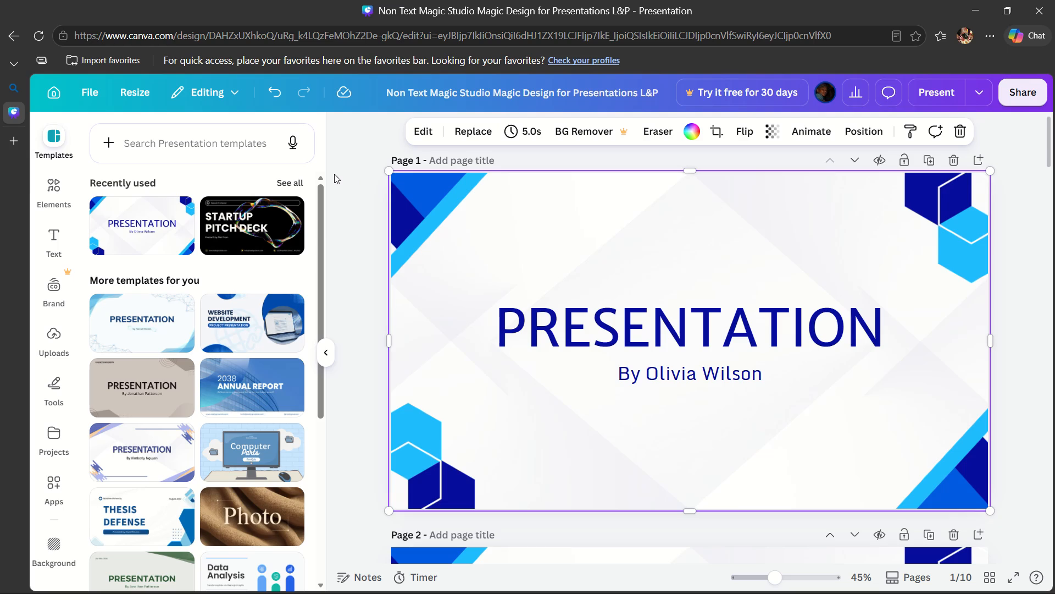
{"action": "scroll", "coordinate": [334, 174], "scroll_direction": "right", "scroll_amount": 8}
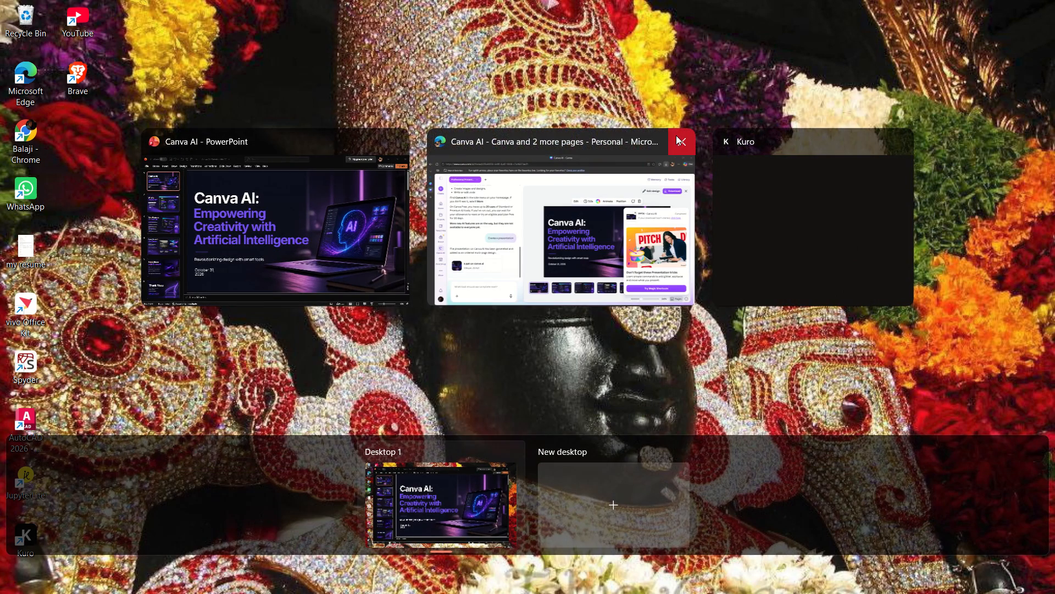
Close the Microsoft Edge window from the overview of open windows, leaving the PowerPoint presentation open.
{"action": "left_click", "coordinate": [676, 135]}
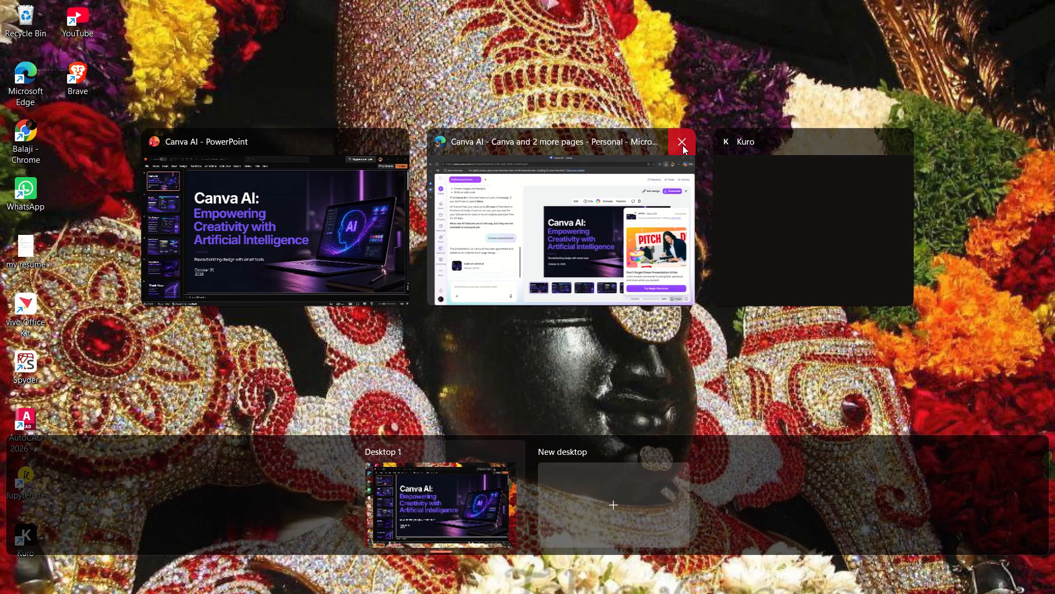
{"action": "left_click", "coordinate": [682, 145]}
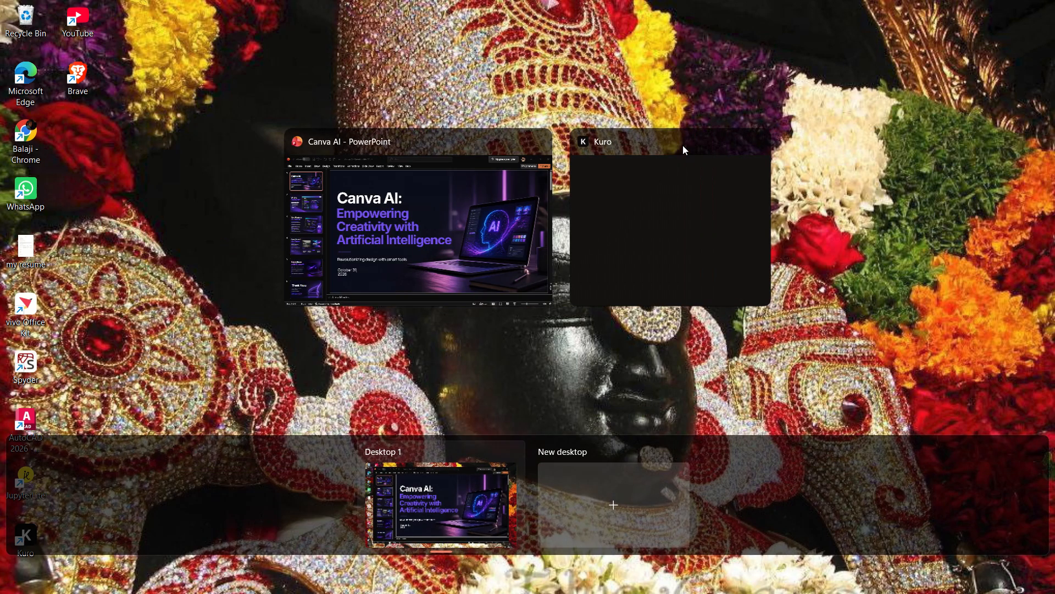
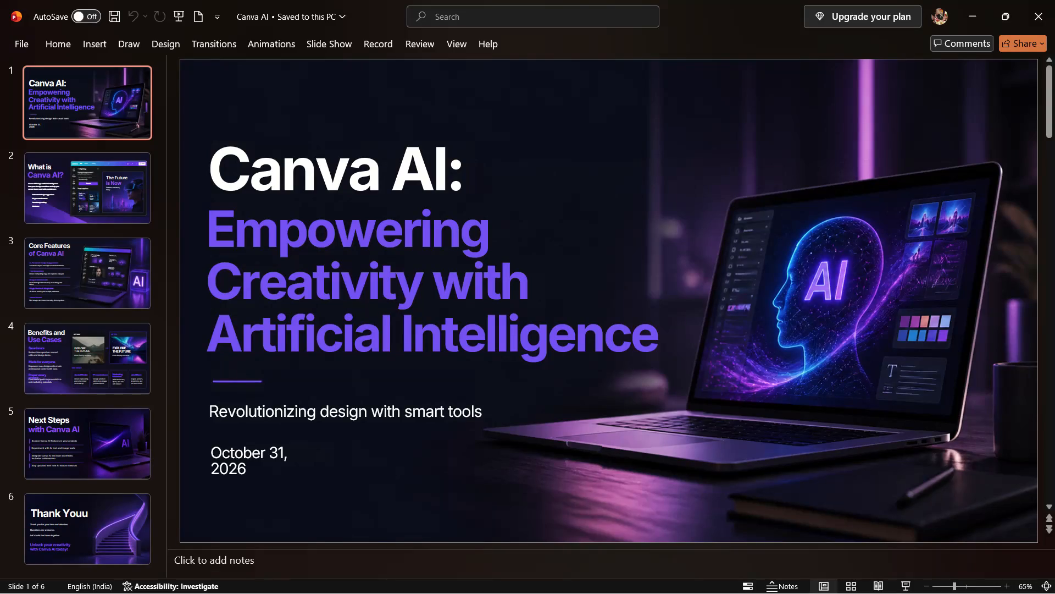
Apply the Fly In animation to the "Canva AI:" title on slide 1.
{"action": "left_click", "coordinate": [350, 162]}
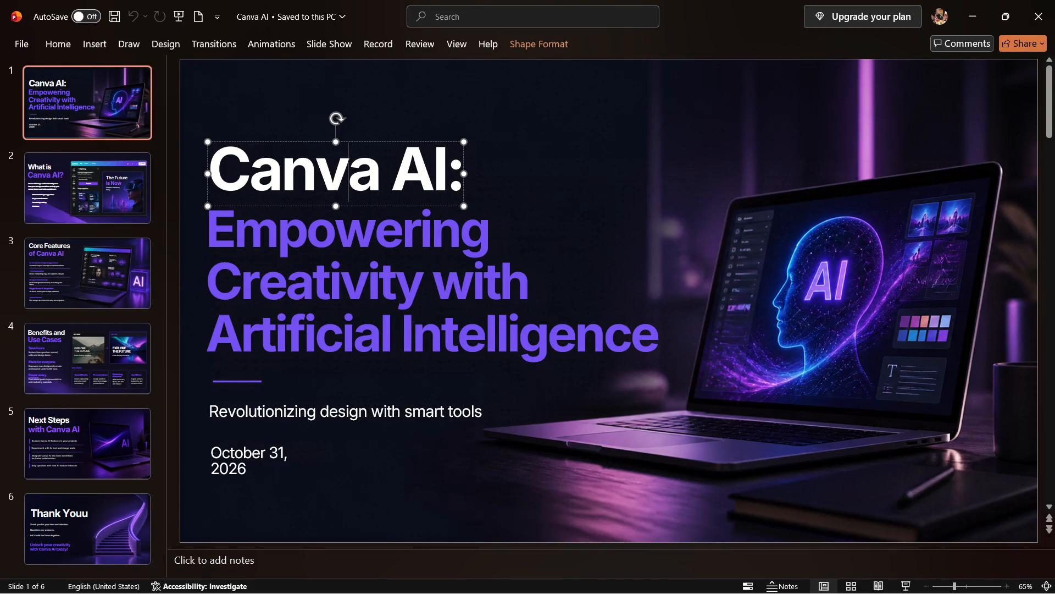
{"action": "left_click_drag", "start_coordinate": [234, 175], "coordinate": [384, 177]}
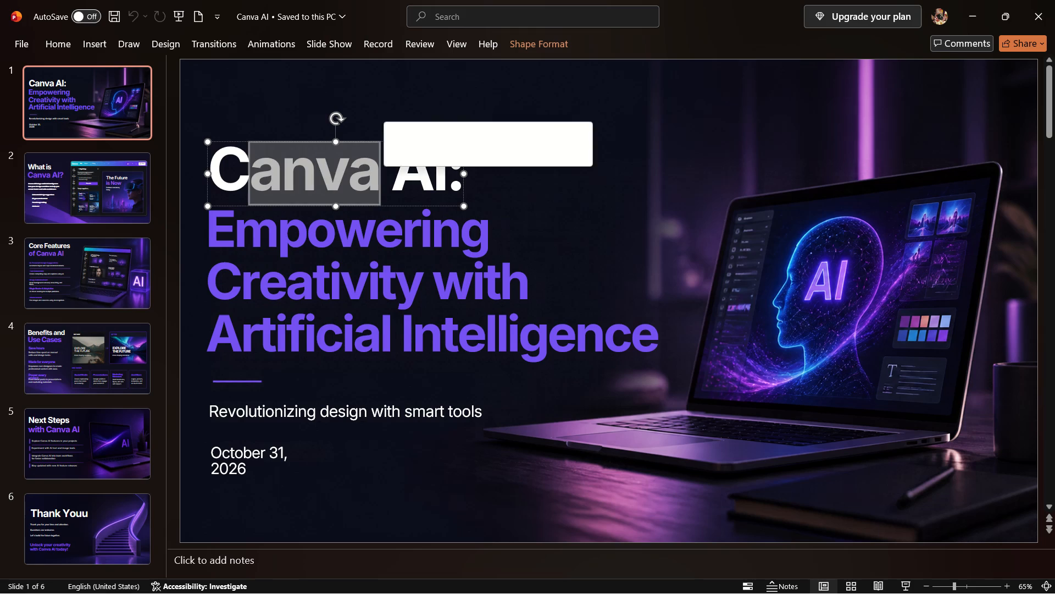
{"action": "left_click", "coordinate": [224, 183]}
{"action": "left_click_drag", "start_coordinate": [224, 183], "coordinate": [436, 190]}
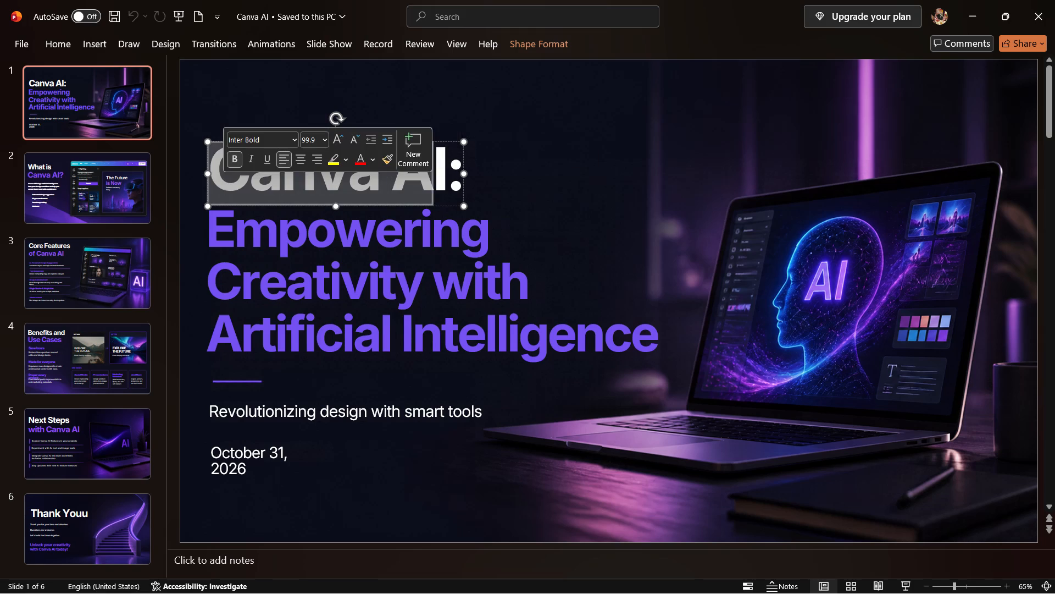
{"action": "left_click_drag", "start_coordinate": [436, 190], "coordinate": [442, 190]}
{"action": "left_click", "coordinate": [257, 52]}
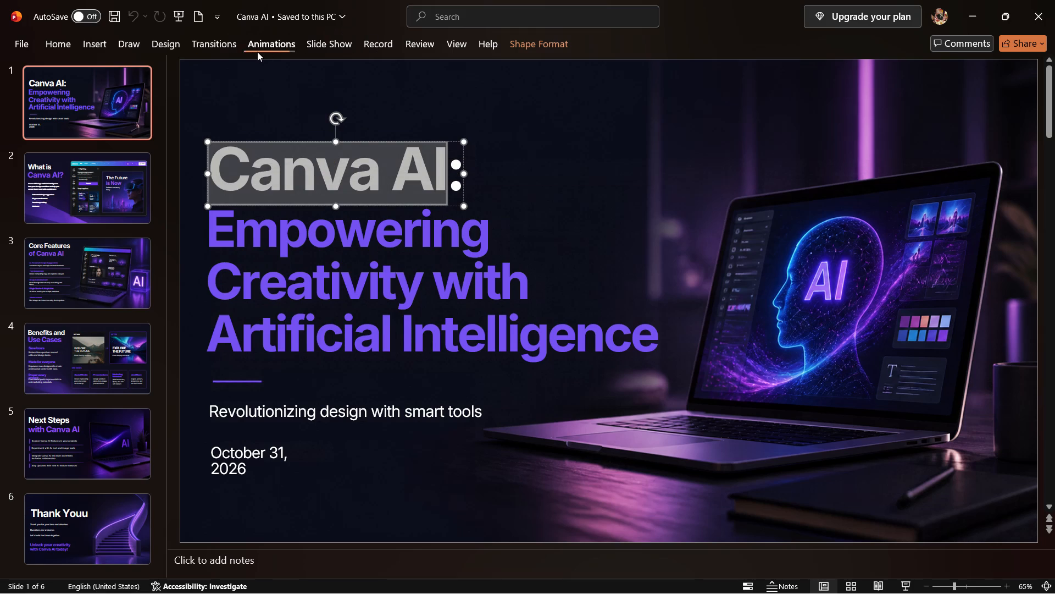
{"action": "left_click", "coordinate": [259, 89]}
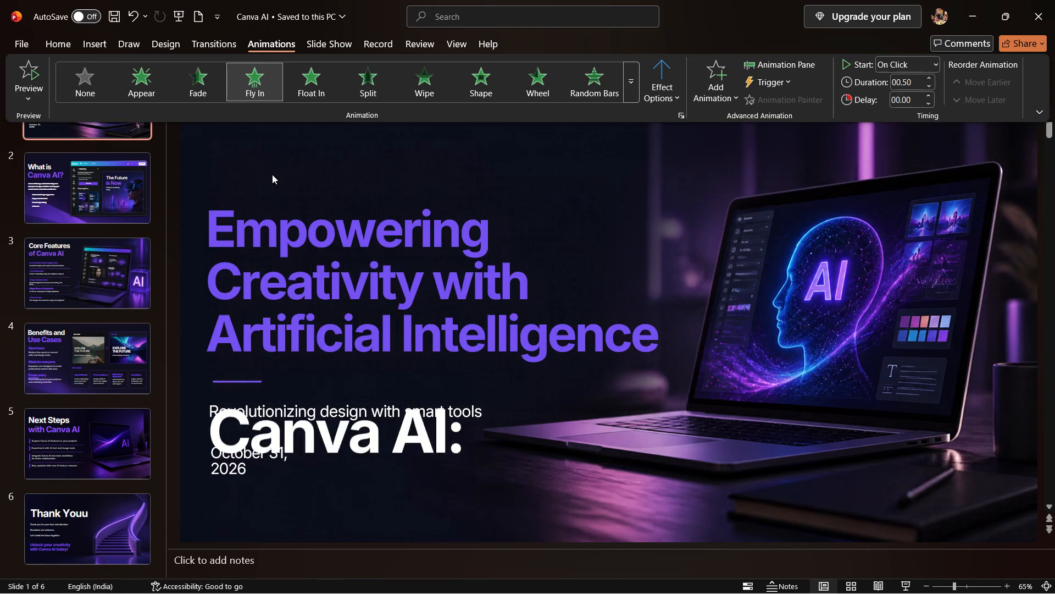
Select the whole purple heading text "Empowering Creativity with Artificial Intelligence" on slide 1.
{"action": "double_click", "coordinate": [201, 225]}
{"action": "left_click_drag", "start_coordinate": [201, 225], "coordinate": [228, 238]}
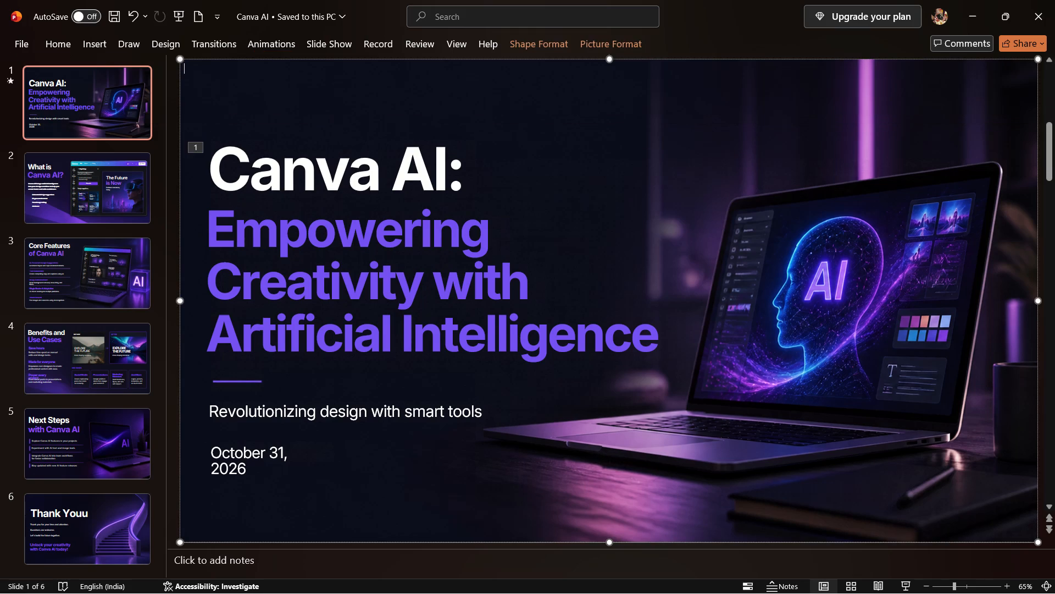
{"action": "left_click_drag", "start_coordinate": [228, 238], "coordinate": [230, 239]}
{"action": "left_click", "coordinate": [230, 239]}
{"action": "left_click_drag", "start_coordinate": [214, 232], "coordinate": [368, 265]}
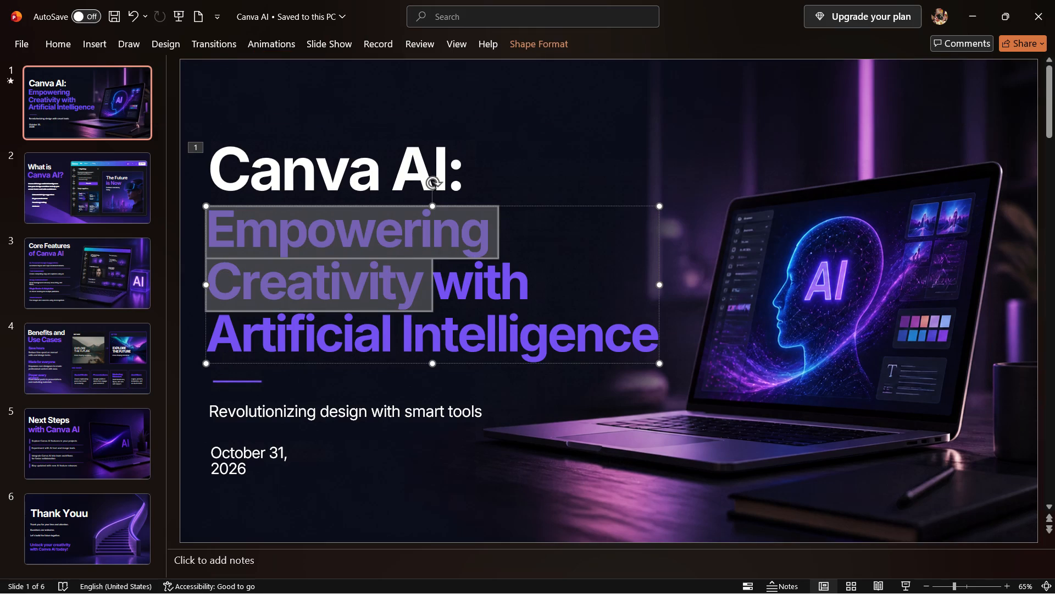
{"action": "left_click_drag", "start_coordinate": [368, 265], "coordinate": [498, 306]}
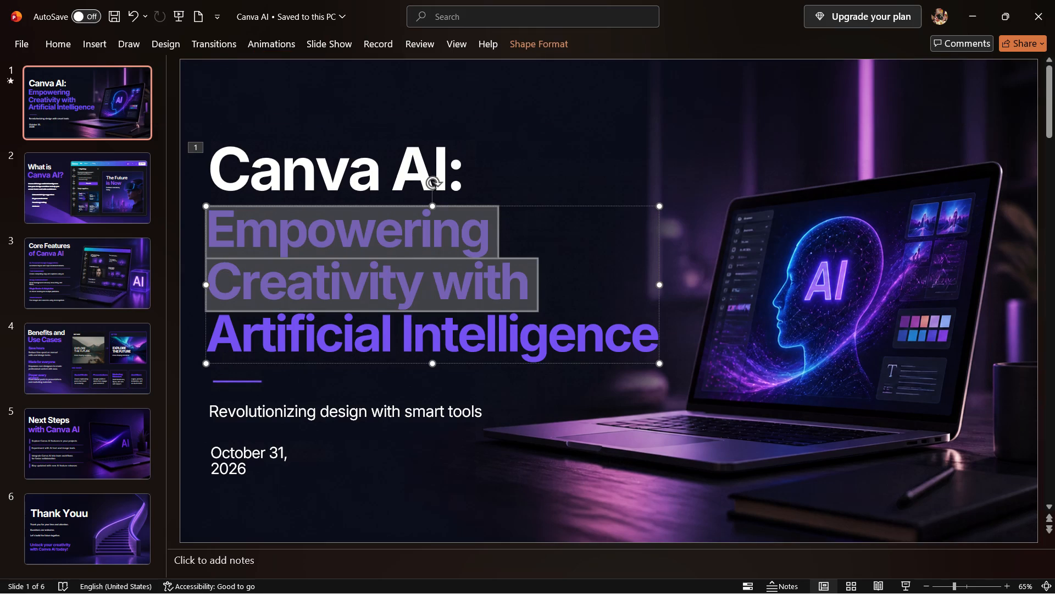
{"action": "left_click_drag", "start_coordinate": [498, 306], "coordinate": [553, 327]}
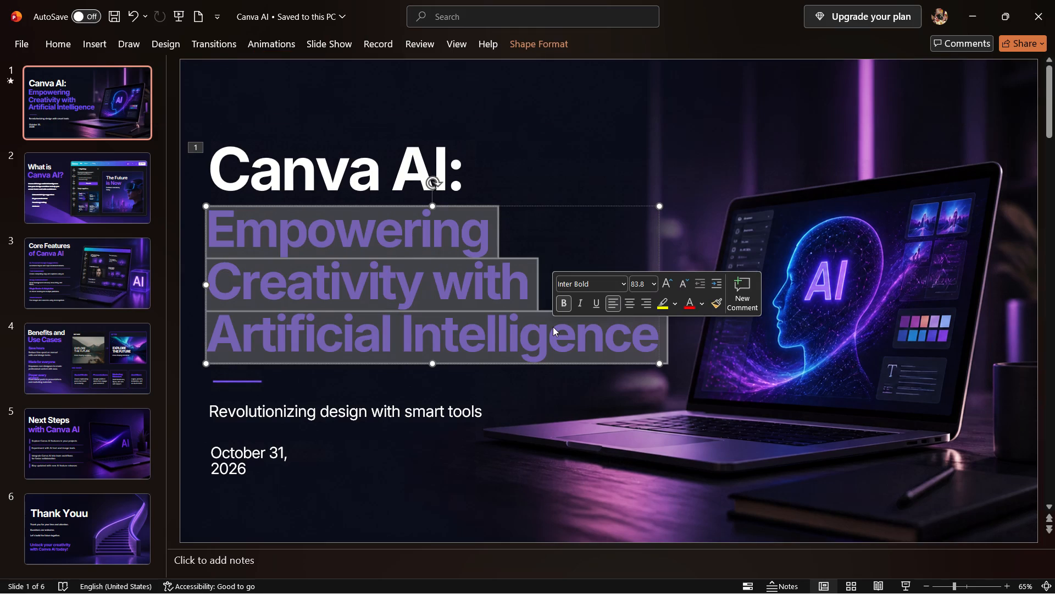
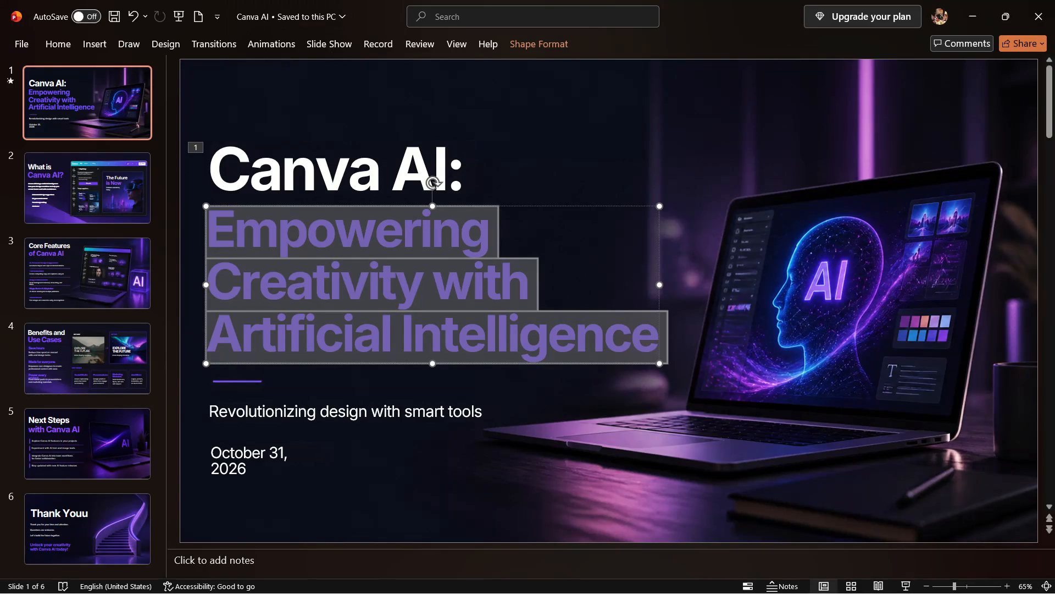
Apply the Fly In animation to the purple heading "Empowering Creativity with Artificial Intelligence" on slide 1.
{"action": "left_click", "coordinate": [283, 53]}
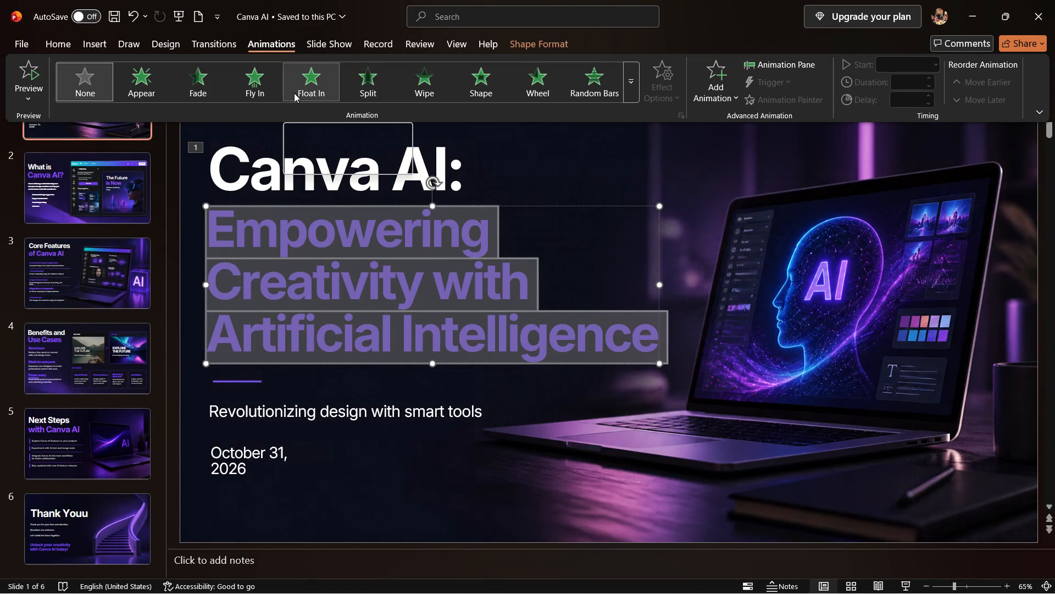
{"action": "left_click", "coordinate": [263, 92]}
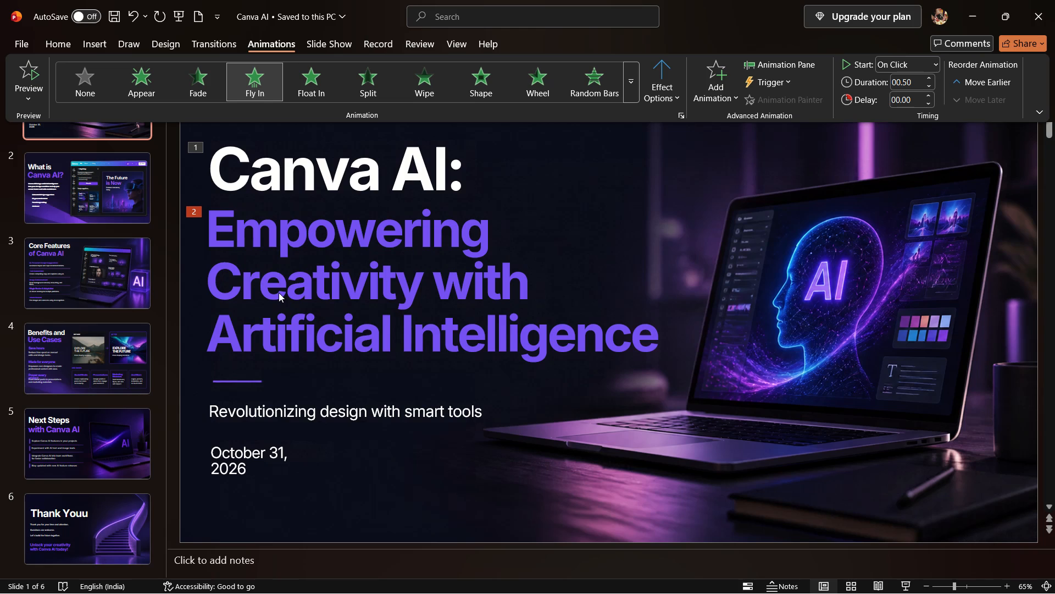
Apply the Wipe animation to the subtitle "Revolutionizing design with smart tools" on slide 1.
{"action": "left_click", "coordinate": [209, 411]}
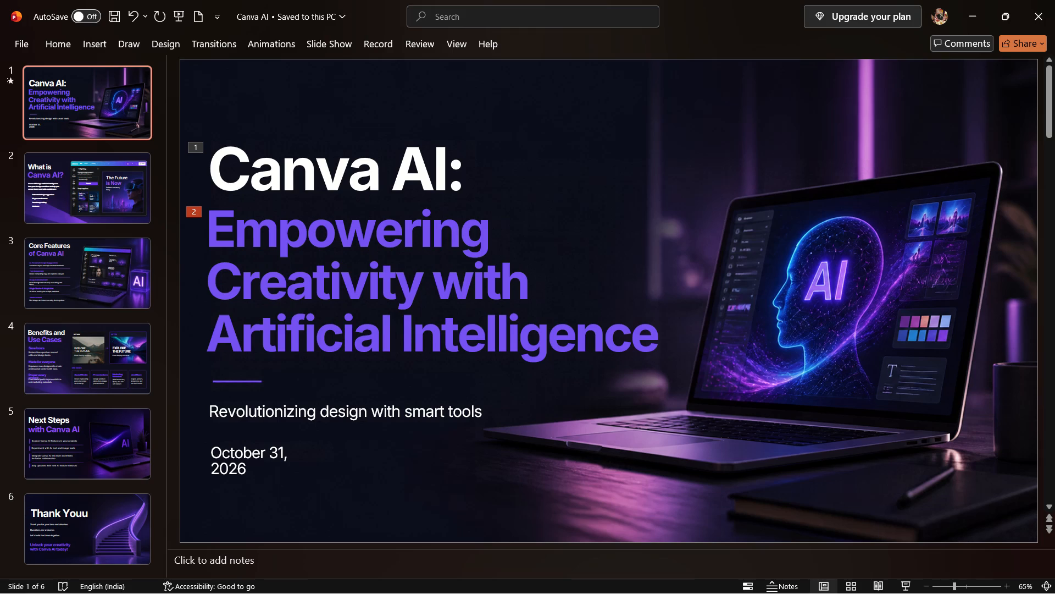
{"action": "left_click", "coordinate": [457, 420]}
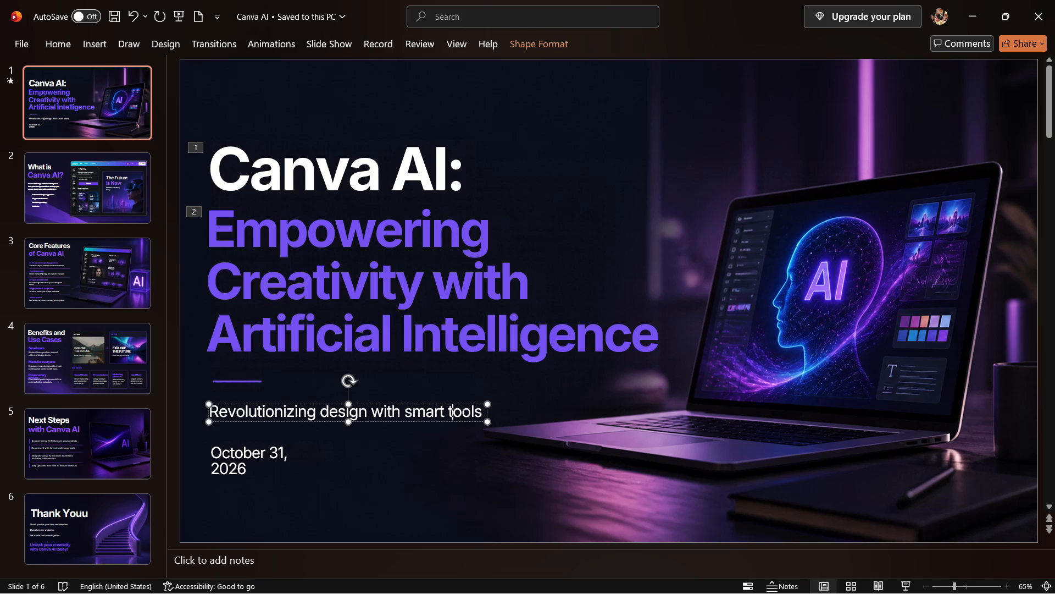
{"action": "double_click", "coordinate": [482, 418]}
{"action": "triple_click", "coordinate": [459, 415]}
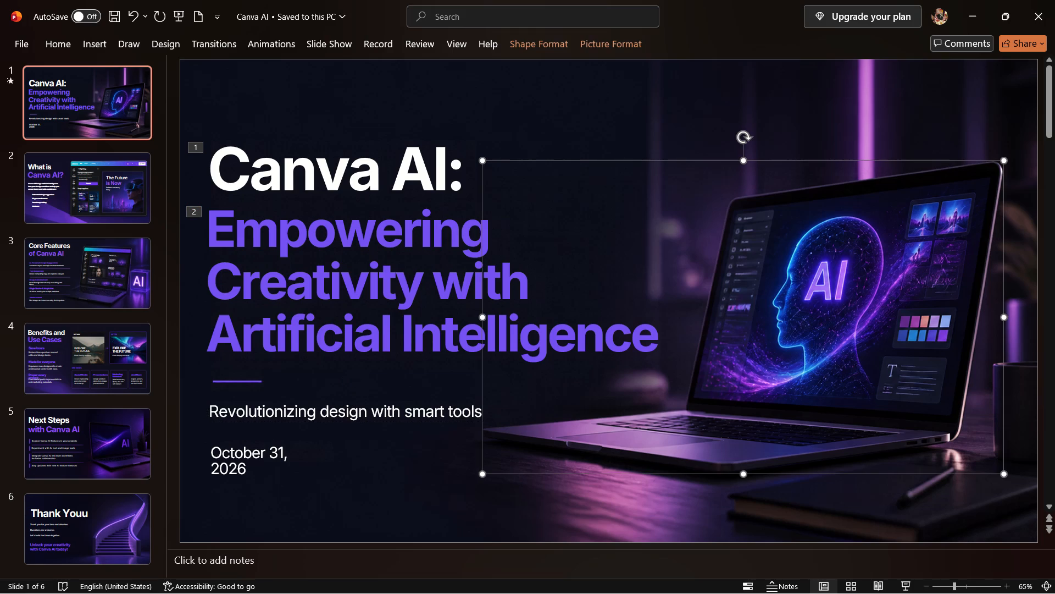
{"action": "left_click", "coordinate": [254, 42]}
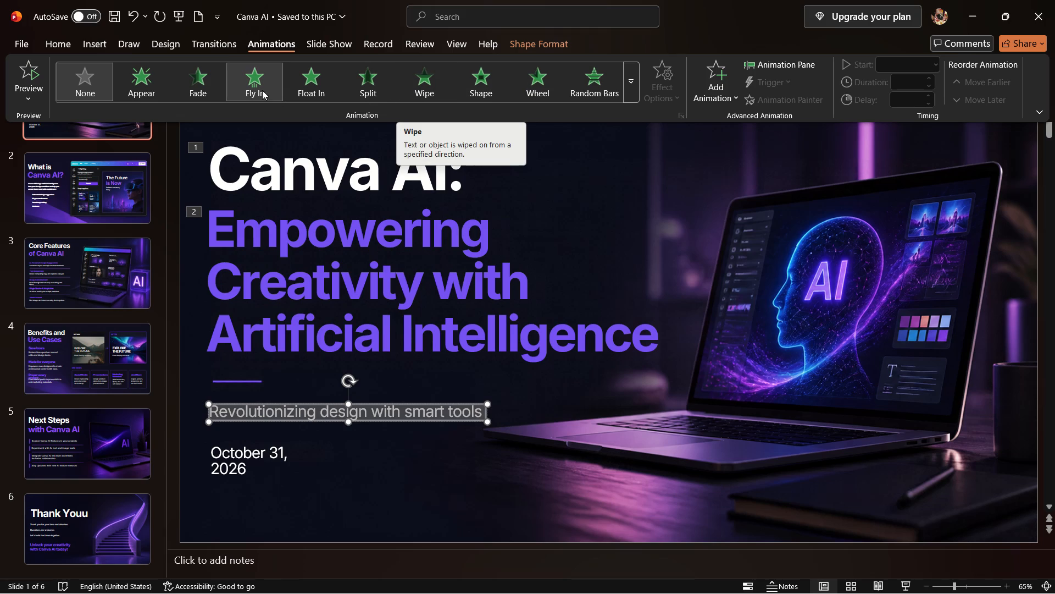
{"action": "left_click", "coordinate": [420, 80]}
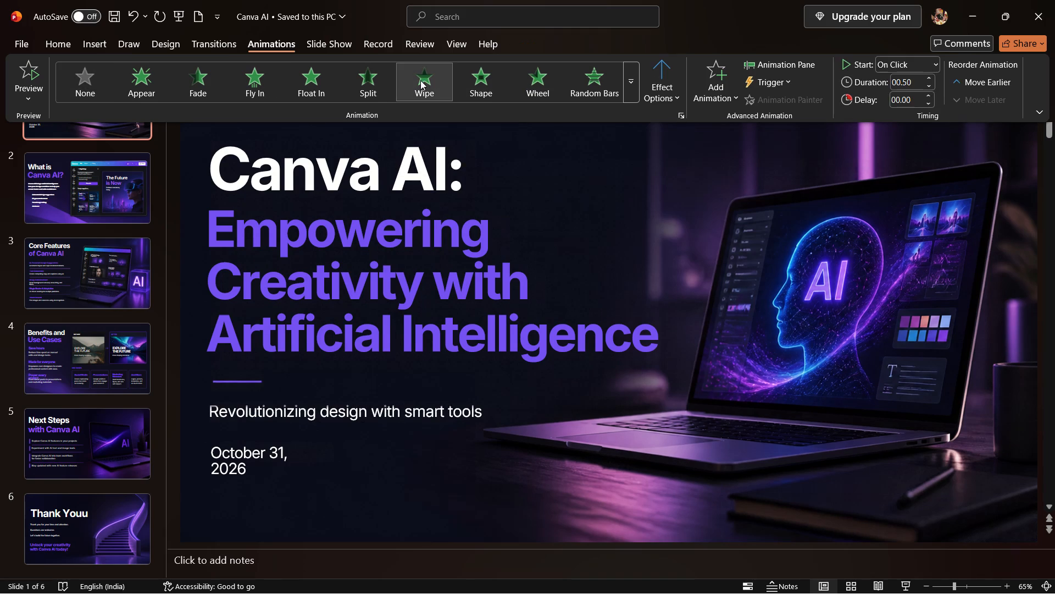
Select the whole date text "October 31, 2026" on slide 1 and apply the Wipe animation to it.
{"action": "left_click", "coordinate": [251, 459]}
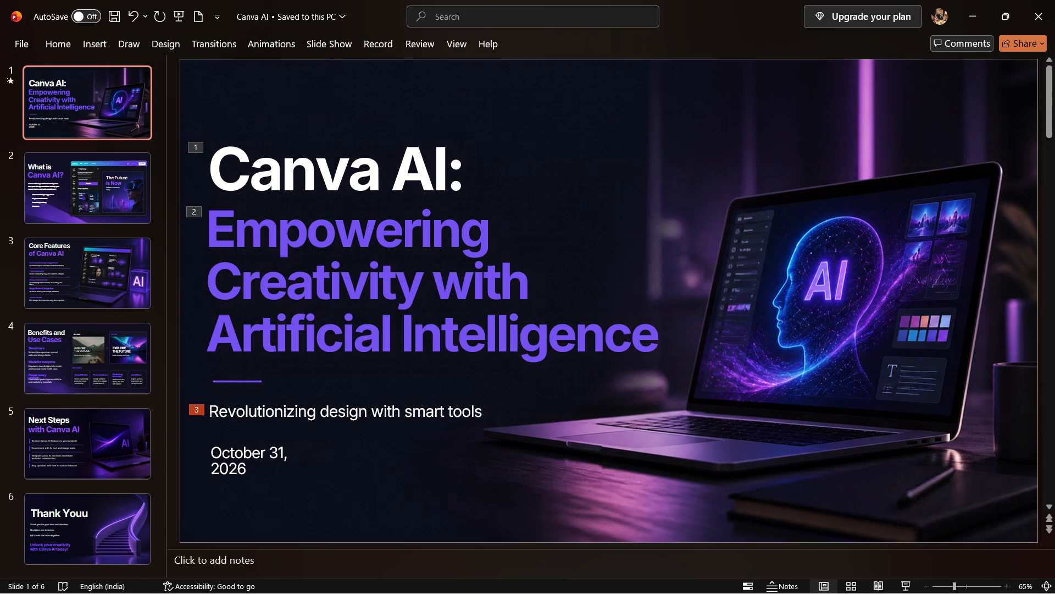
{"action": "left_click", "coordinate": [252, 452]}
{"action": "left_click", "coordinate": [254, 474]}
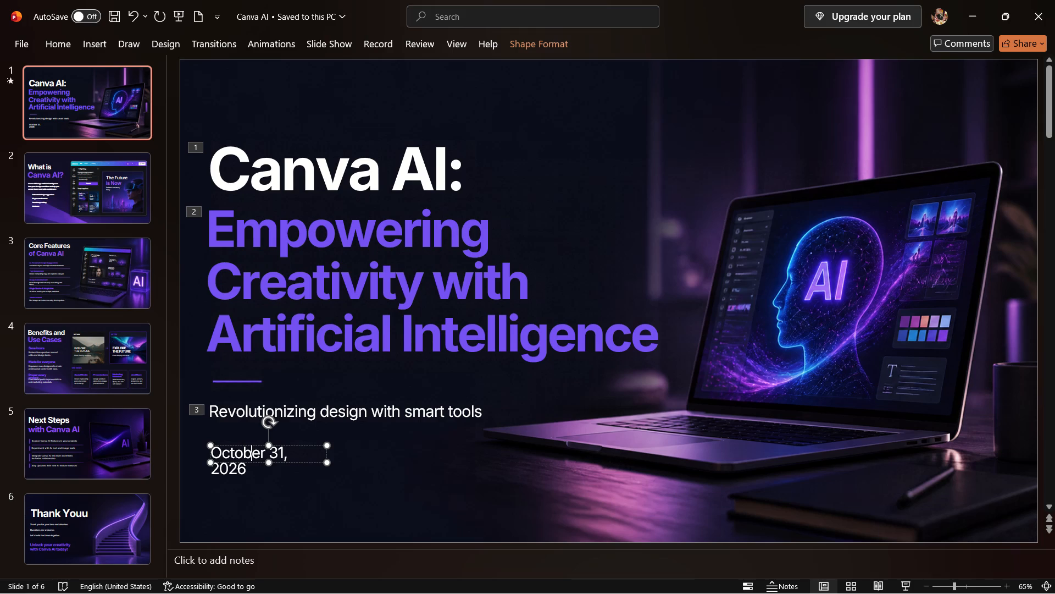
{"action": "triple_click", "coordinate": [254, 474]}
{"action": "double_click", "coordinate": [254, 474]}
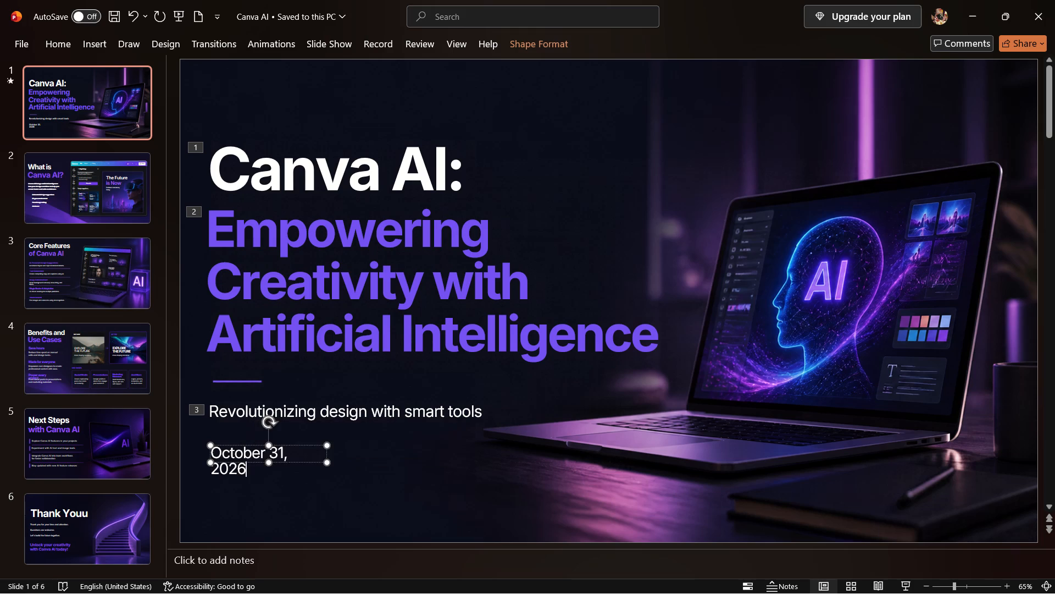
{"action": "double_click", "coordinate": [254, 474]}
{"action": "left_click", "coordinate": [254, 474]}
{"action": "left_click_drag", "start_coordinate": [254, 474], "coordinate": [254, 474]}
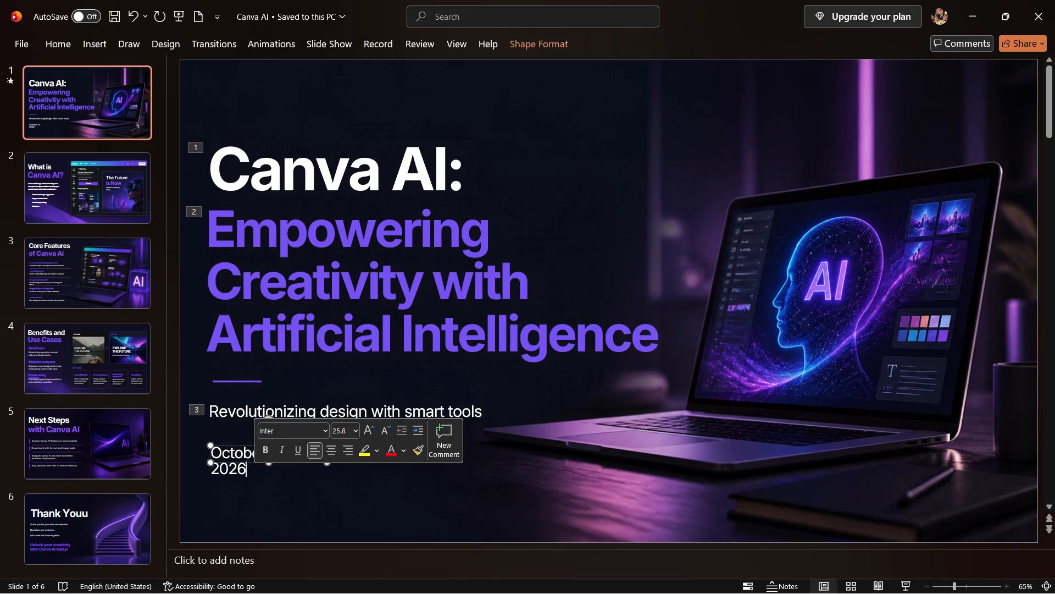
{"action": "left_click_drag", "start_coordinate": [254, 474], "coordinate": [220, 447]}
{"action": "left_click_drag", "start_coordinate": [266, 57], "coordinate": [266, 45]}
{"action": "left_click", "coordinate": [266, 45]}
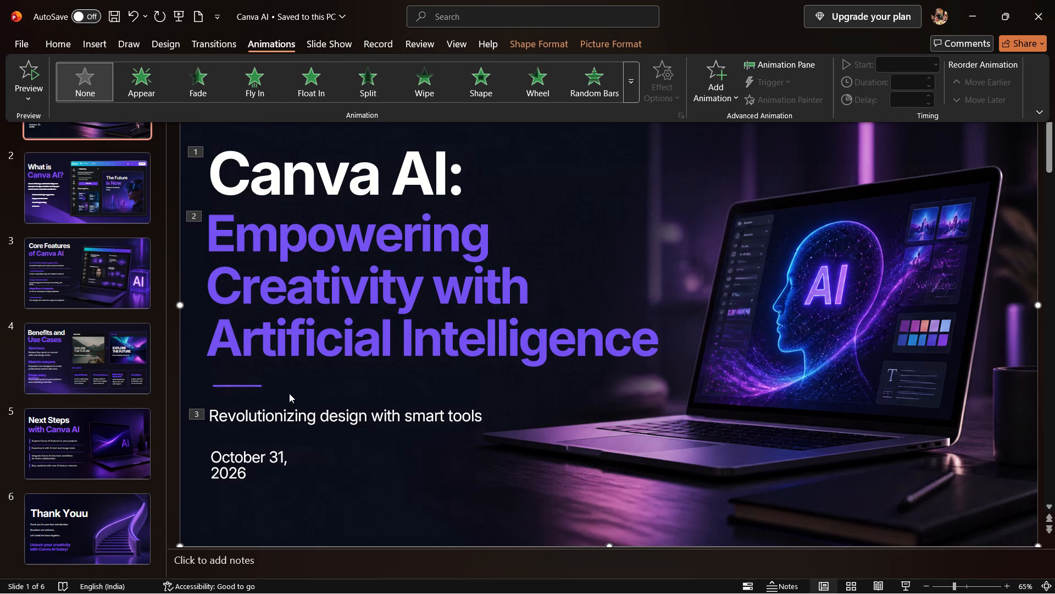
{"action": "left_click", "coordinate": [264, 478]}
{"action": "left_click", "coordinate": [255, 471]}
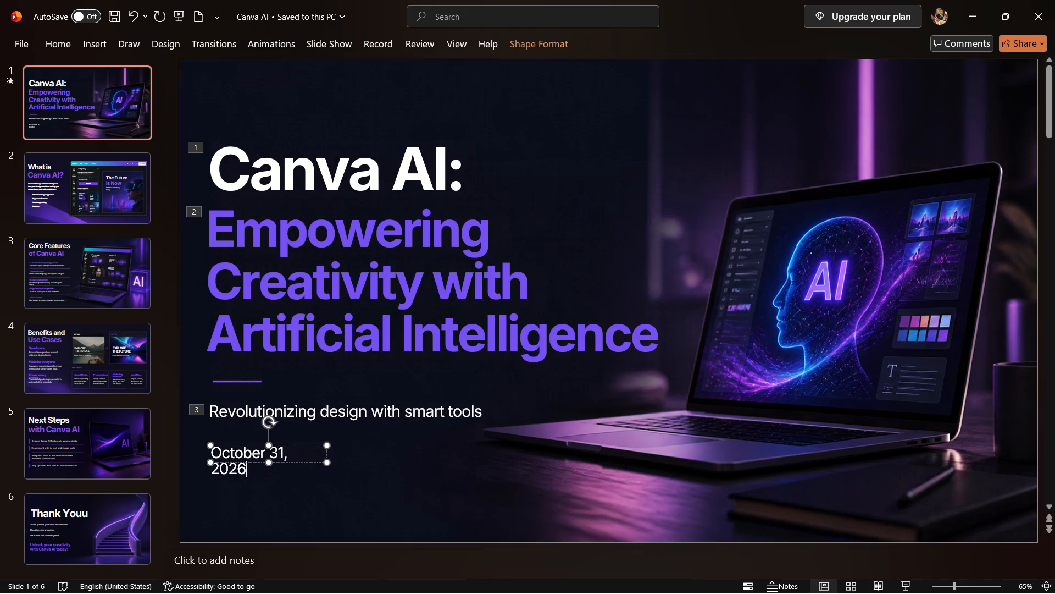
{"action": "left_click_drag", "start_coordinate": [255, 471], "coordinate": [231, 435]}
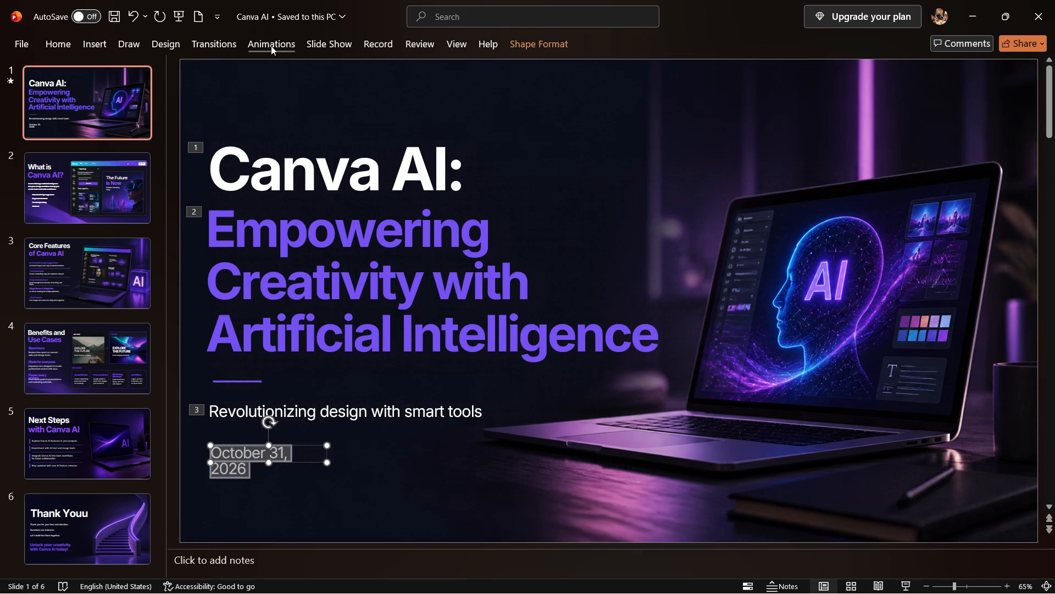
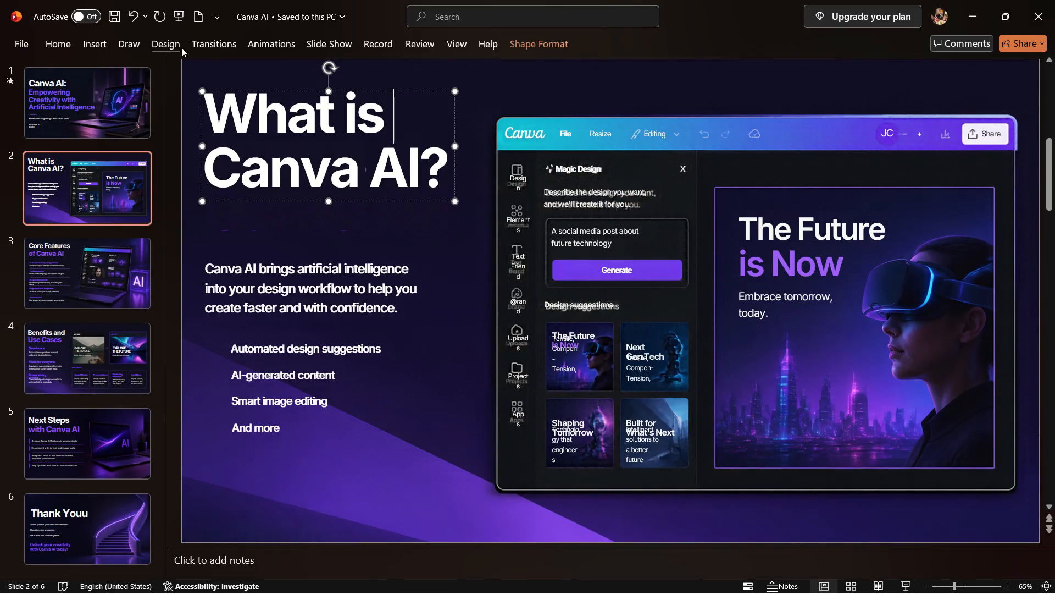
Apply the Push transition to slide 2.
{"action": "left_click", "coordinate": [237, 43]}
{"action": "left_click", "coordinate": [263, 87]}
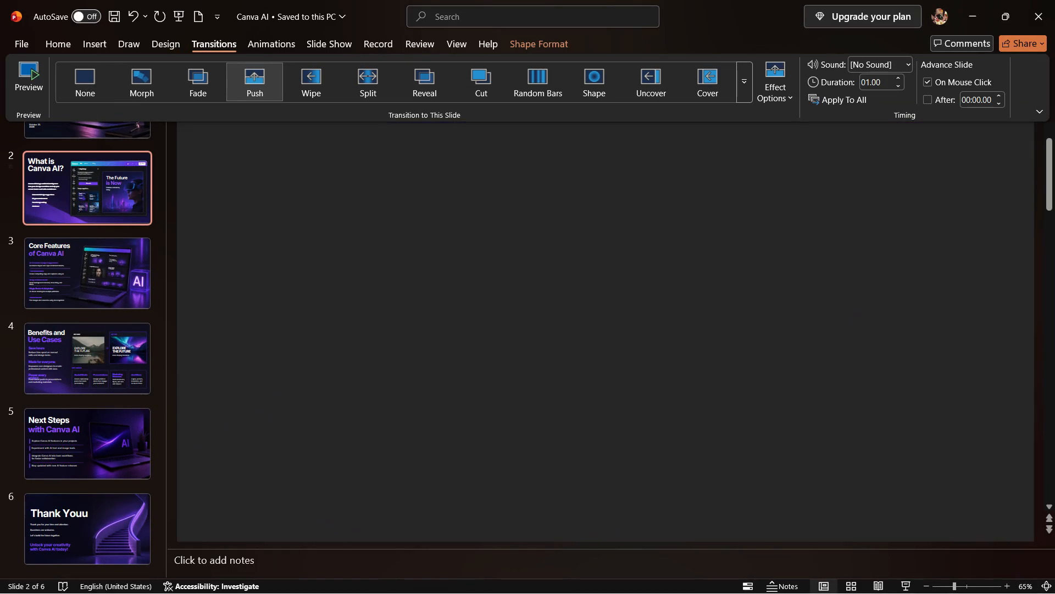
Add a Fly In animation to the "What is Canva AI?" heading on slide 2.
{"action": "left_click", "coordinate": [275, 48]}
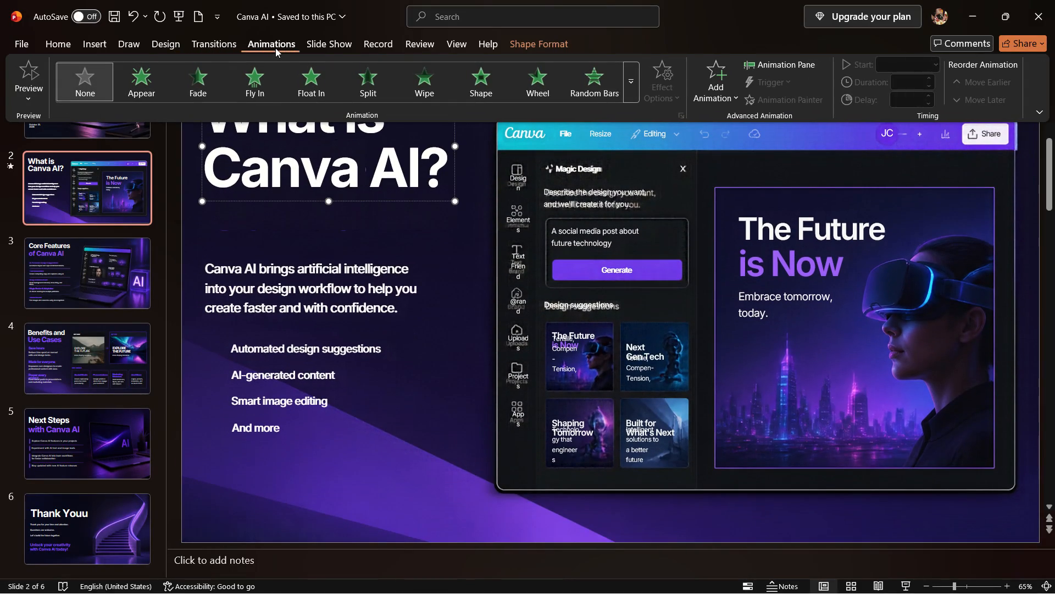
{"action": "left_click", "coordinate": [248, 76]}
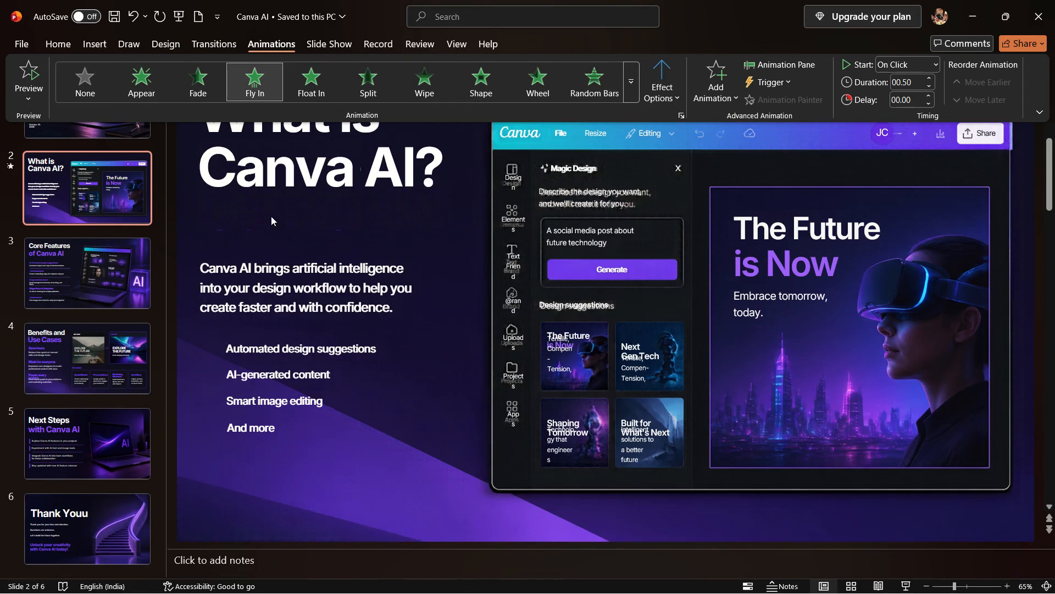
Add a Random Bars animation to the paragraph beginning "Canva AI brings artificial intelligence" on slide 2.
{"action": "left_click", "coordinate": [264, 285]}
{"action": "left_click", "coordinate": [264, 285]}
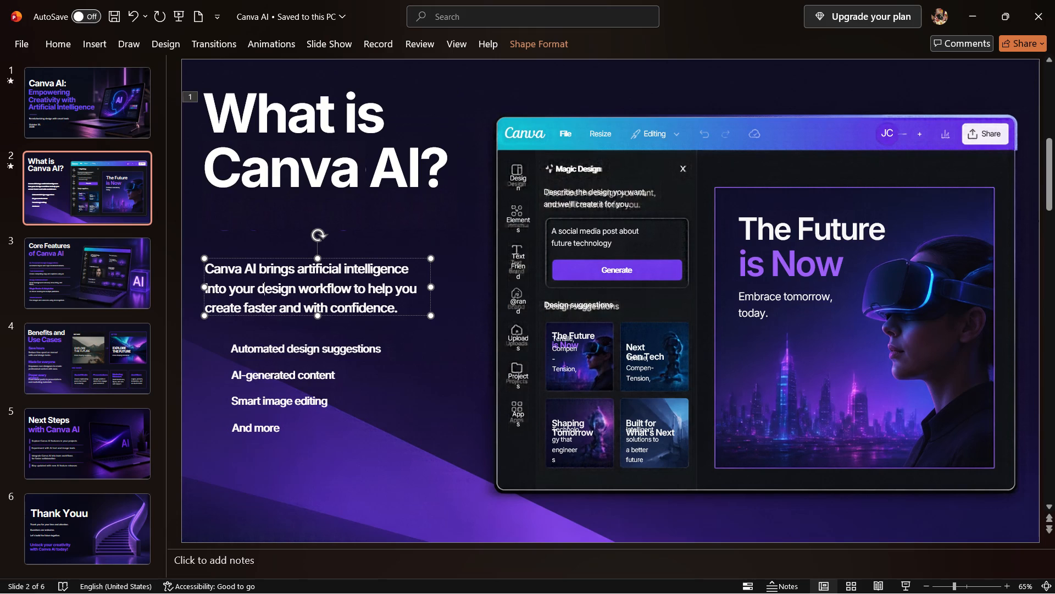
{"action": "left_click", "coordinate": [271, 44]}
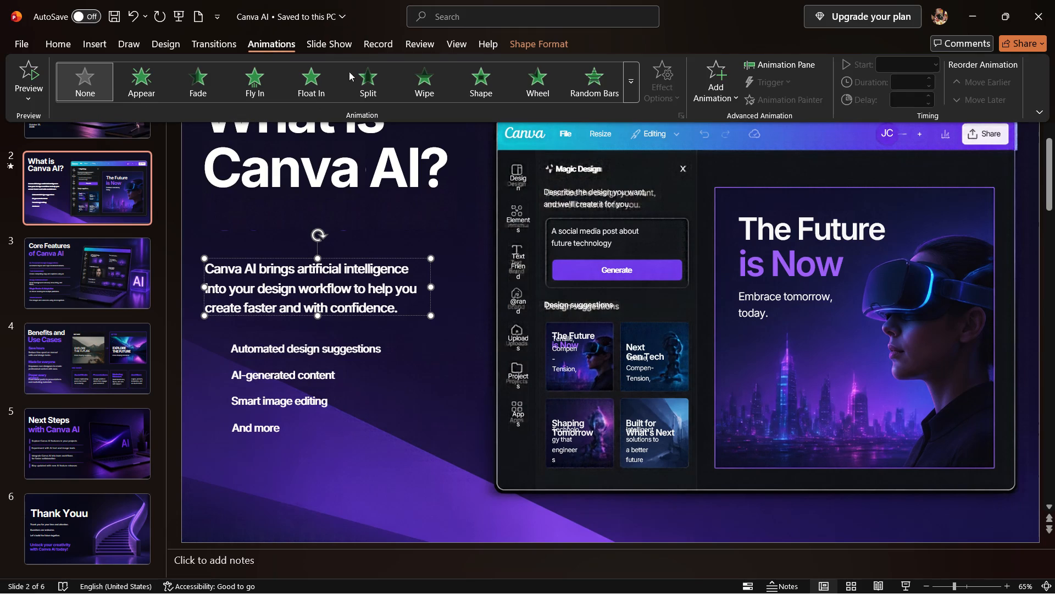
{"action": "left_click", "coordinate": [579, 87]}
Add a Random Bars animation to the purple triangular background picture behind the bullet texts on slide 2.
{"action": "left_click", "coordinate": [286, 360]}
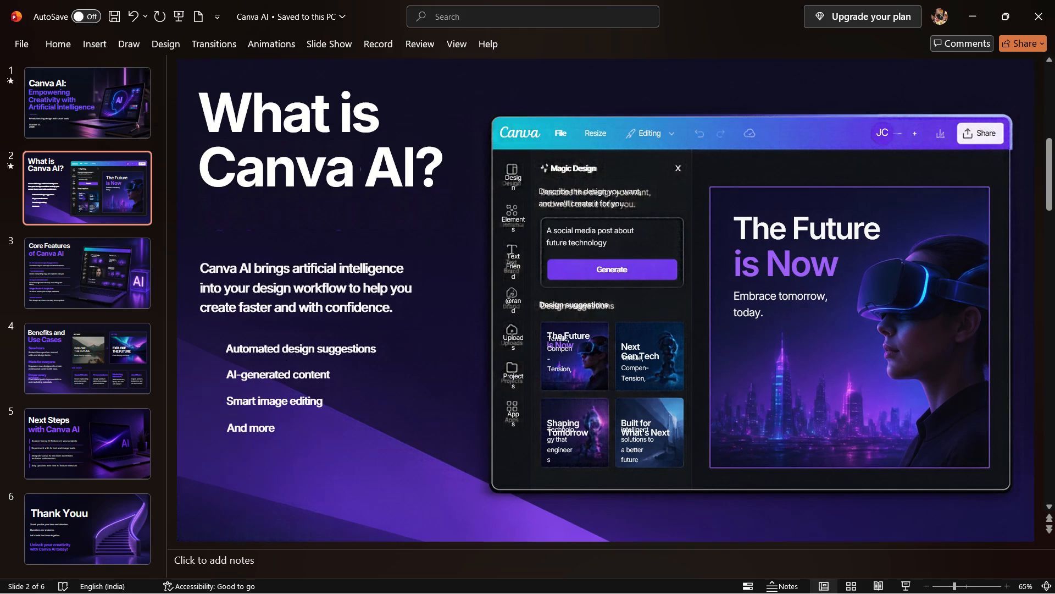
{"action": "left_click", "coordinate": [286, 360]}
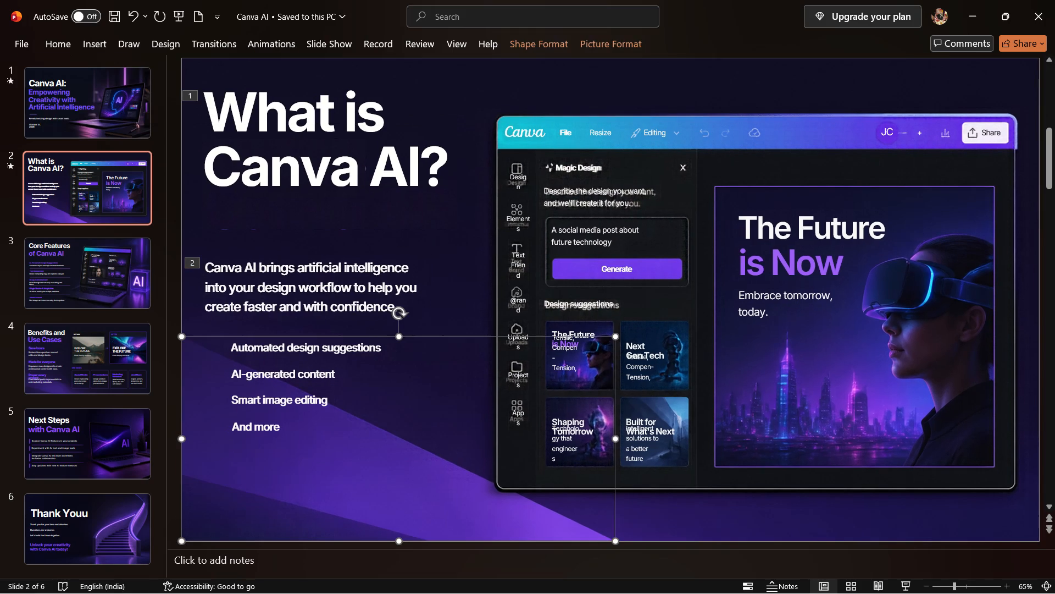
{"action": "left_click", "coordinate": [288, 45]}
{"action": "left_click", "coordinate": [587, 95]}
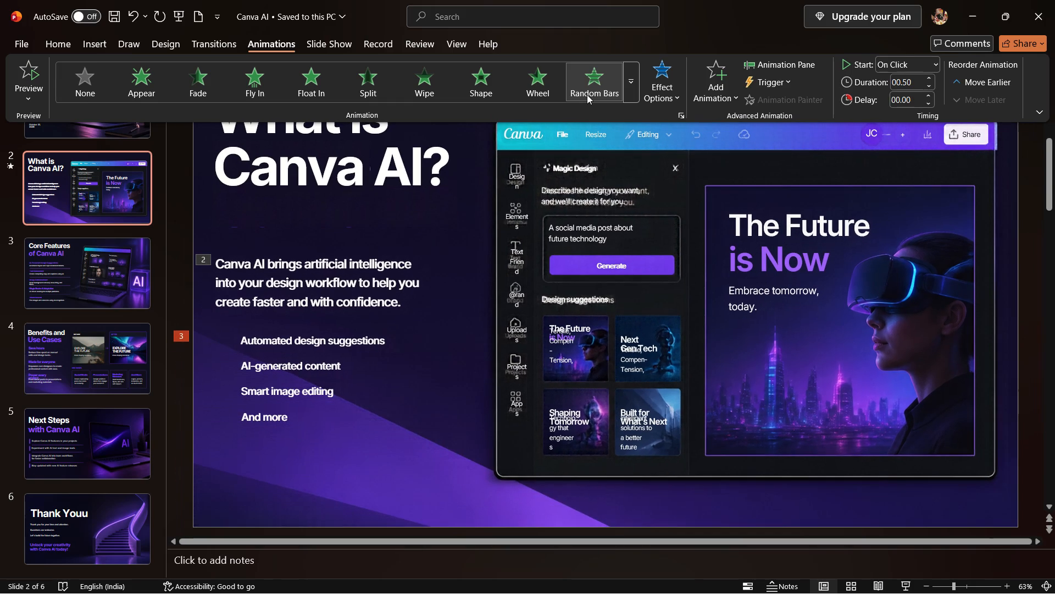
{"action": "left_click", "coordinate": [587, 95]}
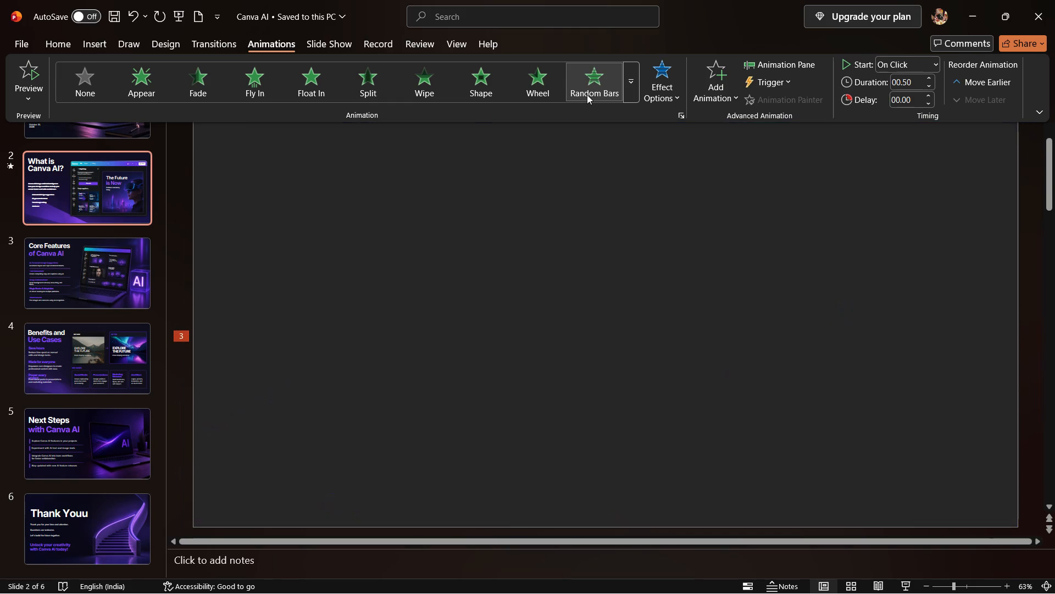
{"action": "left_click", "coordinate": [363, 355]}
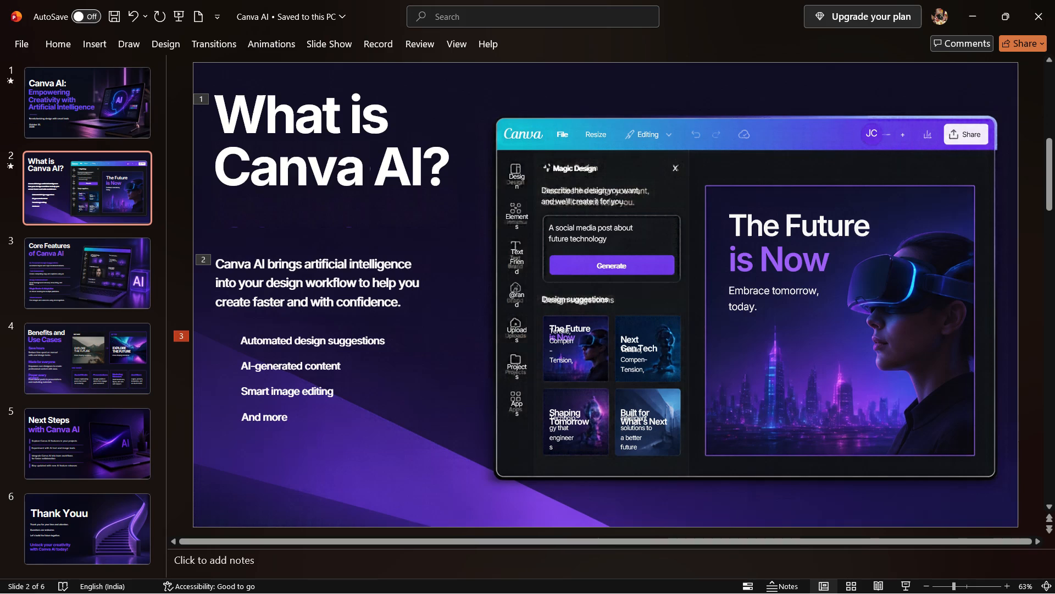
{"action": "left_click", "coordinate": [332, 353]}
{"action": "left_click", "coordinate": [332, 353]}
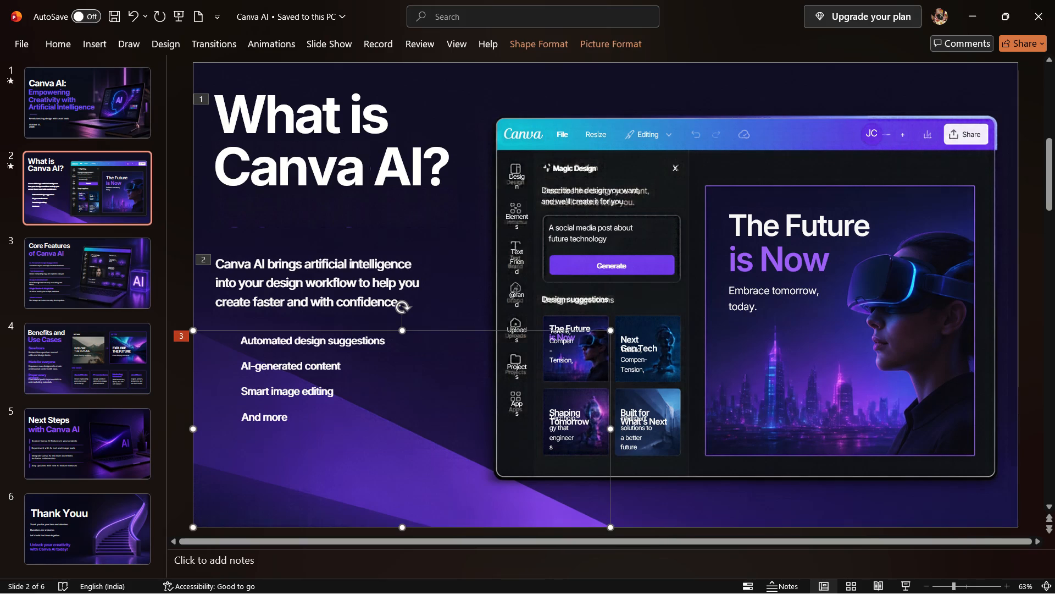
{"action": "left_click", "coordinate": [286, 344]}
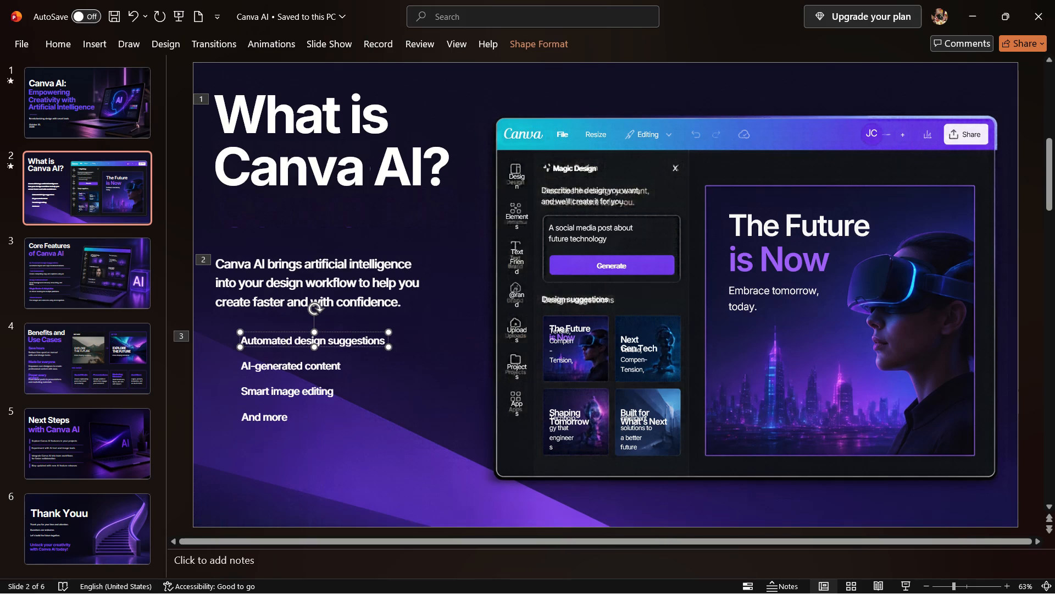
Add a Random Bars animation to the large Canva interface picture on slide 2.
{"action": "left_click", "coordinate": [713, 246]}
{"action": "left_click", "coordinate": [592, 172]}
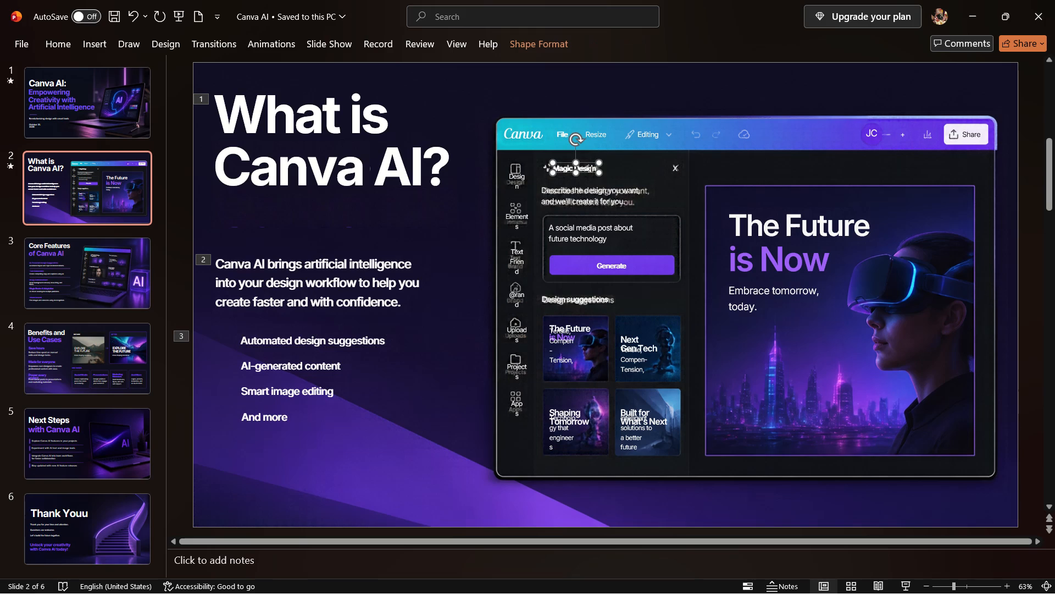
{"action": "left_click", "coordinate": [675, 161]}
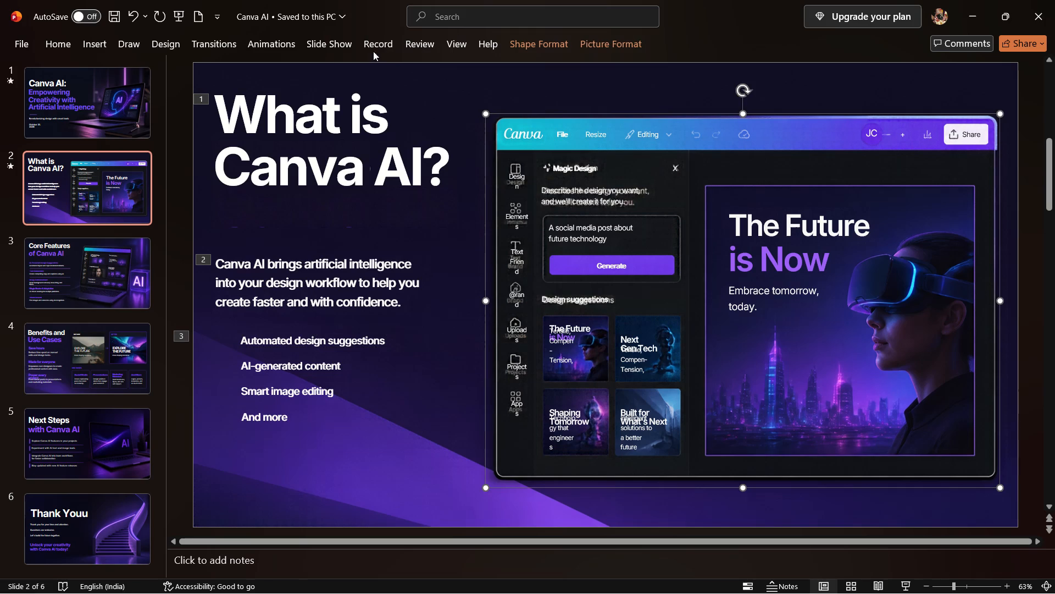
{"action": "left_click", "coordinate": [287, 46]}
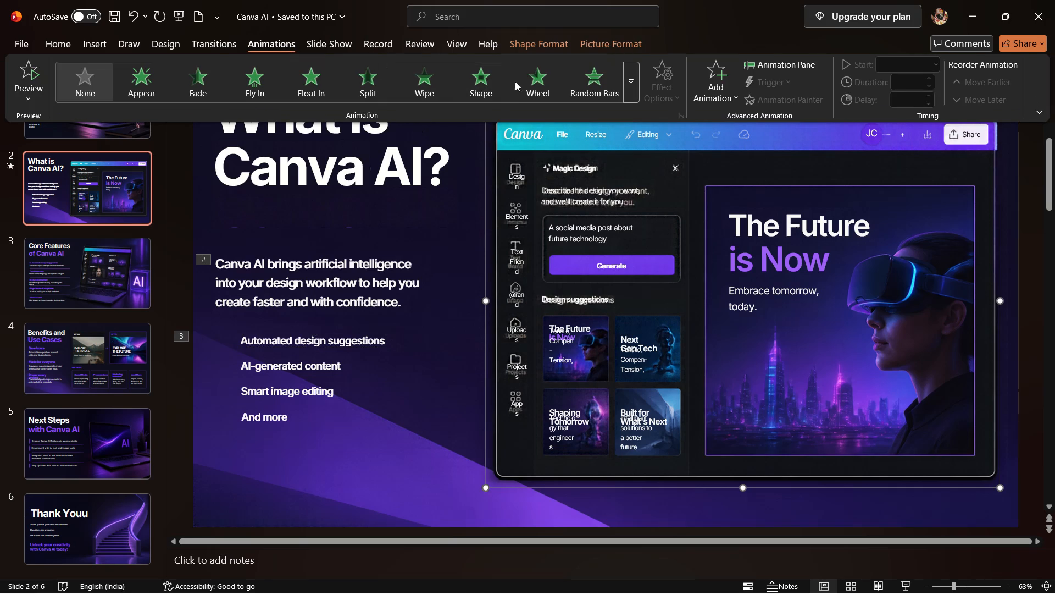
{"action": "left_click", "coordinate": [578, 91]}
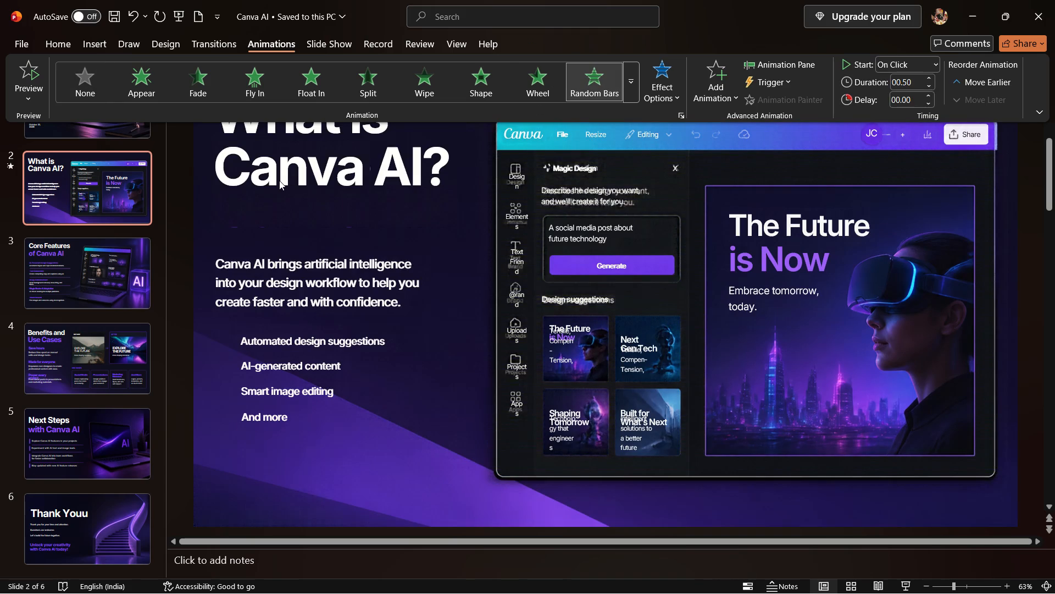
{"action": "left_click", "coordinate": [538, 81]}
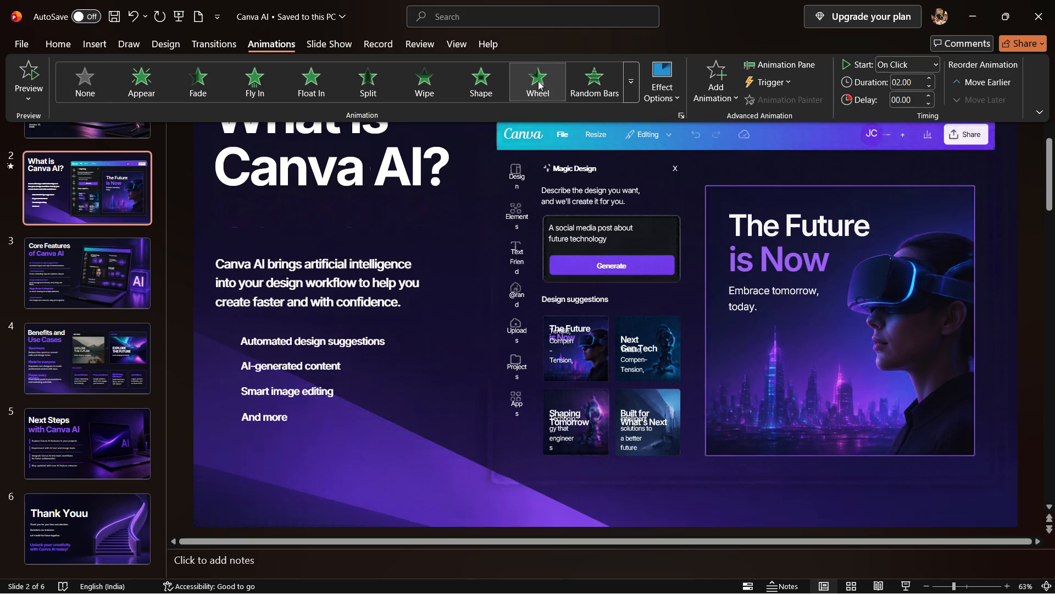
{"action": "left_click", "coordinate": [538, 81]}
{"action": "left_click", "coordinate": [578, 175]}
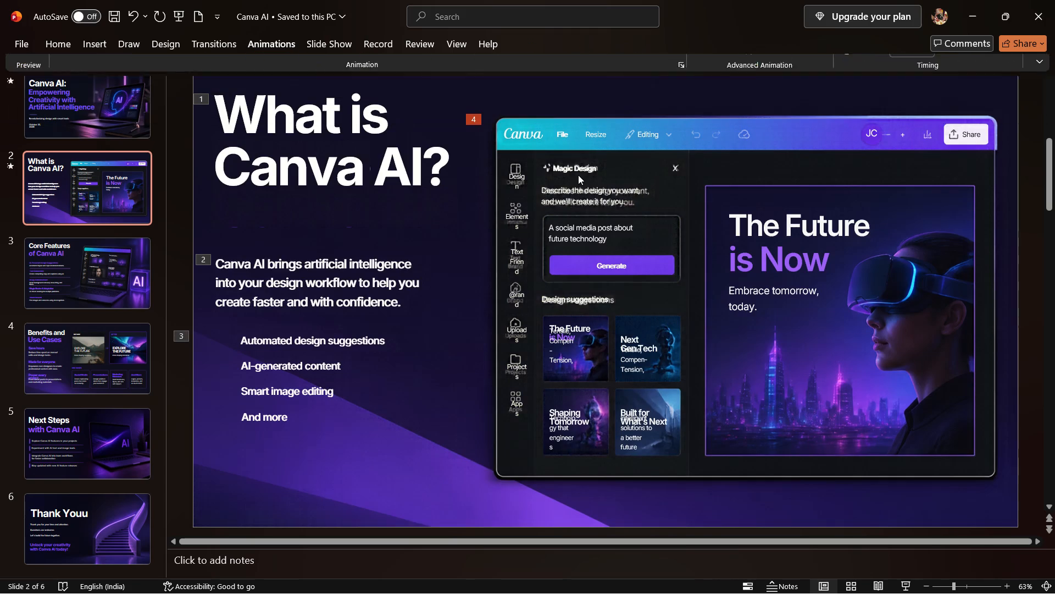
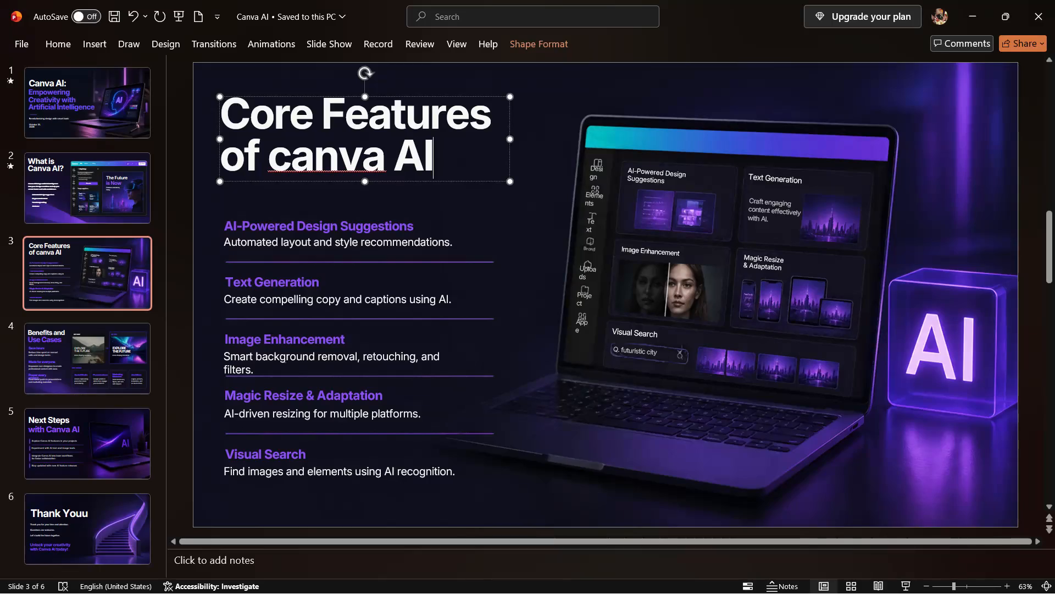
Animate the "AI-Powered Design Suggestions" heading on slide 3 with Fly In and its description with Random Bars.
{"action": "left_click", "coordinate": [337, 229]}
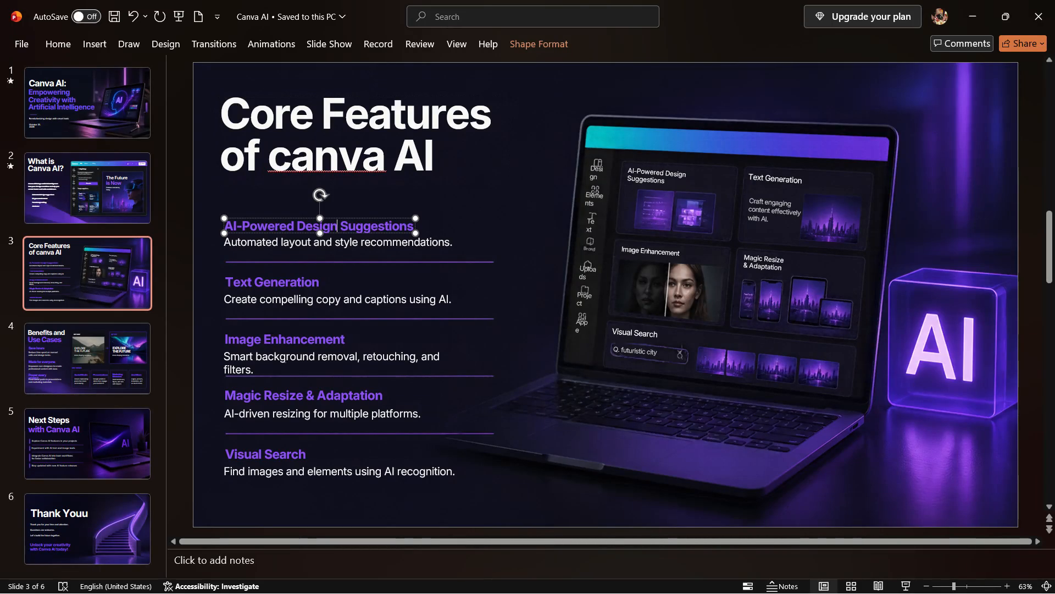
{"action": "left_click", "coordinate": [258, 40]}
{"action": "left_click", "coordinate": [263, 78]}
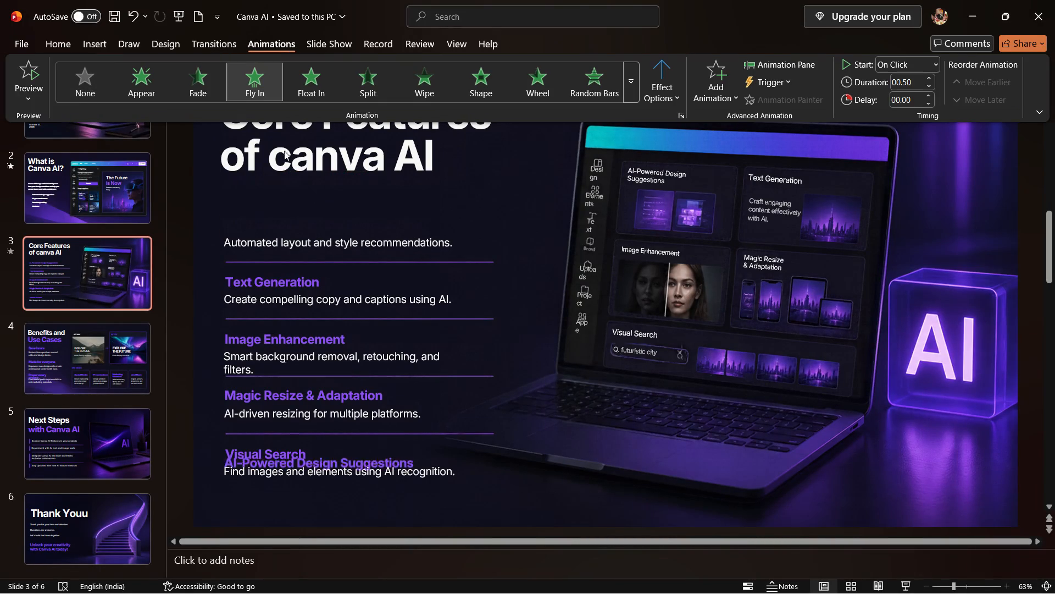
{"action": "left_click", "coordinate": [298, 240]}
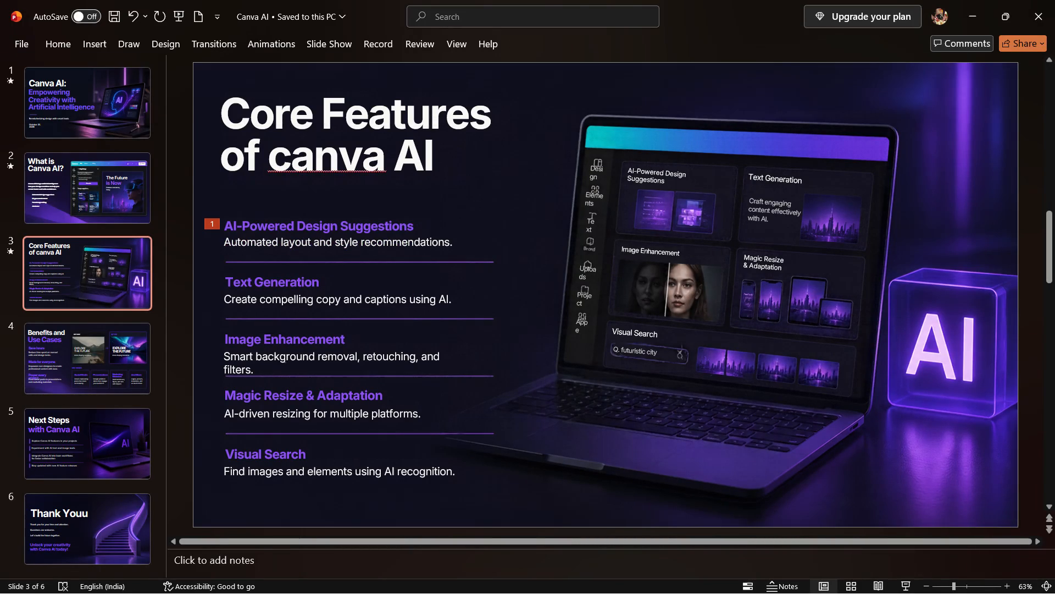
{"action": "left_click", "coordinate": [305, 243]}
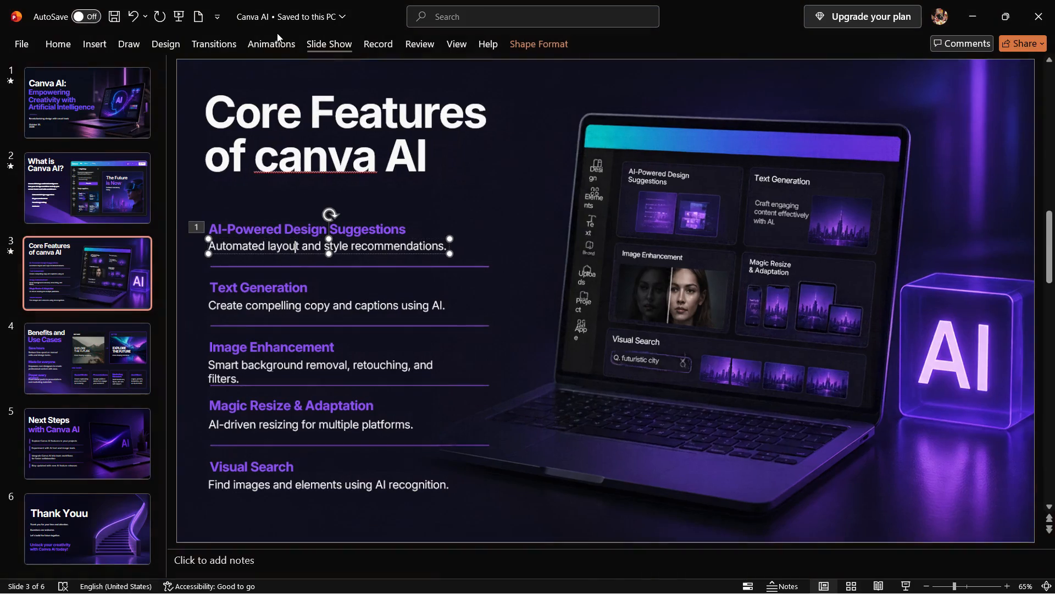
{"action": "left_click", "coordinate": [276, 33]}
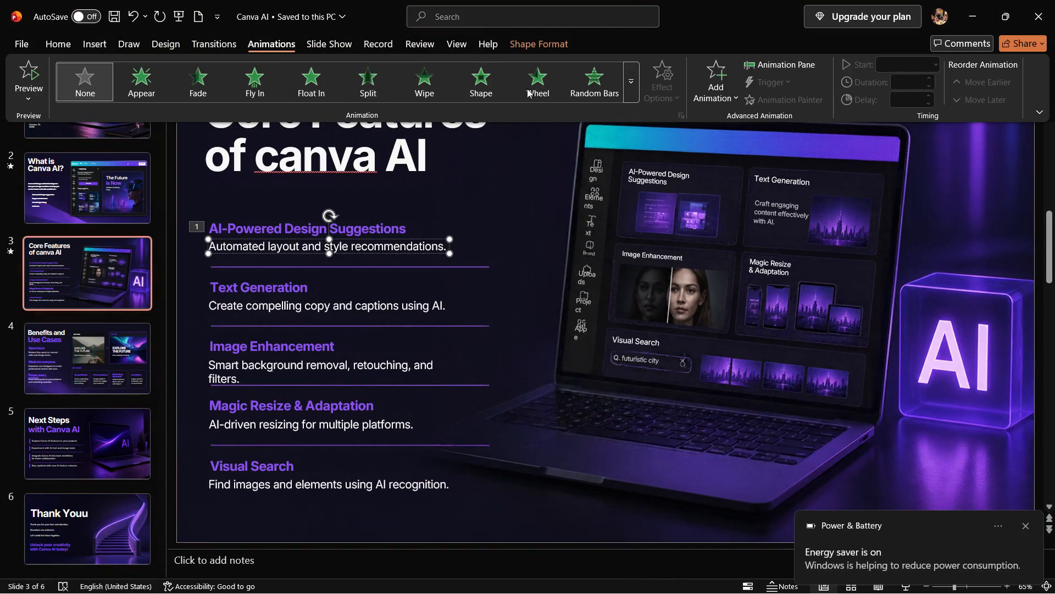
{"action": "left_click", "coordinate": [576, 91]}
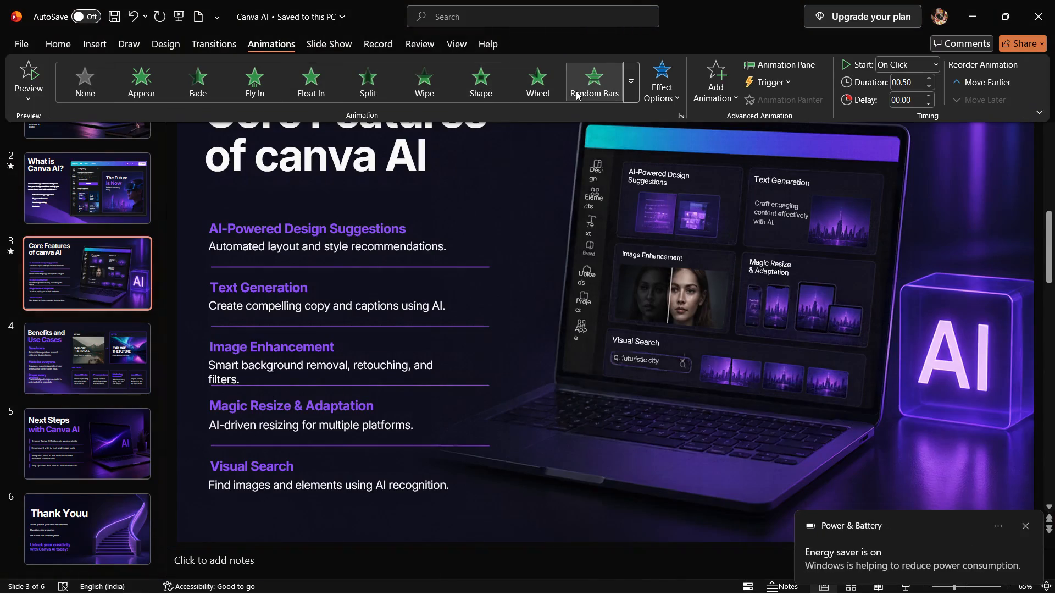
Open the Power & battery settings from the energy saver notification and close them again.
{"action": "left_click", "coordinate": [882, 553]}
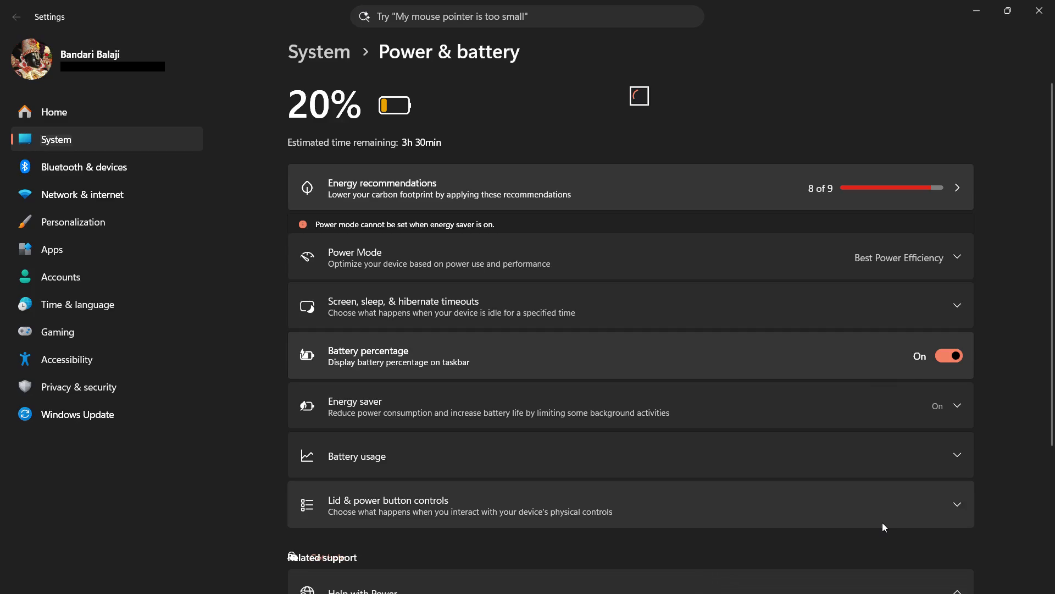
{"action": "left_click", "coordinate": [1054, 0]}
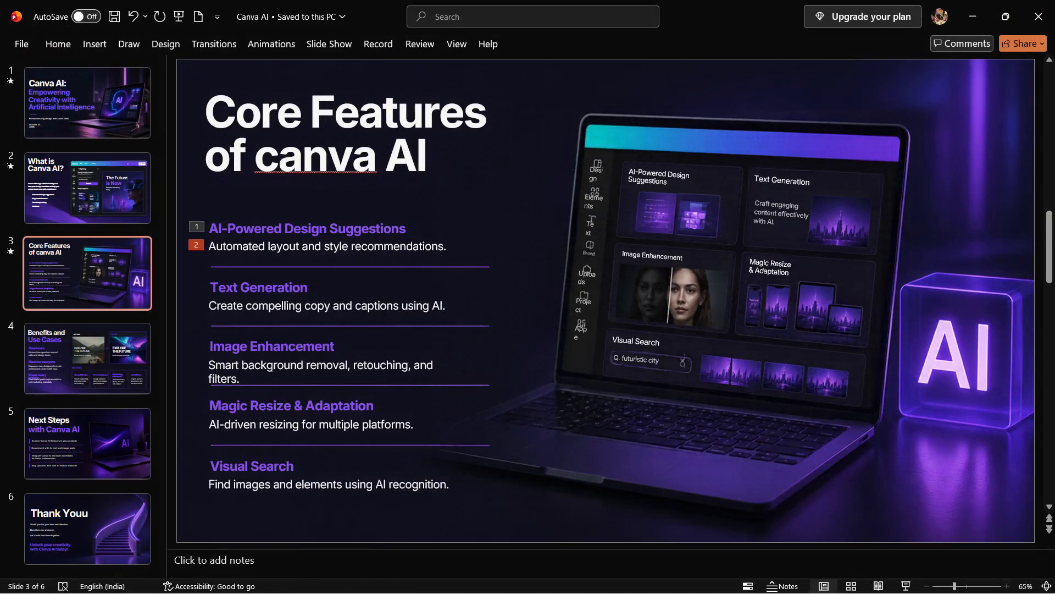
Animate the "Text Generation" heading with Fly In and the description below it with Random Bars.
{"action": "left_click", "coordinate": [275, 291]}
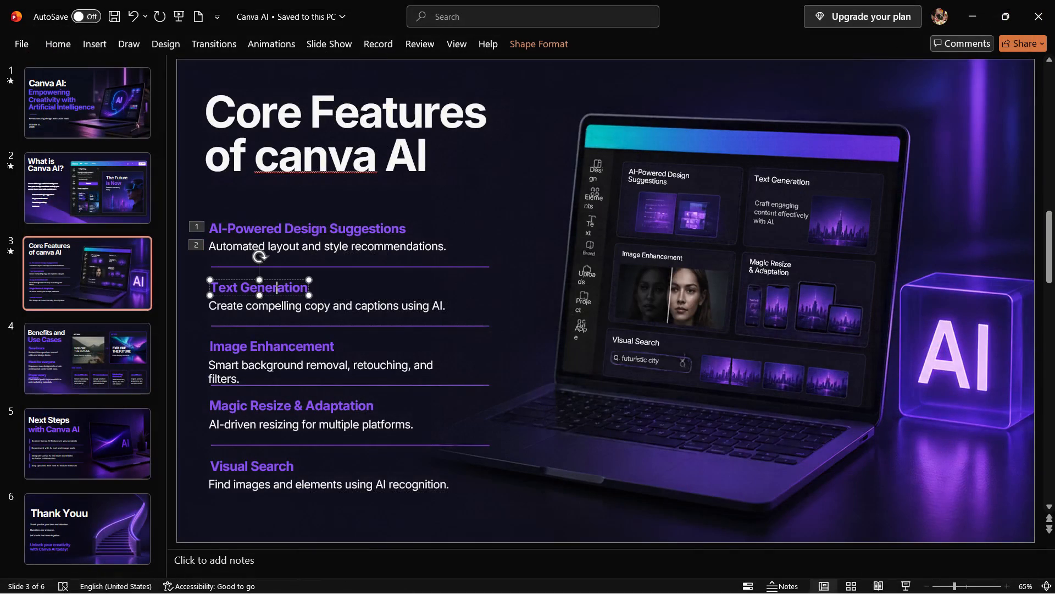
{"action": "left_click", "coordinate": [270, 43]}
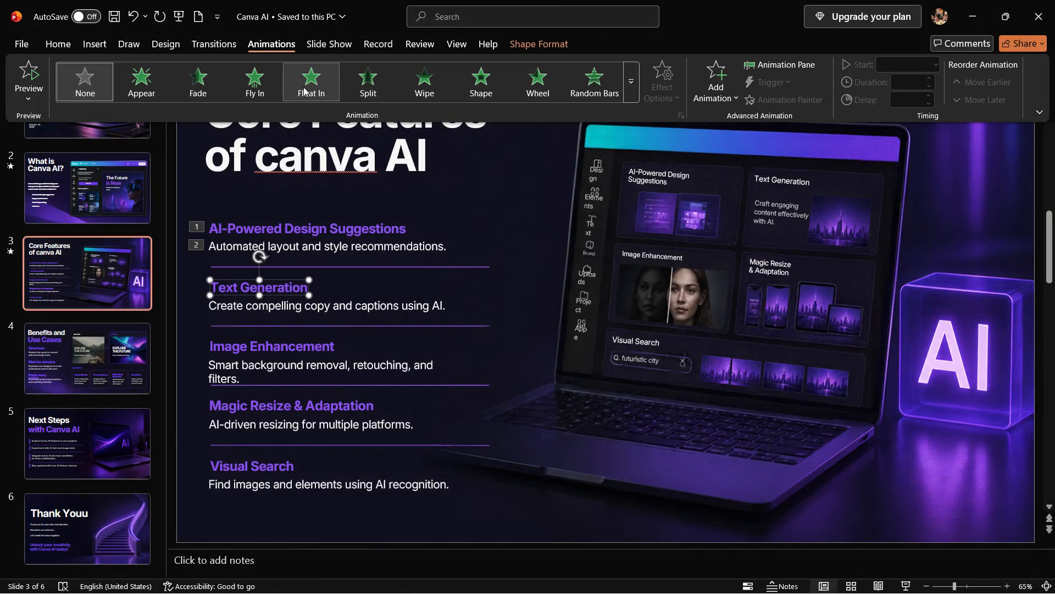
{"action": "left_click", "coordinate": [258, 88]}
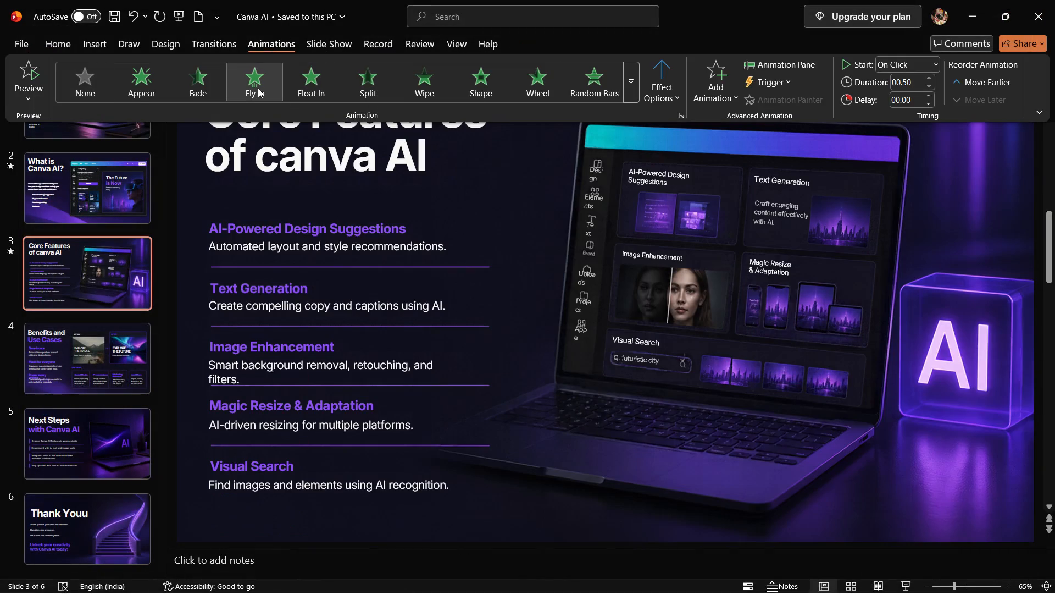
{"action": "left_click", "coordinate": [270, 302]}
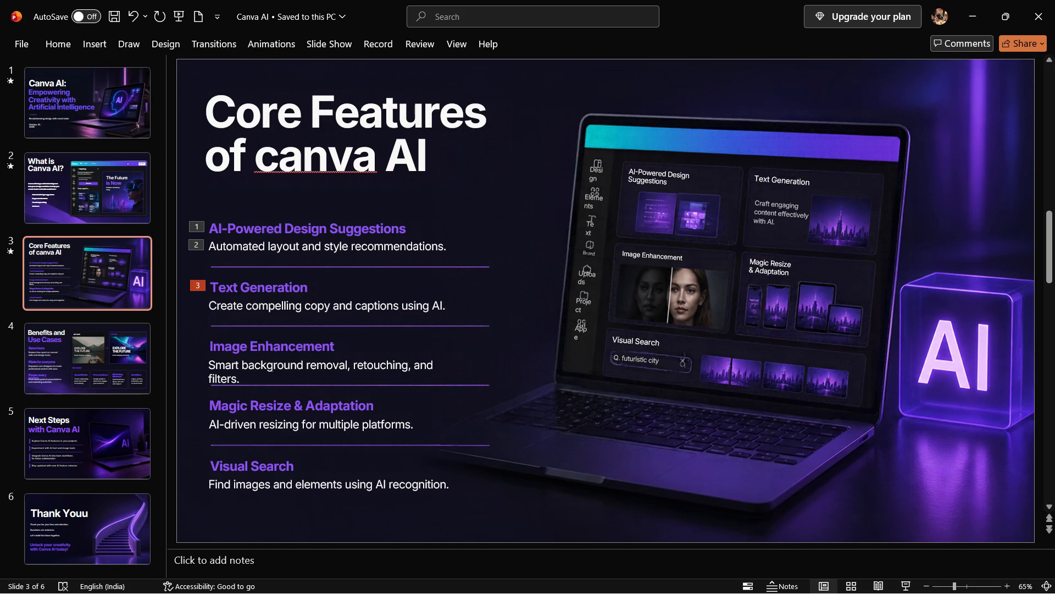
{"action": "left_click", "coordinate": [271, 309]}
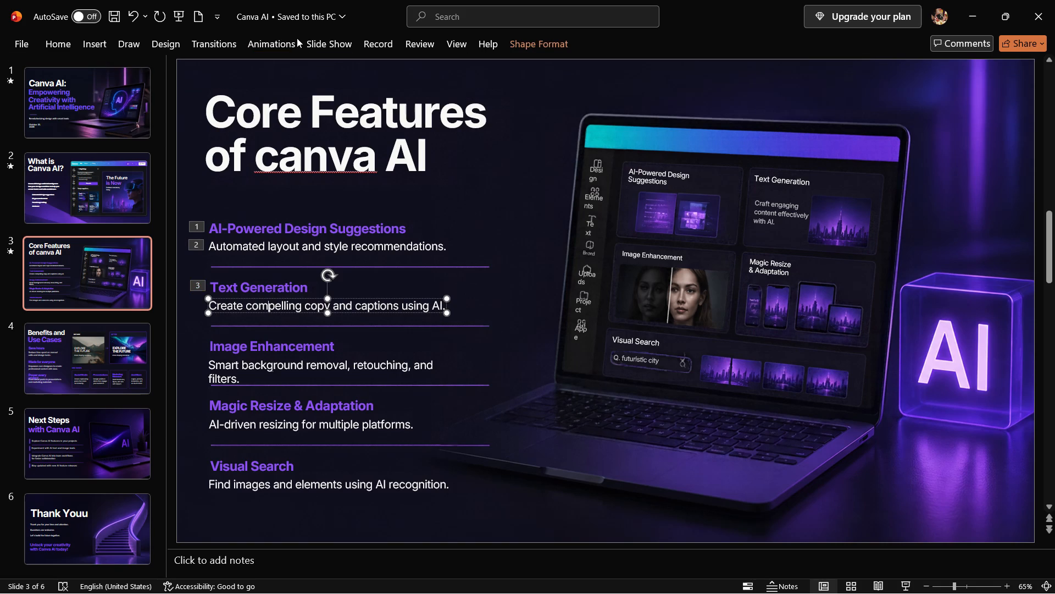
{"action": "left_click", "coordinate": [292, 37]}
{"action": "left_click", "coordinate": [600, 87]}
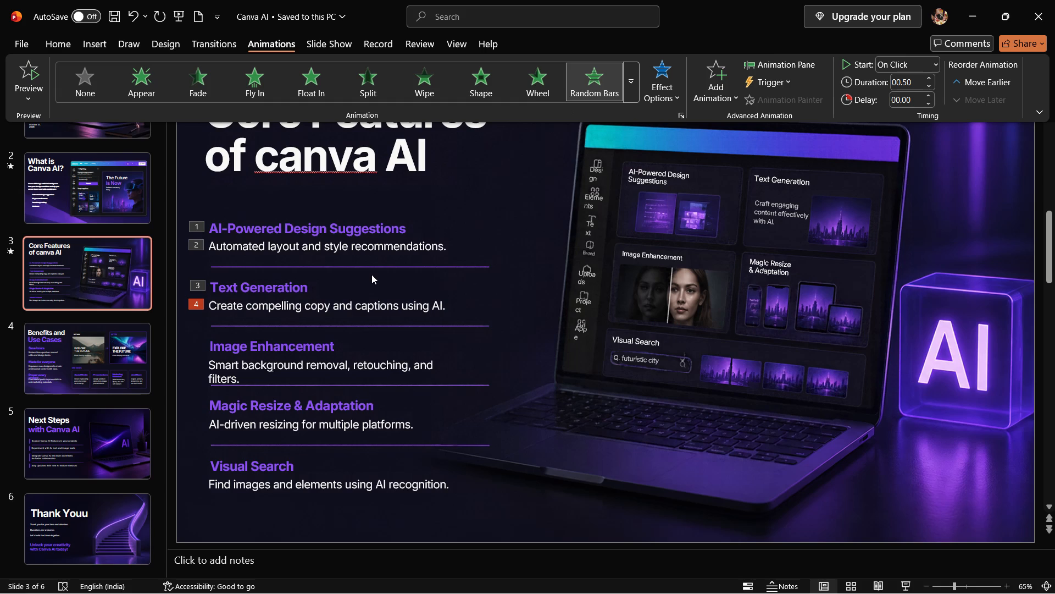
Animate the "Image Enhancement" heading with Fly In and its two-line description with Random Bars.
{"action": "left_click", "coordinate": [261, 346]}
{"action": "left_click", "coordinate": [261, 346]}
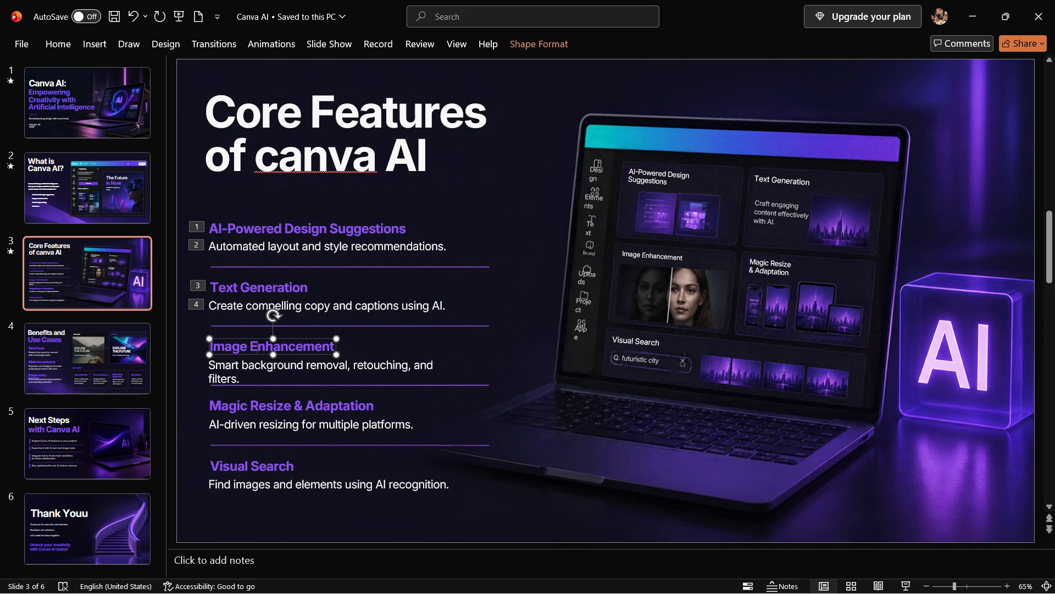
{"action": "left_click", "coordinate": [272, 46]}
{"action": "left_click", "coordinate": [263, 86]}
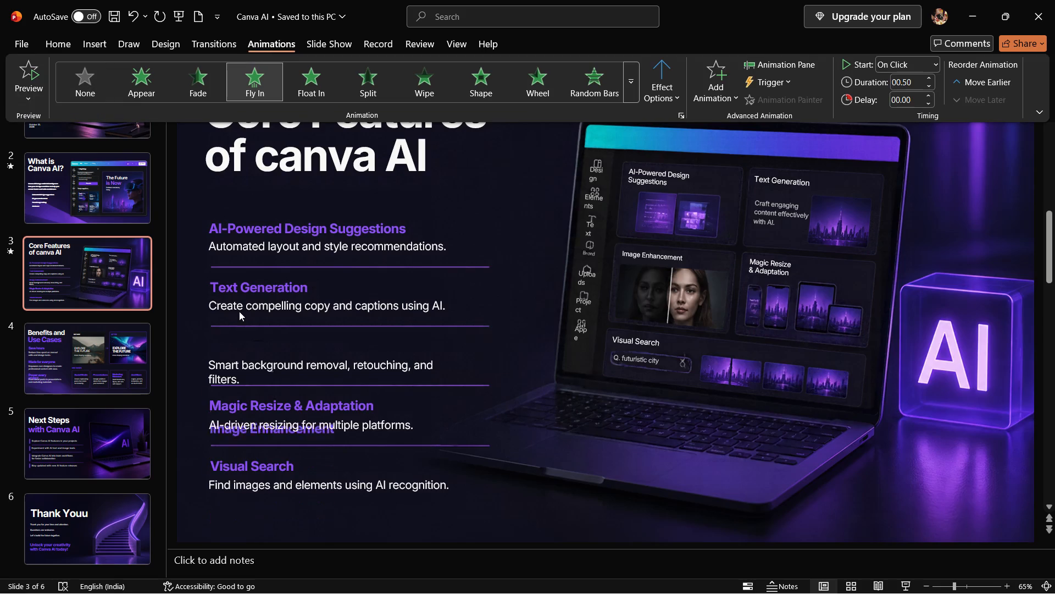
{"action": "left_click", "coordinate": [224, 367]}
{"action": "left_click", "coordinate": [224, 367]}
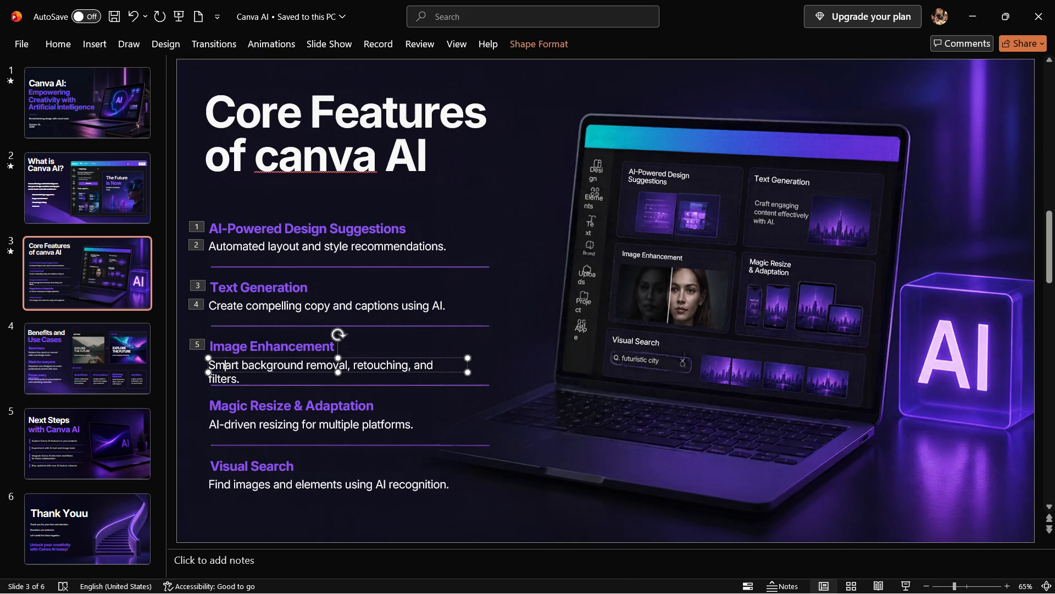
{"action": "left_click", "coordinate": [236, 379]}
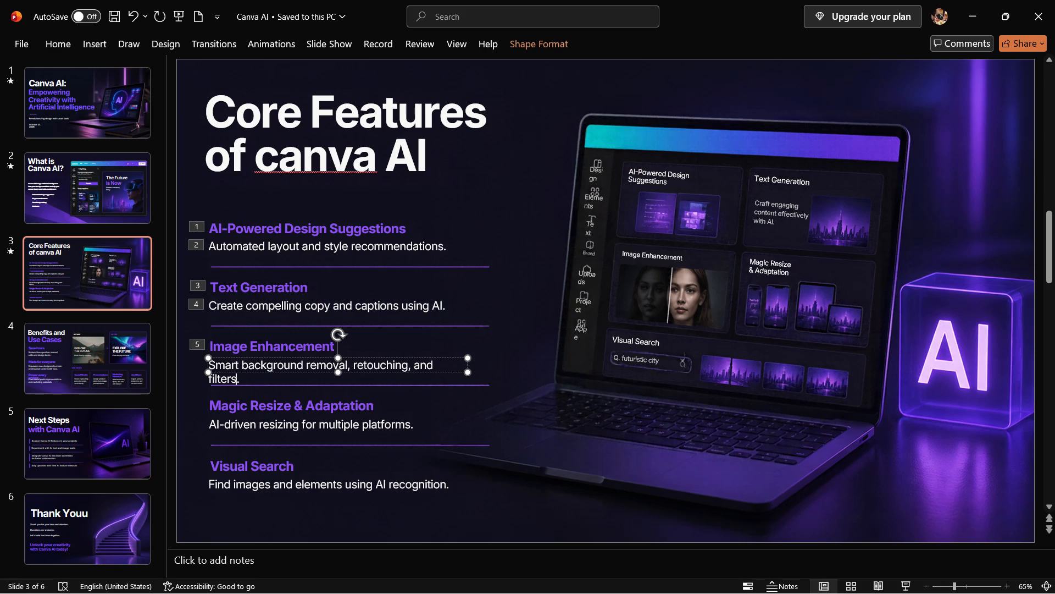
{"action": "left_click", "coordinate": [224, 381]}
{"action": "left_click_drag", "start_coordinate": [241, 378], "coordinate": [220, 352]}
{"action": "left_click", "coordinate": [274, 36]}
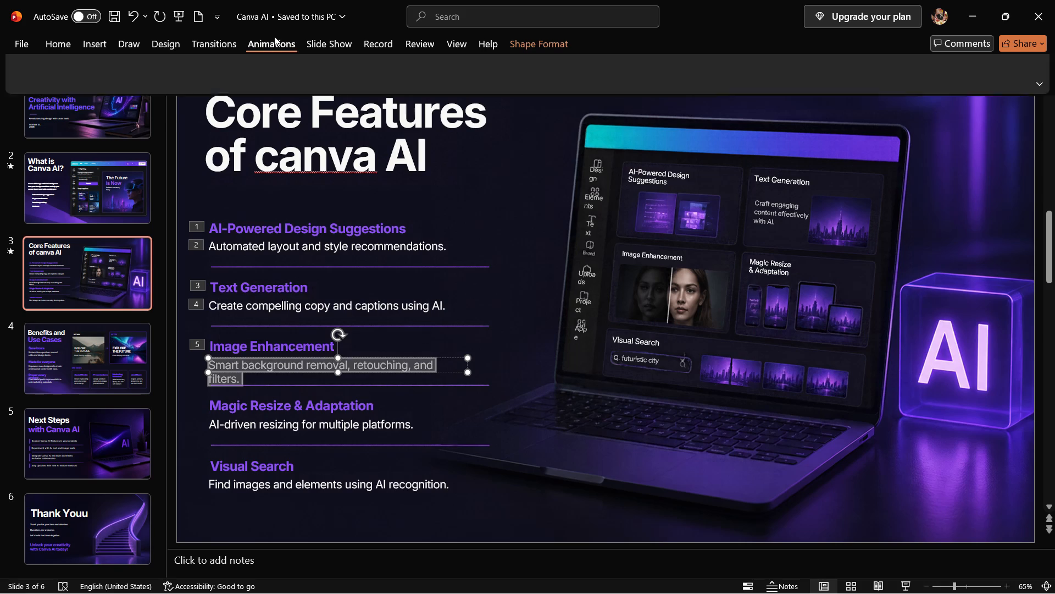
{"action": "left_click", "coordinate": [608, 86]}
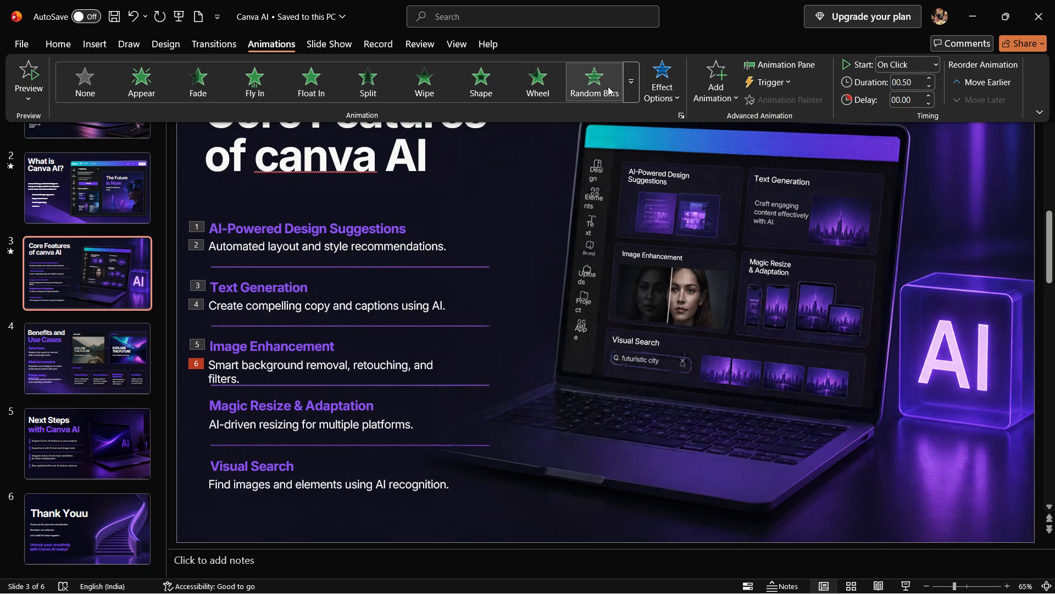
Animate the "Magic Resize & Adaptation" heading with Fly In and the description below it with Random Bars.
{"action": "left_click", "coordinate": [264, 400]}
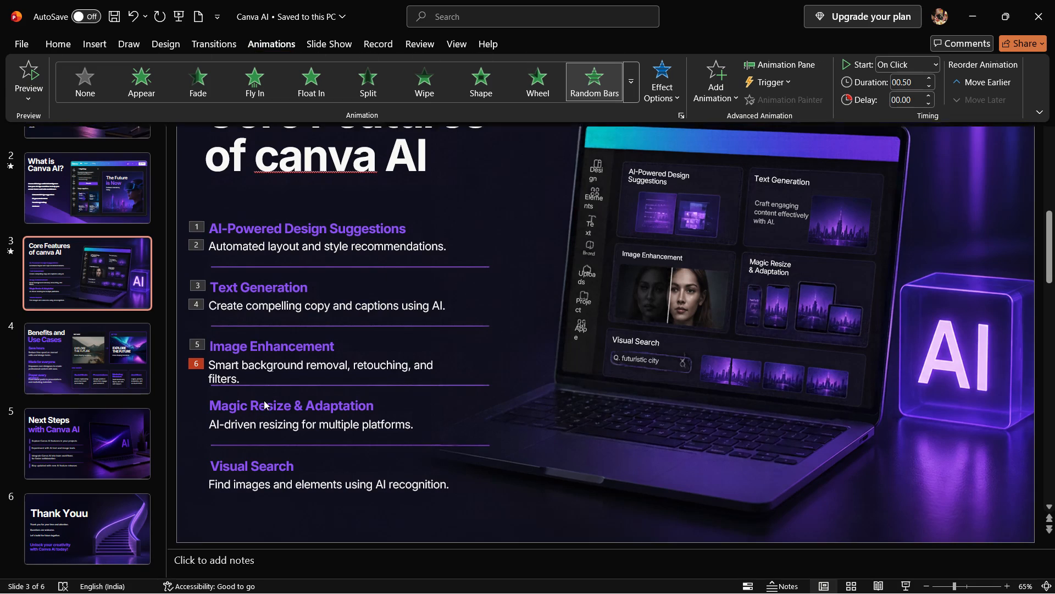
{"action": "left_click", "coordinate": [262, 405]}
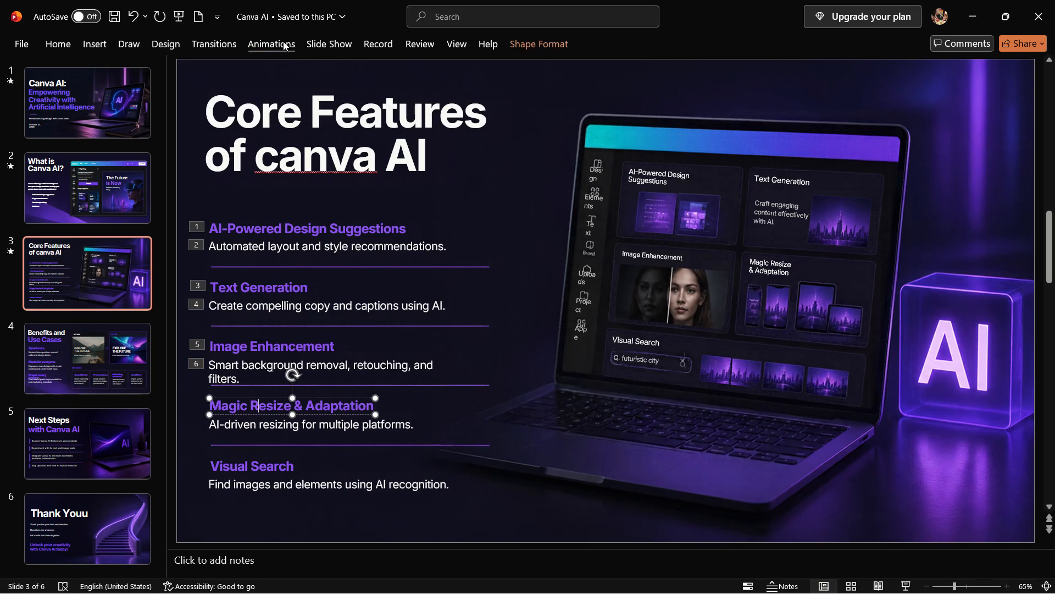
{"action": "left_click", "coordinate": [281, 38]}
{"action": "left_click", "coordinate": [260, 90]}
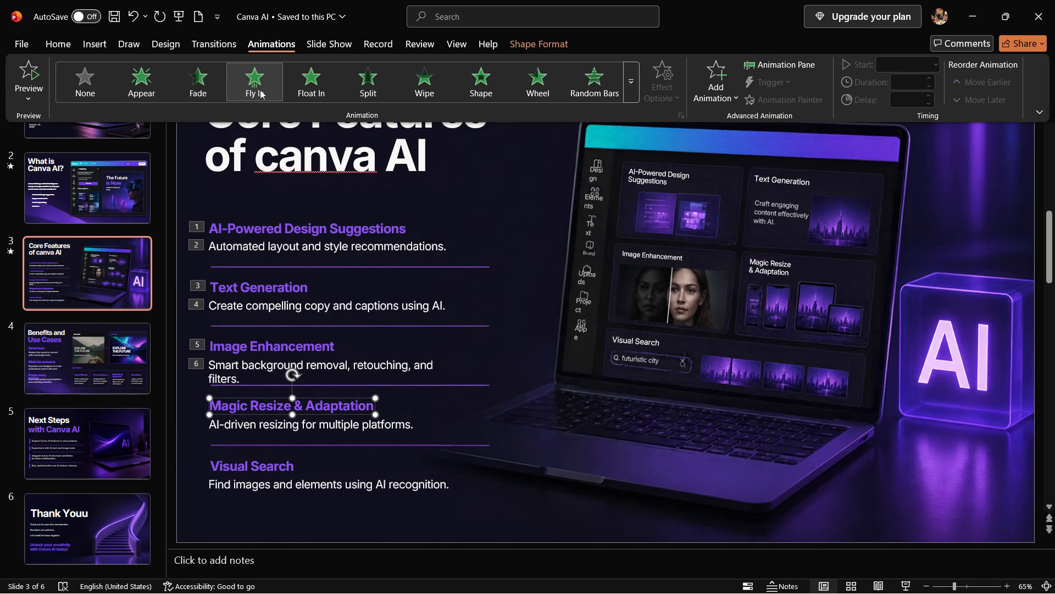
{"action": "left_click", "coordinate": [242, 423]}
{"action": "left_click", "coordinate": [242, 423]}
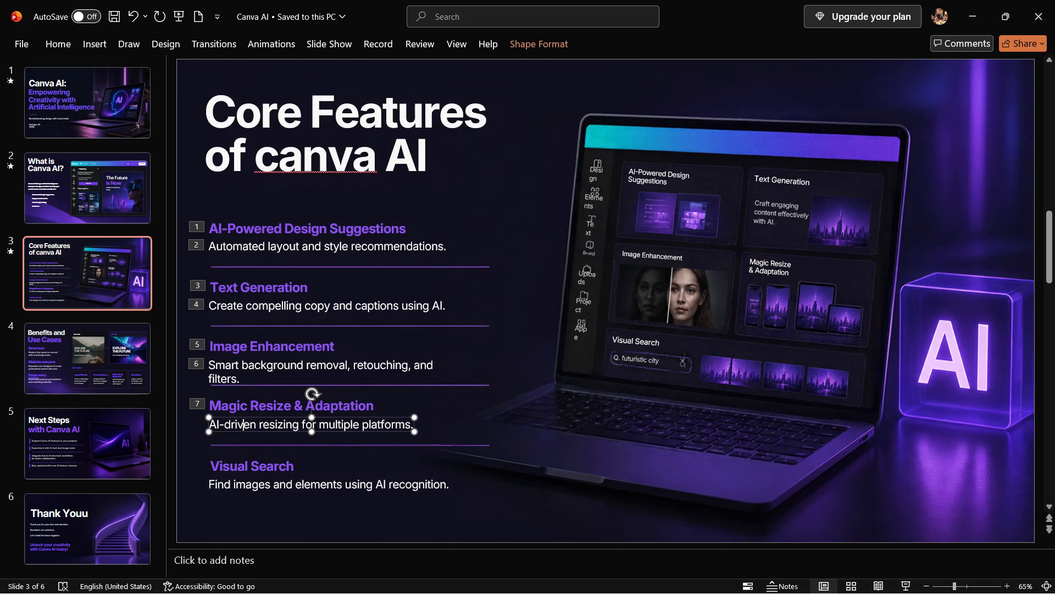
{"action": "left_click", "coordinate": [281, 48]}
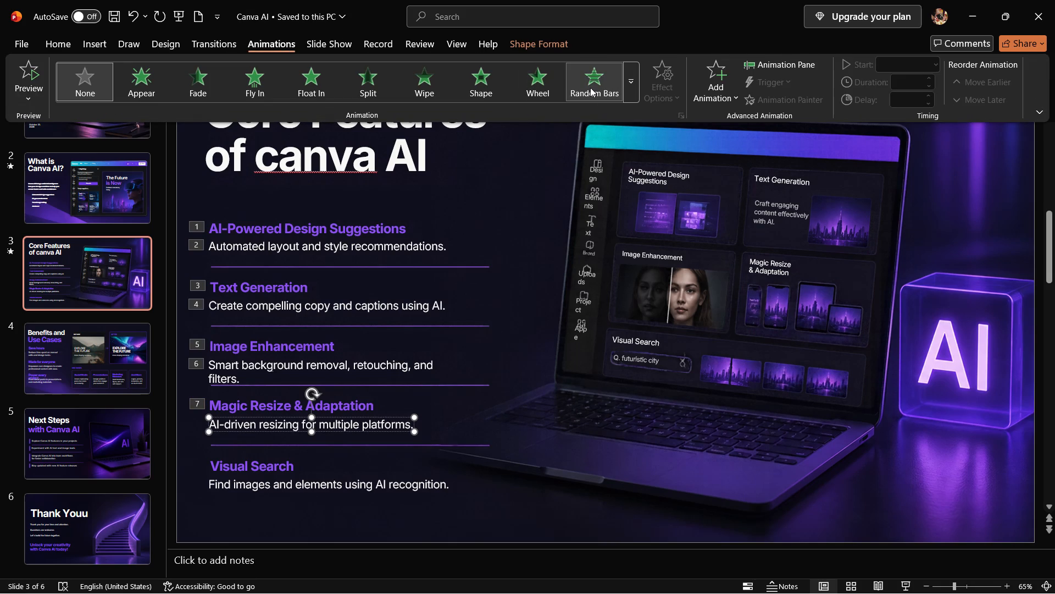
{"action": "left_click", "coordinate": [590, 87]}
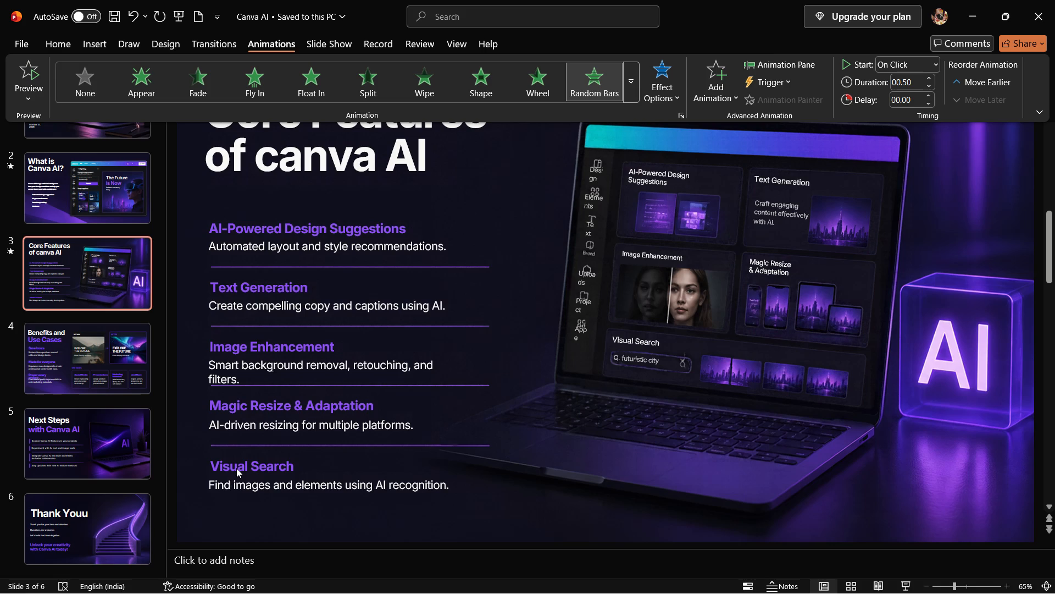
Animate the "Visual Search" heading with Fly In and the description below it with Random Bars.
{"action": "left_click", "coordinate": [236, 468]}
{"action": "left_click", "coordinate": [237, 465]}
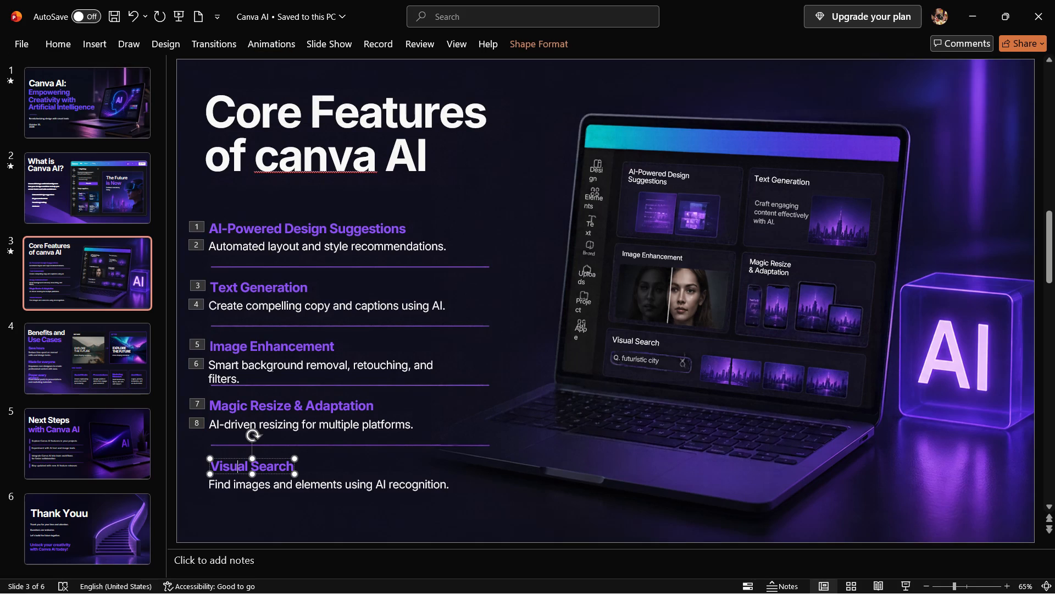
{"action": "left_click", "coordinate": [270, 50]}
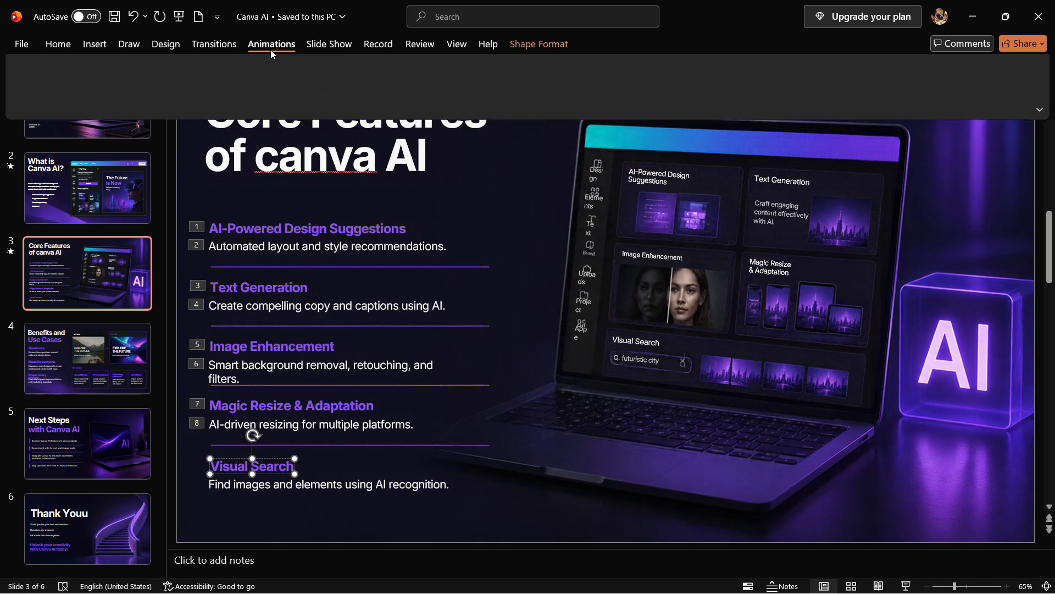
{"action": "left_click", "coordinate": [262, 89]}
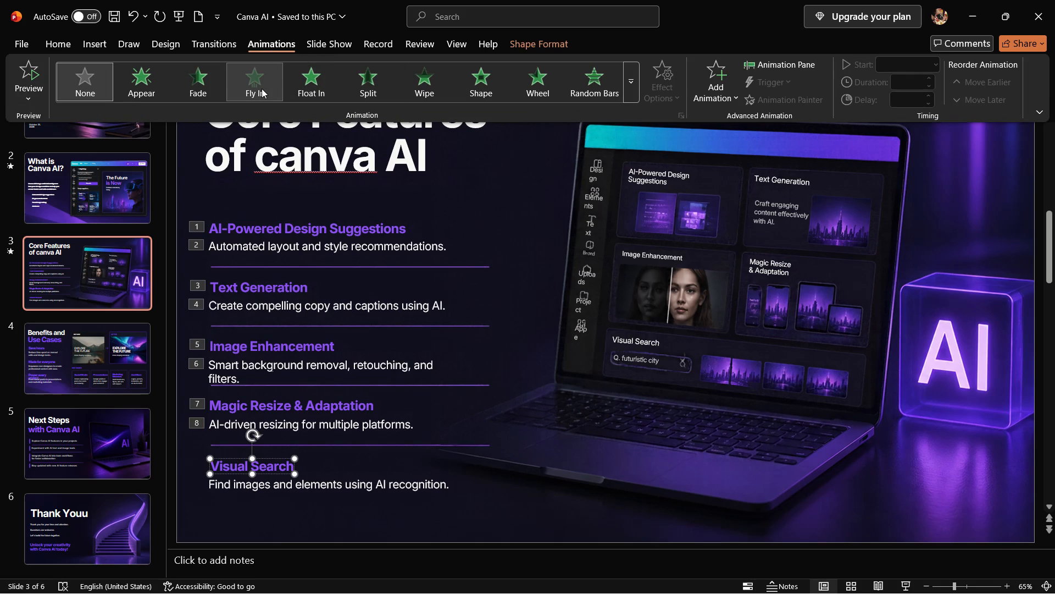
{"action": "left_click", "coordinate": [266, 481]}
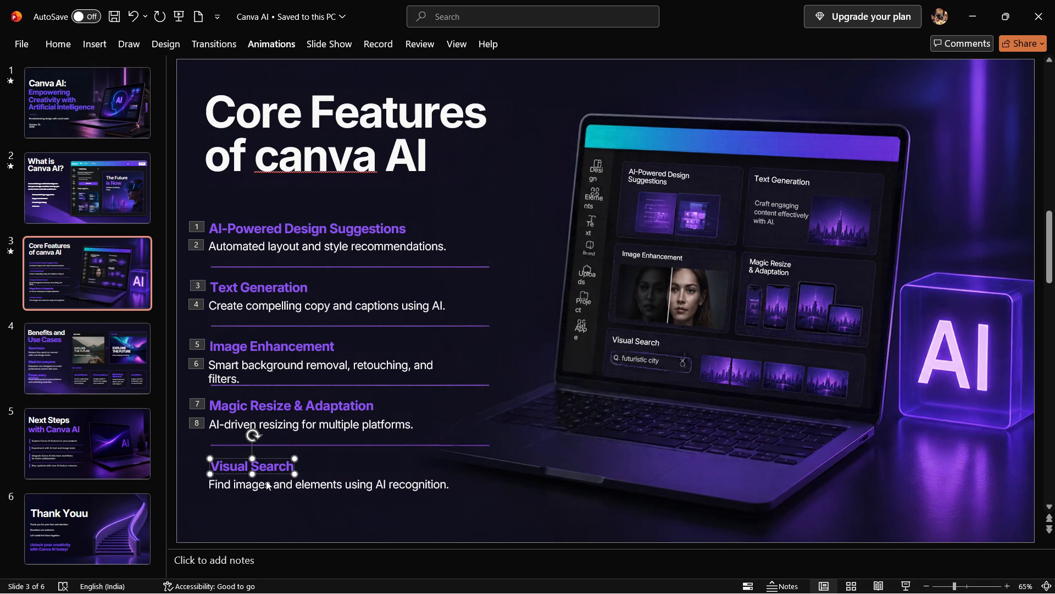
{"action": "left_click", "coordinate": [266, 481]}
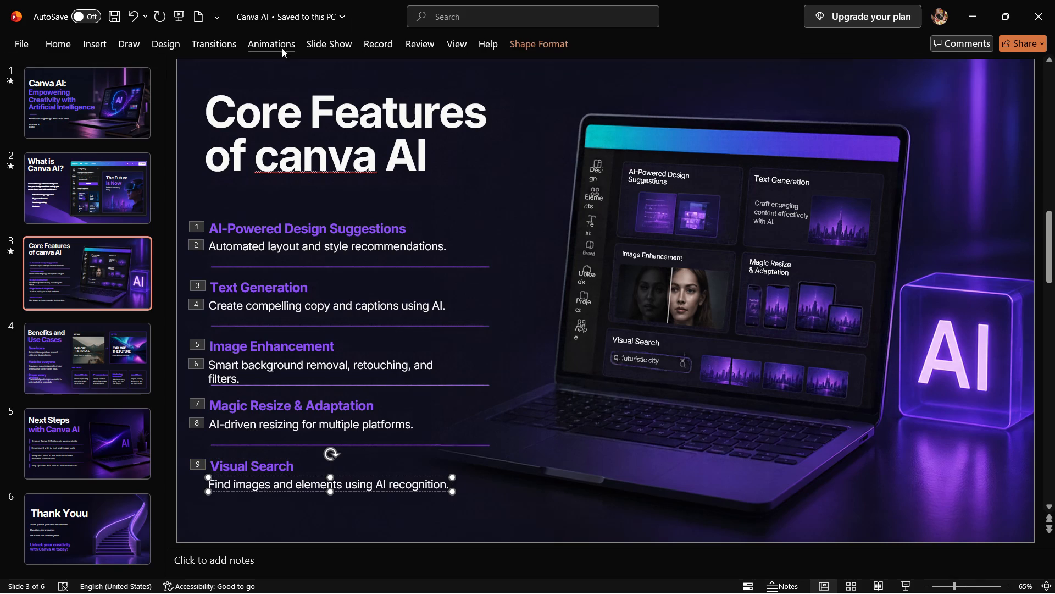
{"action": "left_click", "coordinate": [280, 51]}
{"action": "left_click", "coordinate": [576, 81]}
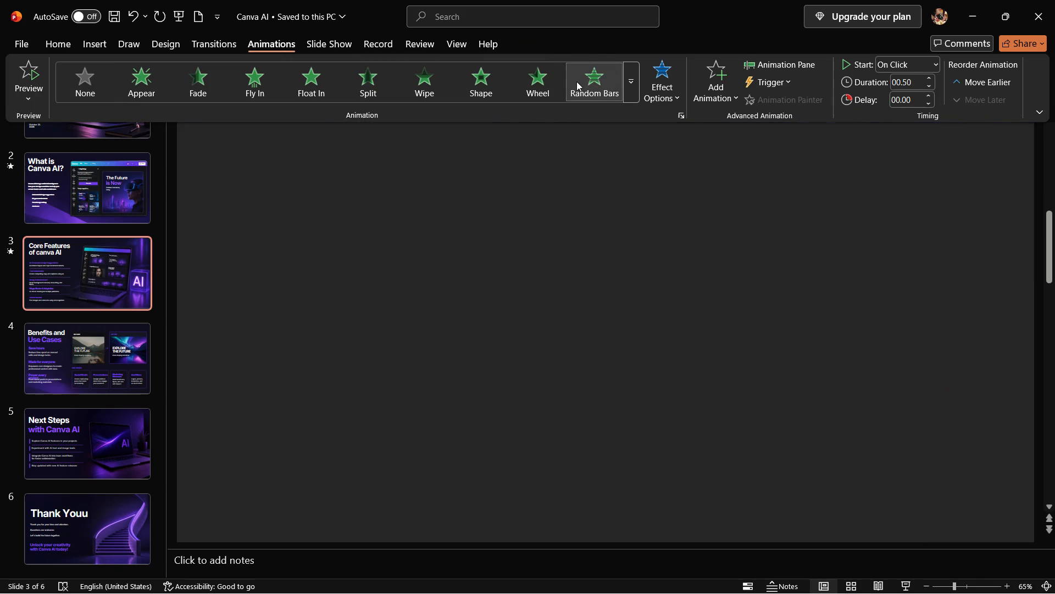
Apply the Wheel animation to the large laptop picture on the Core Features slide.
{"action": "left_click", "coordinate": [862, 186]}
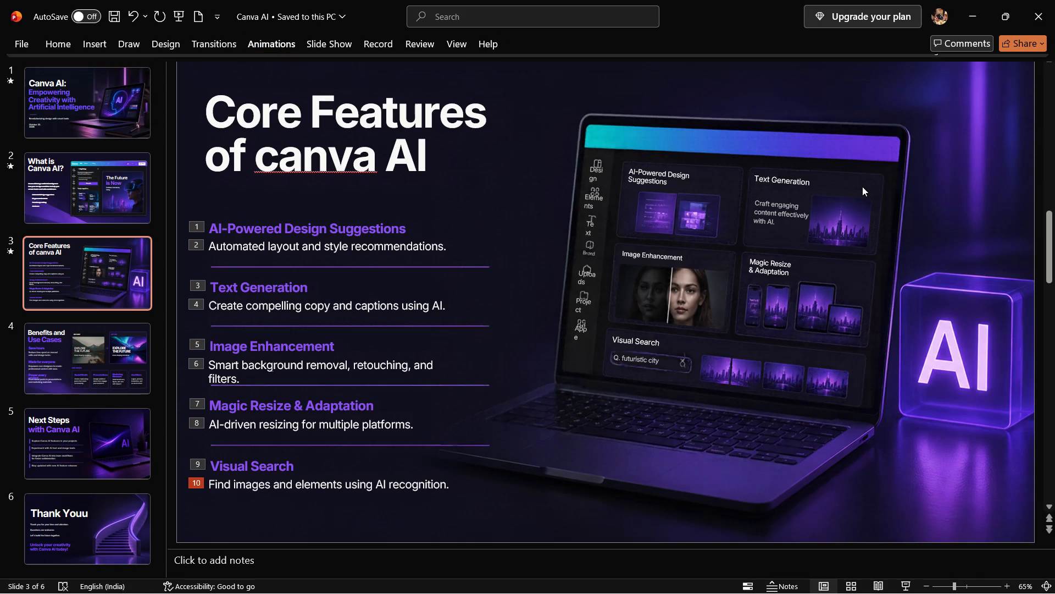
{"action": "left_click", "coordinate": [862, 186]}
{"action": "left_click", "coordinate": [762, 134]}
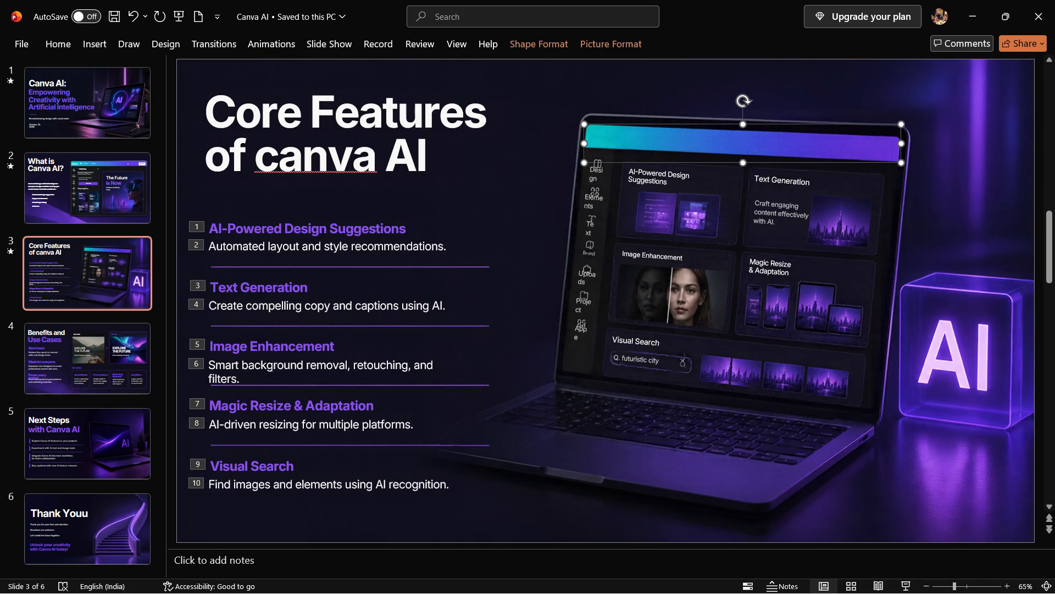
{"action": "left_click", "coordinate": [664, 132]}
{"action": "left_click", "coordinate": [540, 163]}
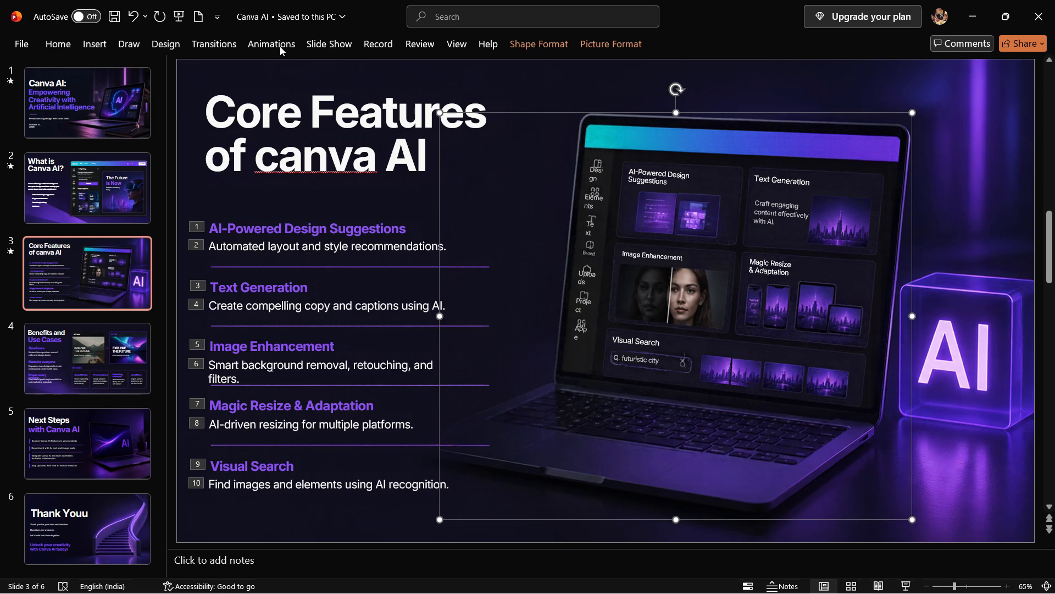
{"action": "left_click", "coordinate": [279, 46]}
{"action": "left_click", "coordinate": [536, 94]}
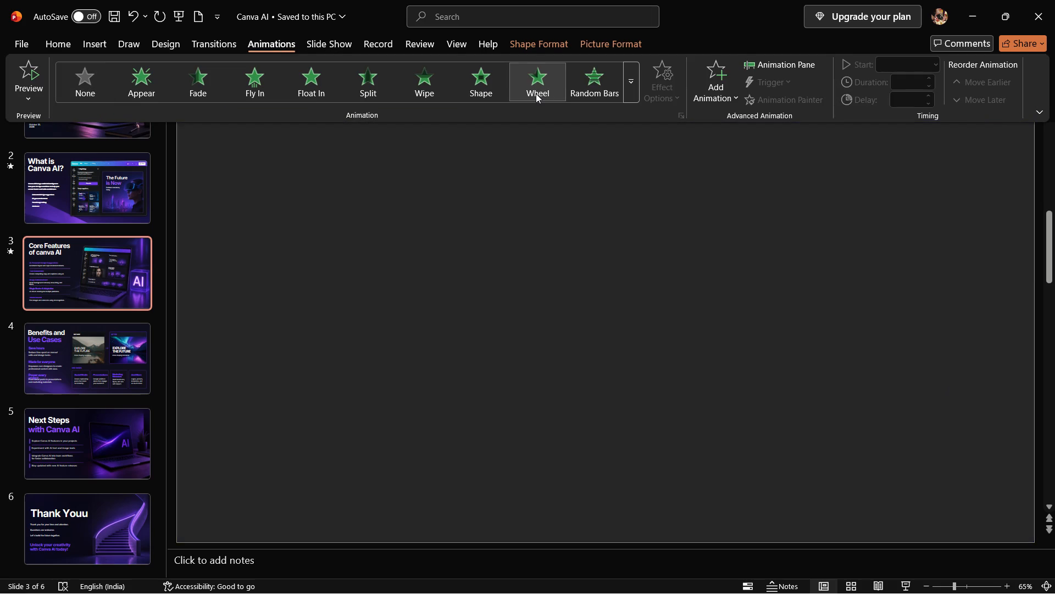
Open slide 4, "Benefits and Use Cases", for editing.
{"action": "left_click", "coordinate": [82, 359]}
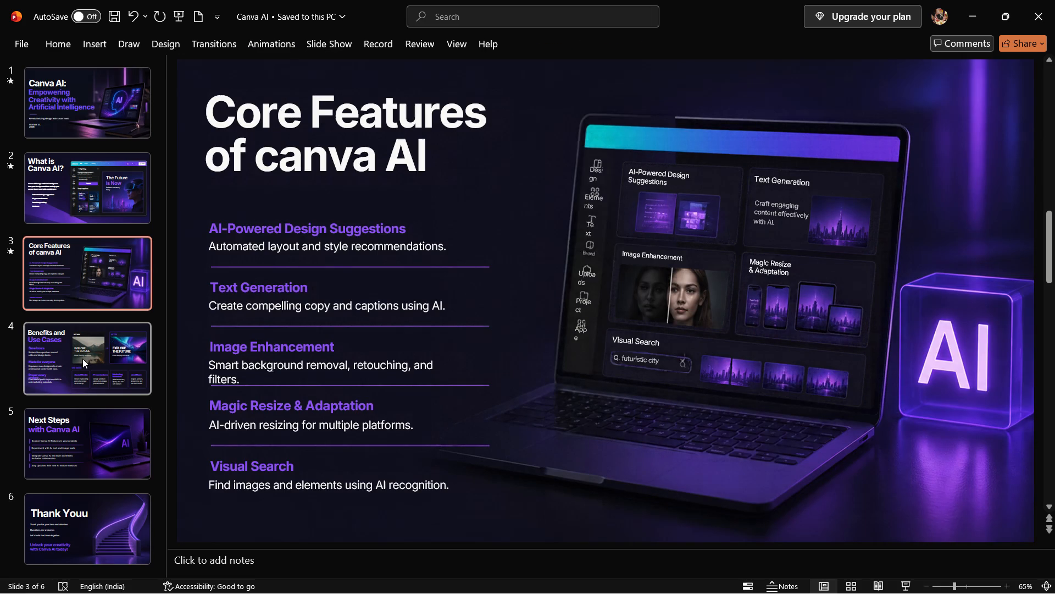
{"action": "left_click", "coordinate": [82, 359]}
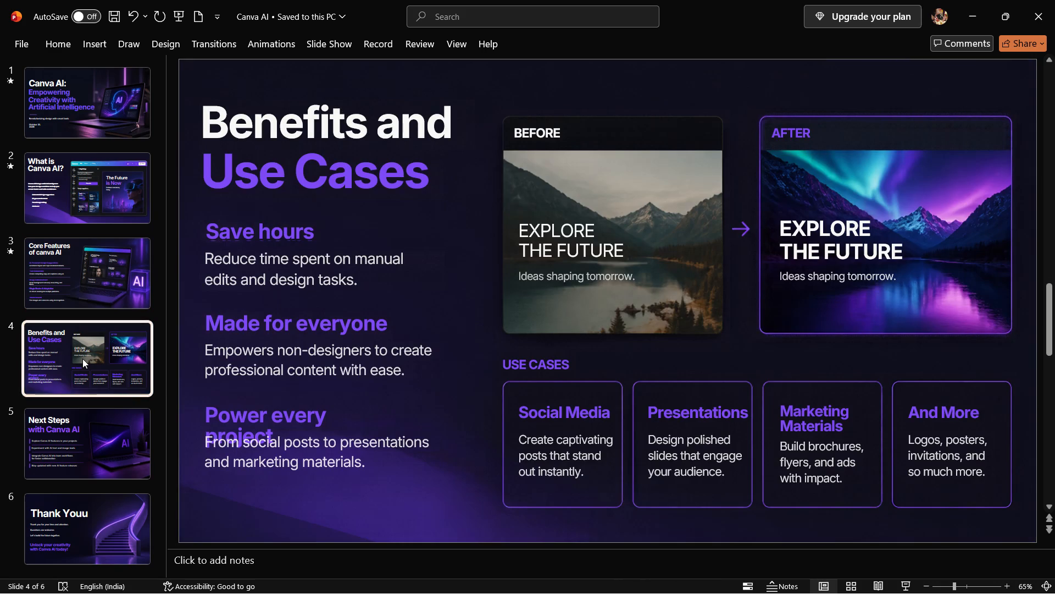
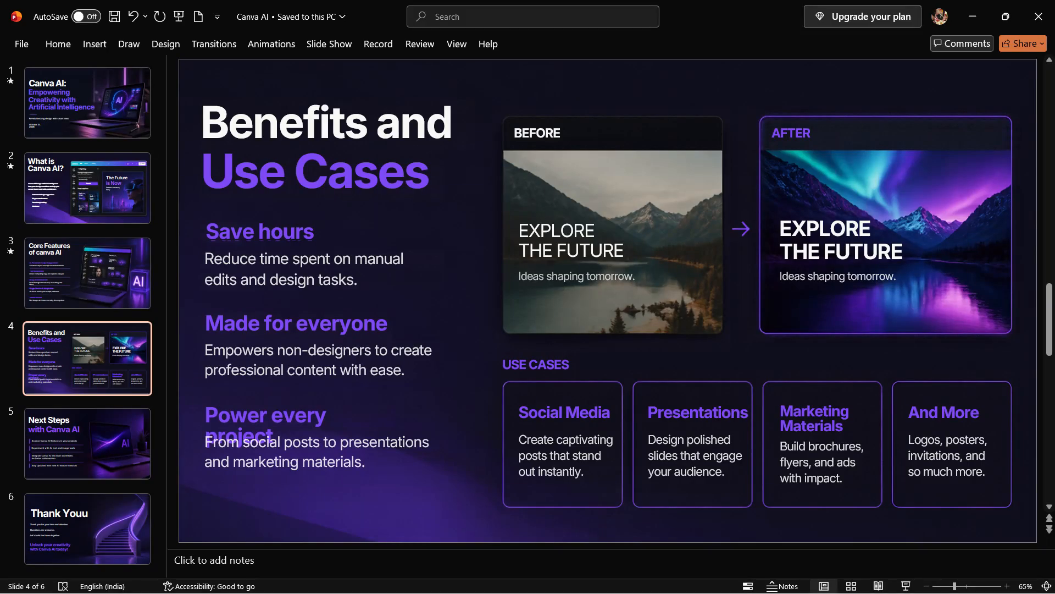
Delete the separate purple "Use Cases" text from the slide 4 title.
{"action": "left_click", "coordinate": [296, 134]}
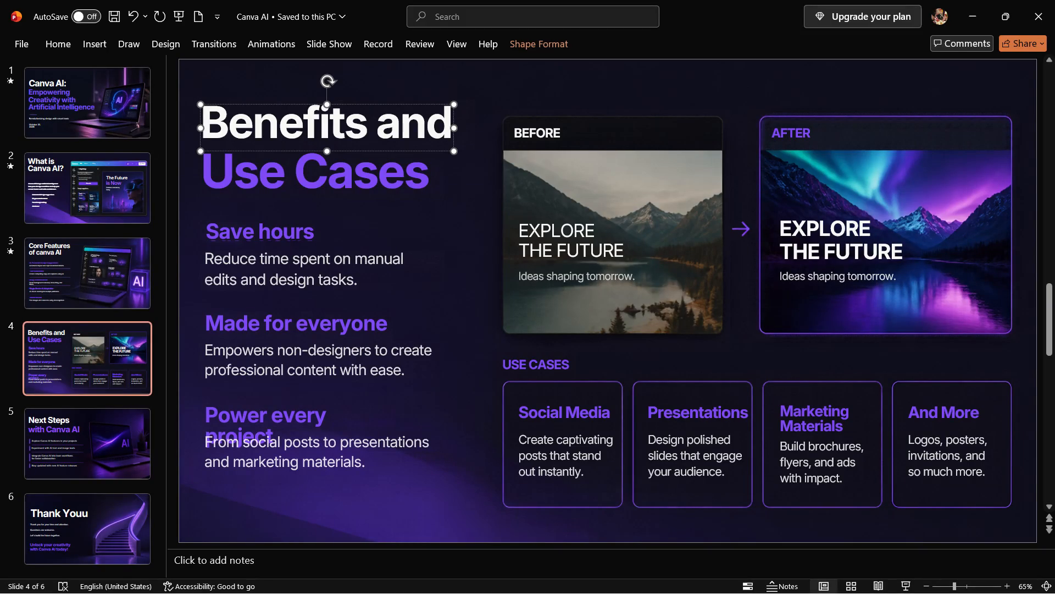
{"action": "left_click", "coordinate": [259, 173]}
{"action": "double_click", "coordinate": [418, 178]}
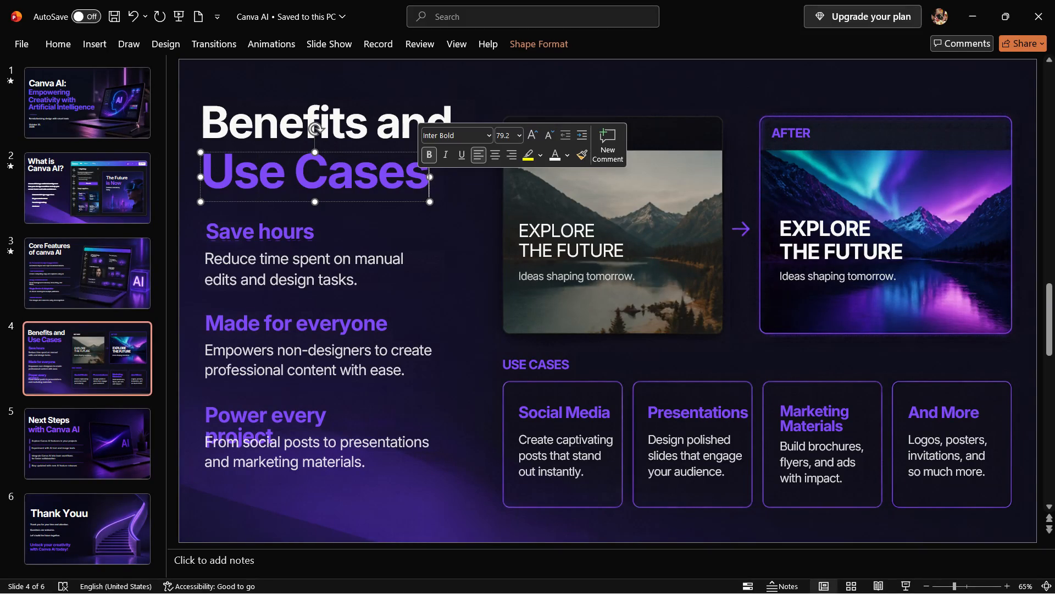
{"action": "double_click", "coordinate": [418, 178]}
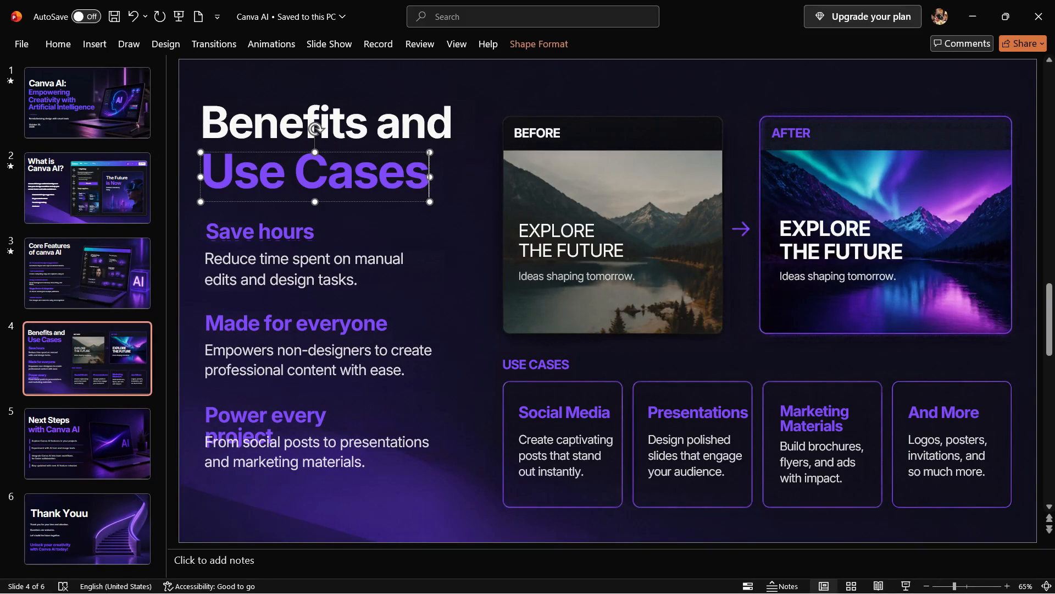
{"action": "left_click_drag", "start_coordinate": [418, 178], "coordinate": [216, 177]}
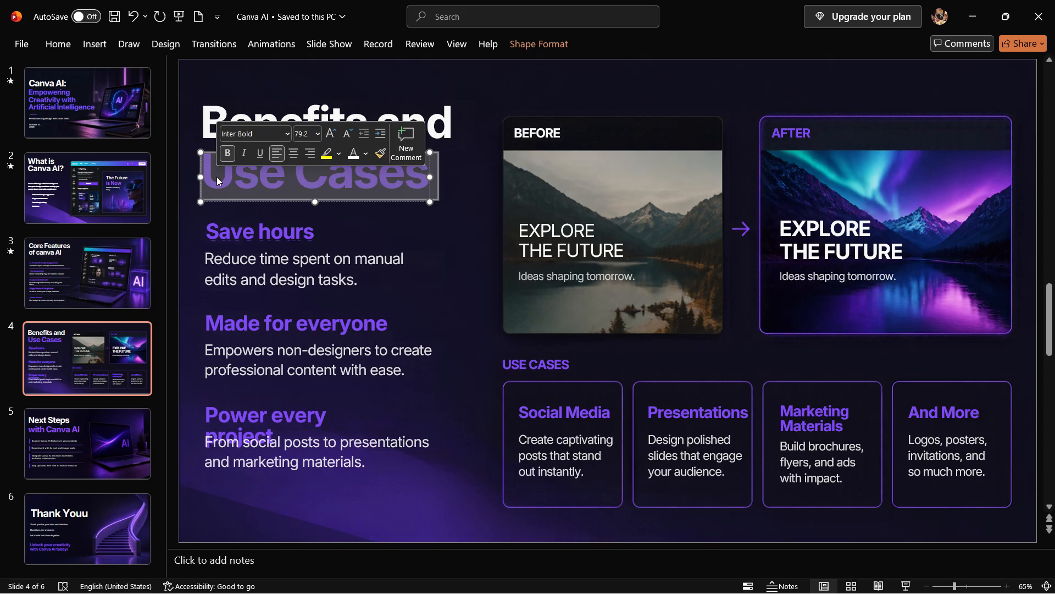
{"action": "key", "text": "BackSpace"}
Add a new line after "Benefits and" in the white title text box.
{"action": "left_click", "coordinate": [382, 112]}
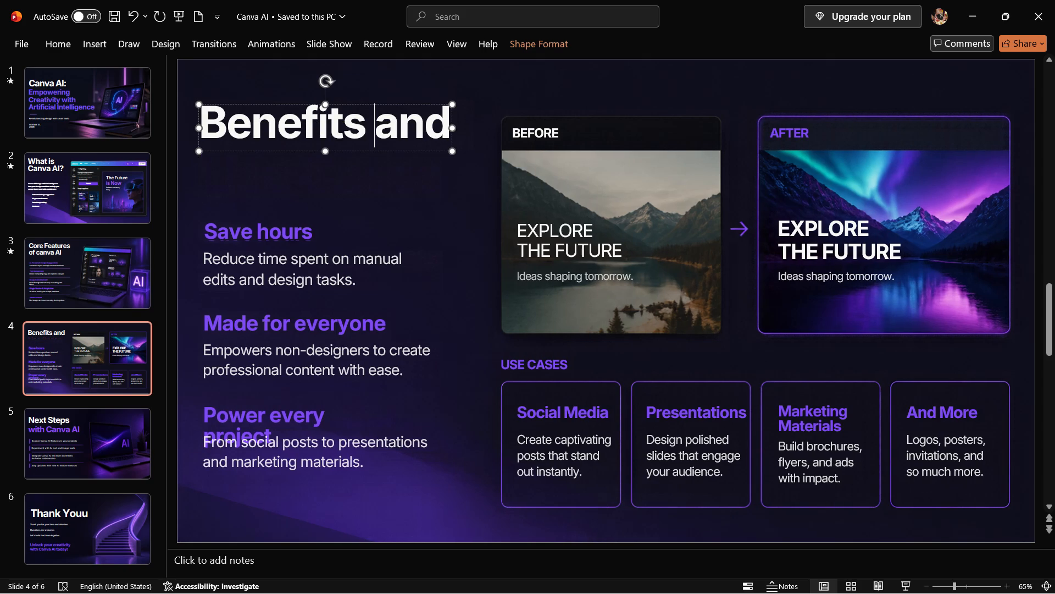
{"action": "key", "text": "Right"}
{"action": "key", "text": "Right"}
{"action": "key", "text": "Right"}
{"action": "key", "text": "Right"}
{"action": "key", "text": "Right"}
{"action": "key", "text": "Right"}
{"action": "key", "text": "Right"}
{"action": "key", "text": "Right"}
{"action": "key", "text": "Right"}
{"action": "key", "text": "Right"}
{"action": "key", "text": "Right"}
{"action": "key", "text": "Return"}
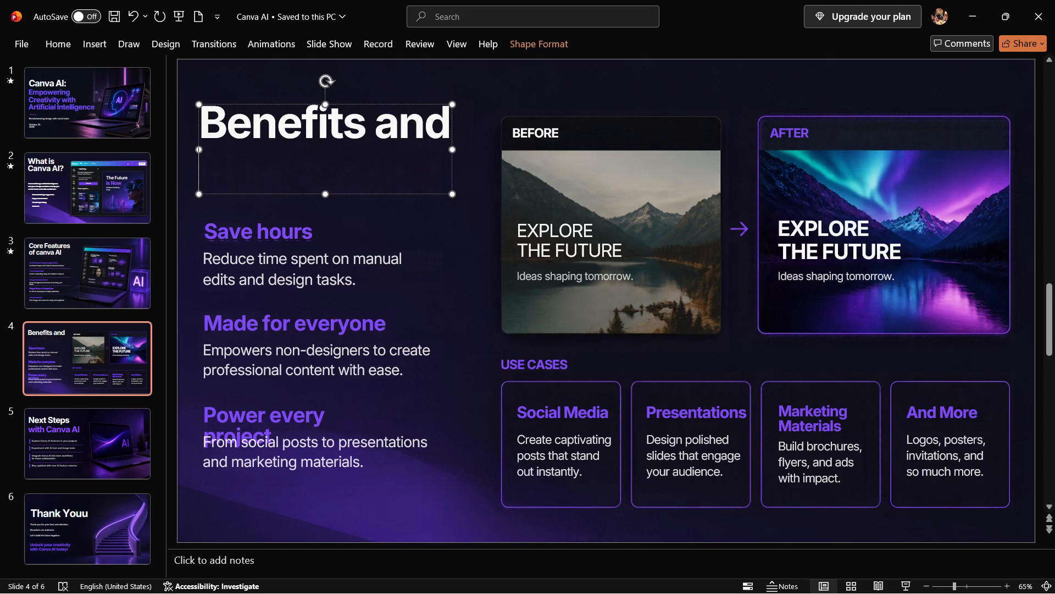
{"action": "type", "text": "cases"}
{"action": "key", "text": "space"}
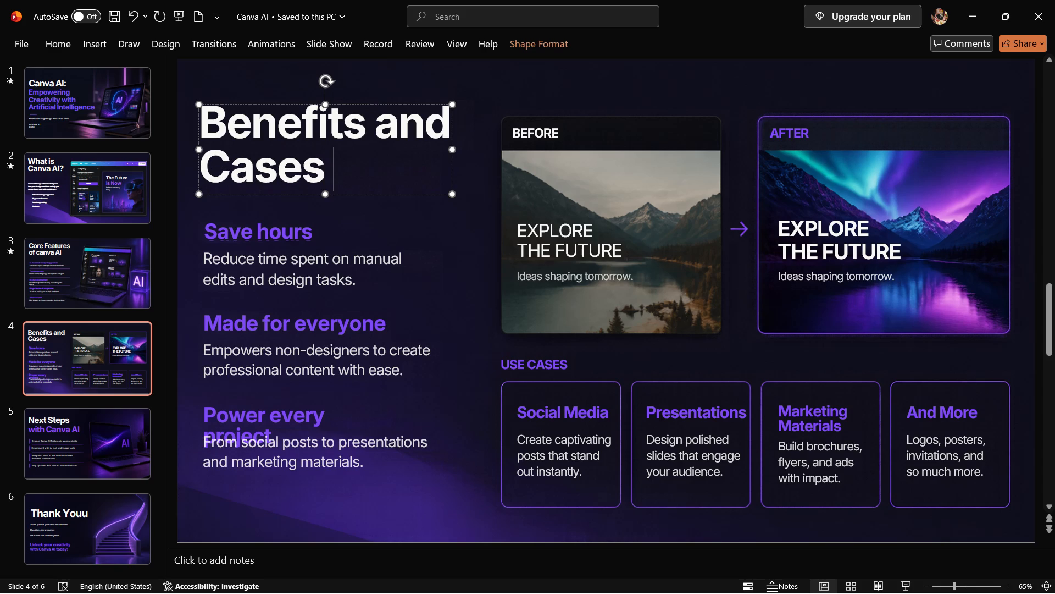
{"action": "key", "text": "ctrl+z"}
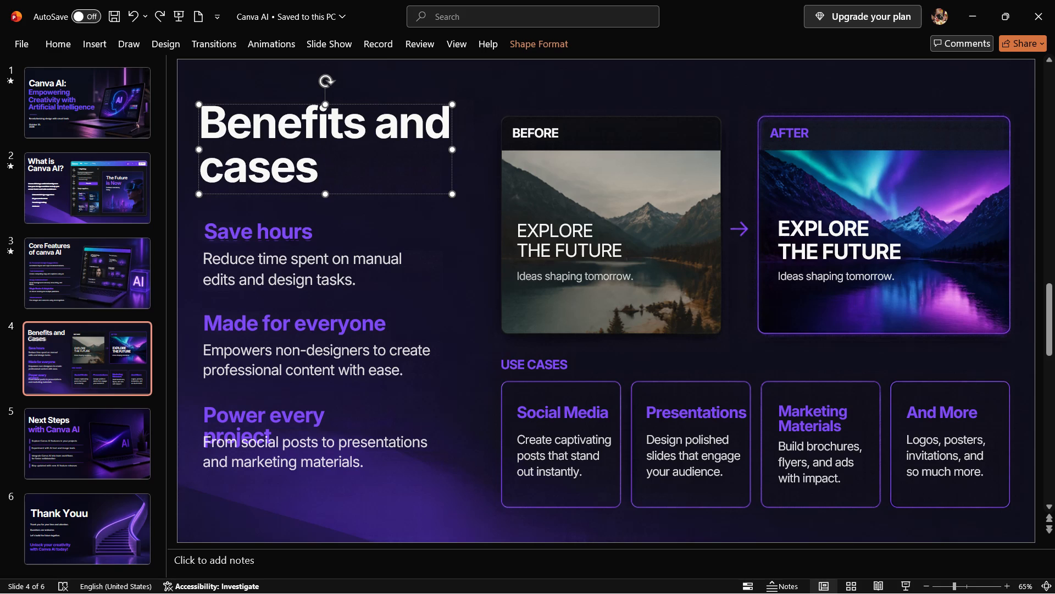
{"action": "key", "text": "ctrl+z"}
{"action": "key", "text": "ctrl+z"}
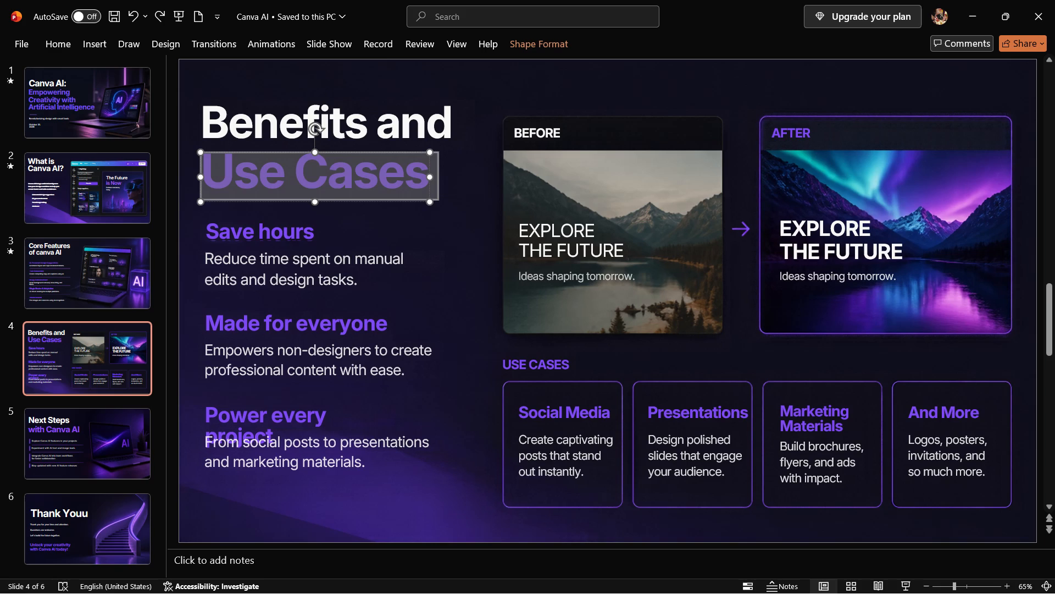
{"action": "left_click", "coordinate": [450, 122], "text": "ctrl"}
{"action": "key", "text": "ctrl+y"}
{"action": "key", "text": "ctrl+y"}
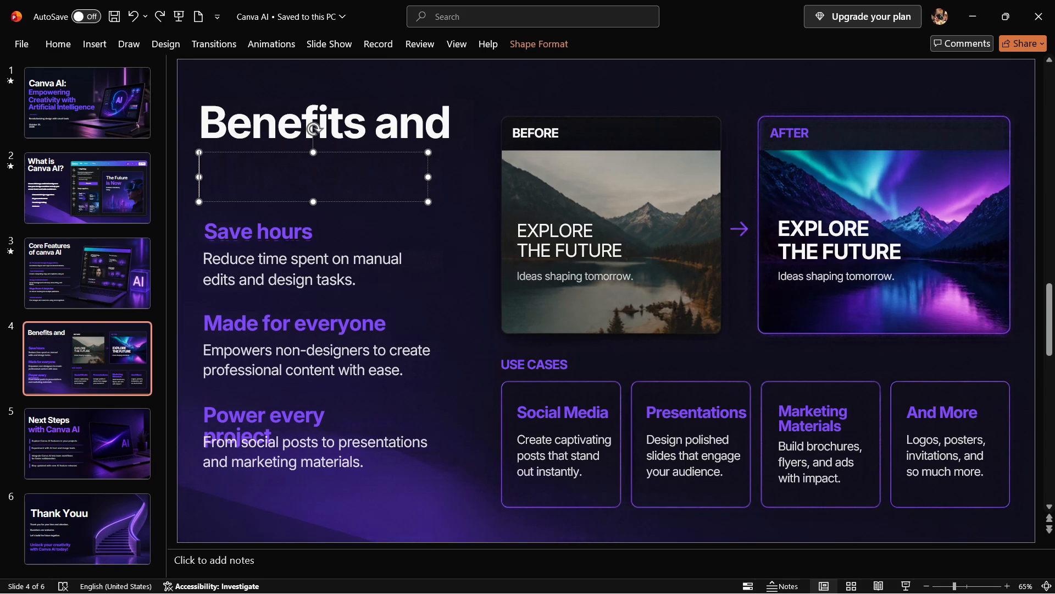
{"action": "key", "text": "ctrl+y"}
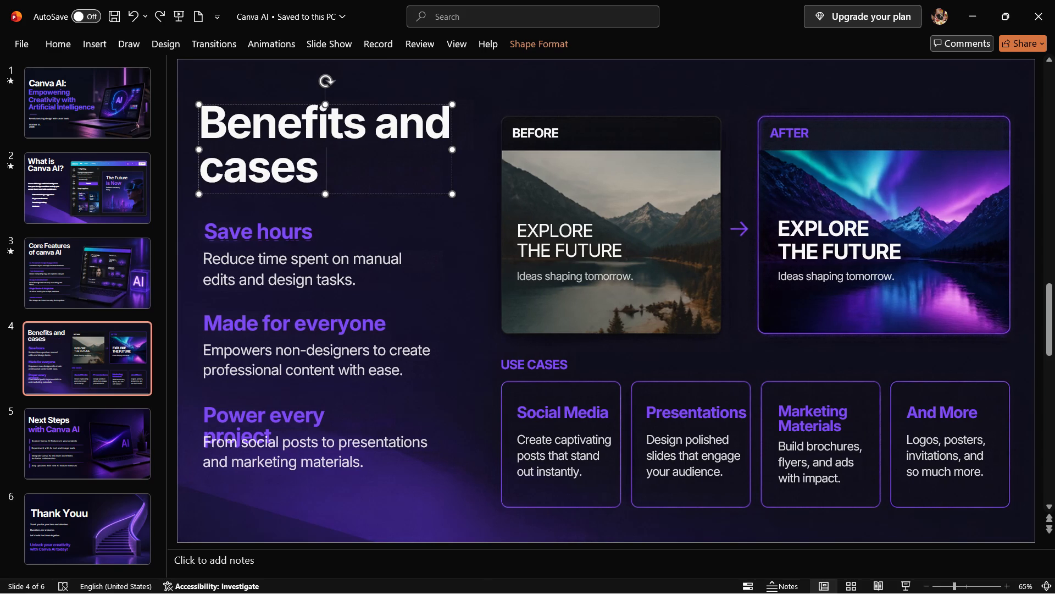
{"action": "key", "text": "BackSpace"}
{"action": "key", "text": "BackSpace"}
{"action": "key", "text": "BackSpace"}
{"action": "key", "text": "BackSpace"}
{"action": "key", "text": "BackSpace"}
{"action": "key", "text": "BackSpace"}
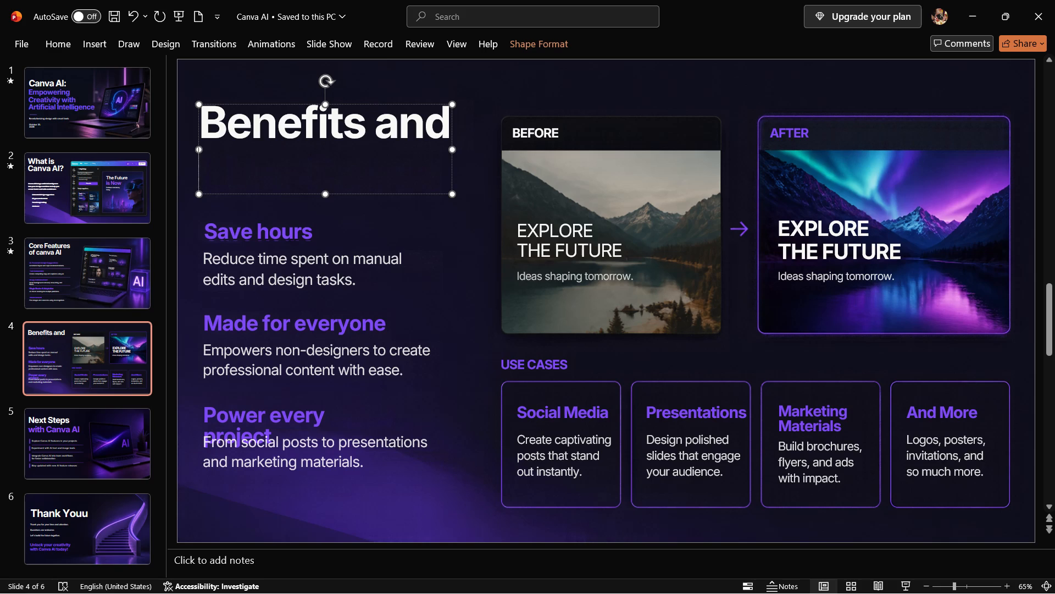
Enter "Use cases :" as the second line of the title.
{"action": "type", "text": "Use cases"}
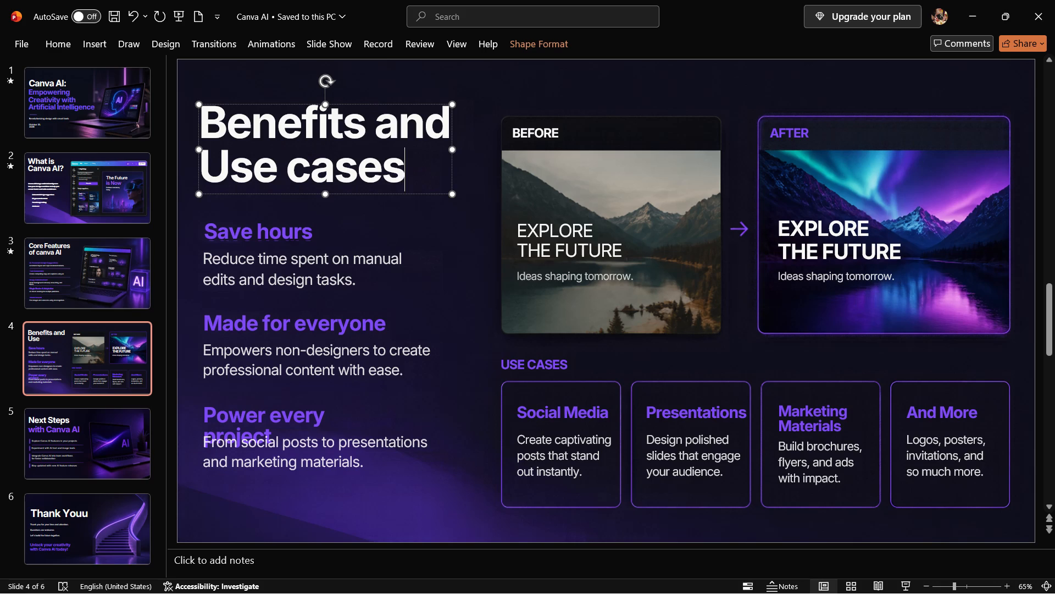
{"action": "key", "text": "space"}
{"action": "type", "text": ":"}
Look over the "What is Canva AI?" and "Core Features of canva AI" slides and return to the Benefits and Use cases slide.
{"action": "scroll", "coordinate": [450, 122], "scroll_direction": "down", "scroll_amount": 2}
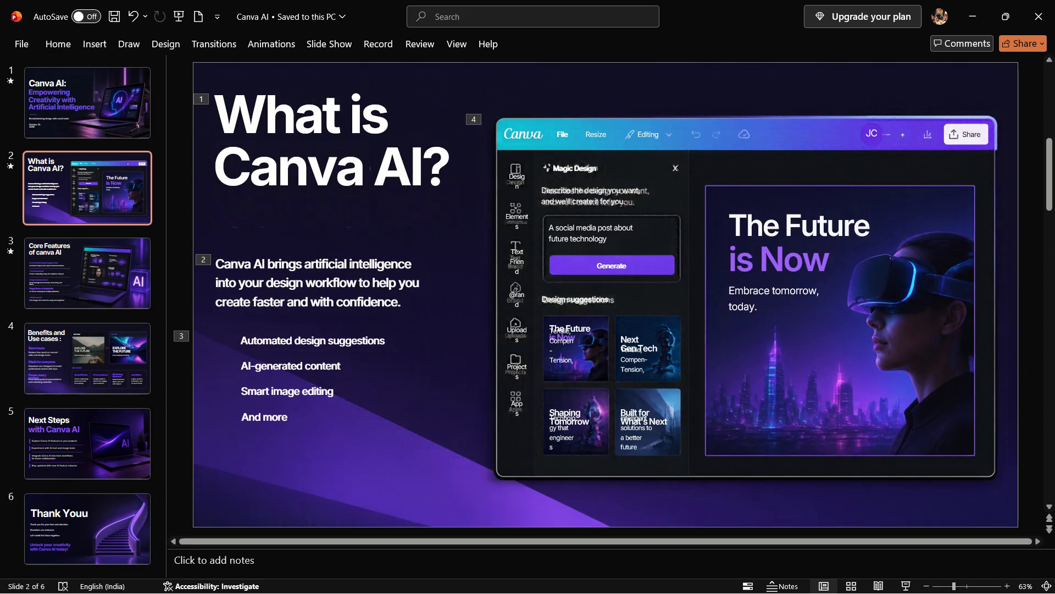
{"action": "scroll", "coordinate": [450, 122], "scroll_direction": "down", "scroll_amount": 2}
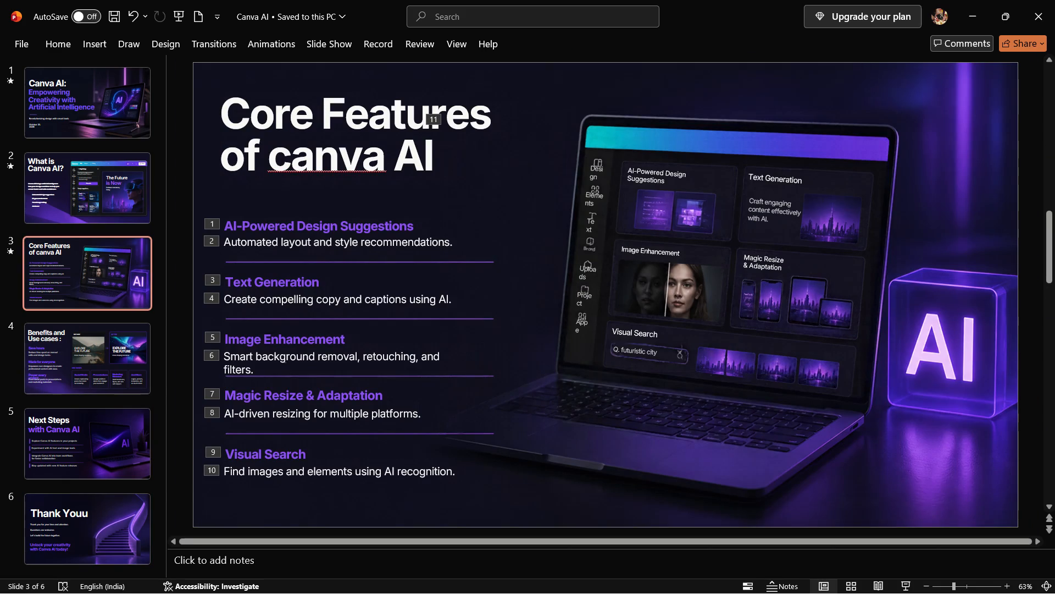
{"action": "scroll", "coordinate": [450, 122], "scroll_direction": "down", "scroll_amount": 2}
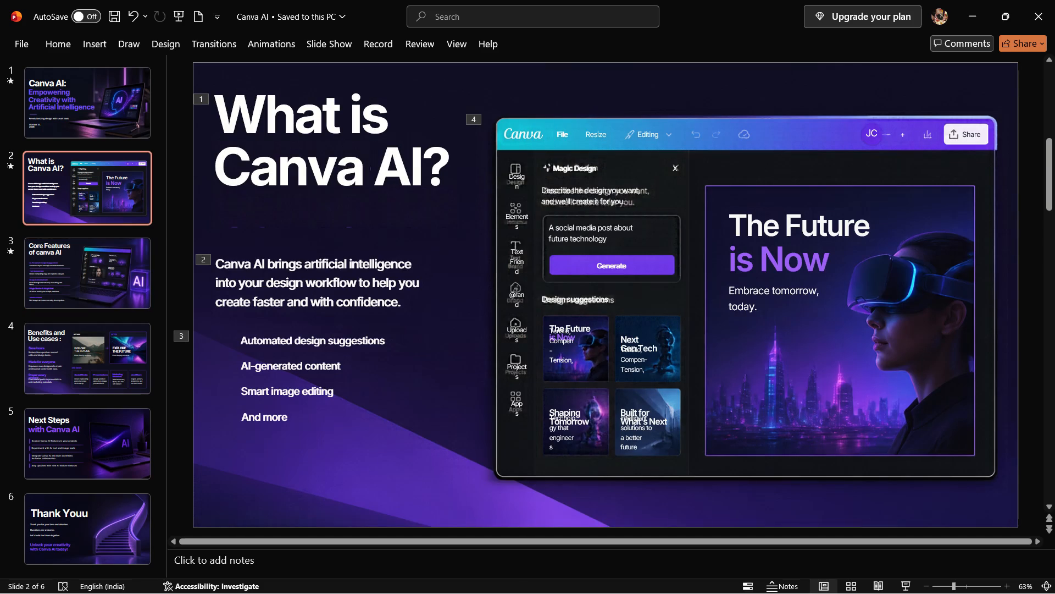
{"action": "scroll", "coordinate": [450, 122], "scroll_direction": "down", "scroll_amount": 2}
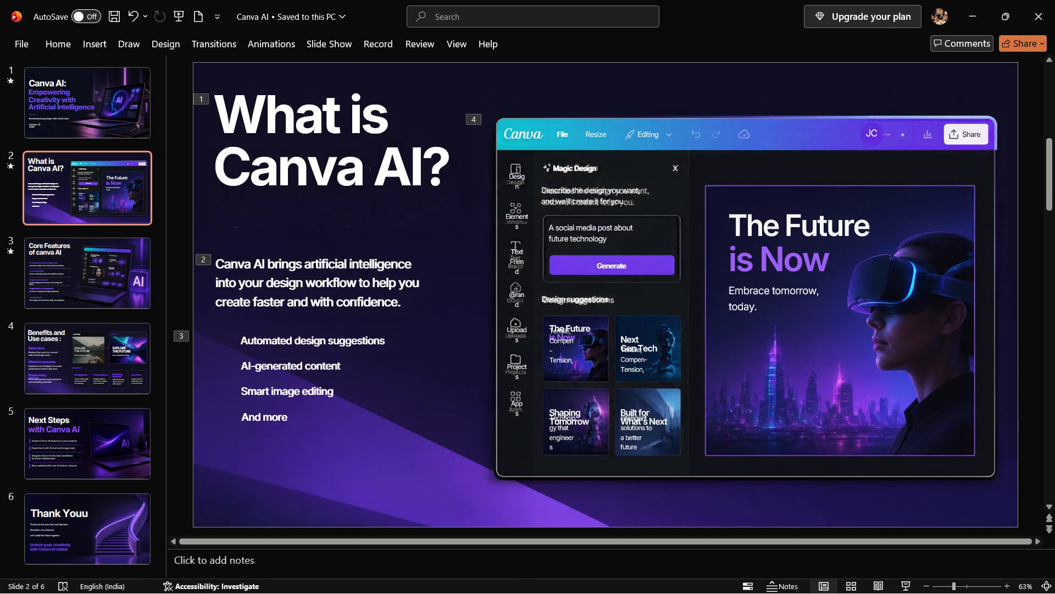
{"action": "scroll", "coordinate": [450, 122], "scroll_direction": "down", "scroll_amount": 2}
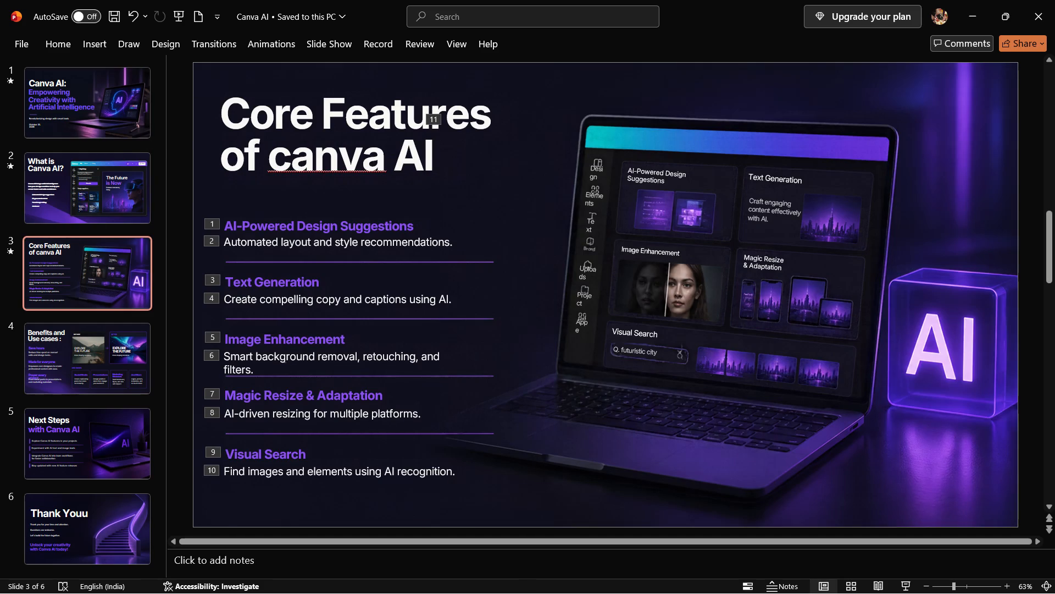
{"action": "scroll", "coordinate": [450, 122], "scroll_direction": "down", "scroll_amount": 1}
Apply the Fly In animation to the "Benefits and Use cases :" title.
{"action": "left_click", "coordinate": [282, 202]}
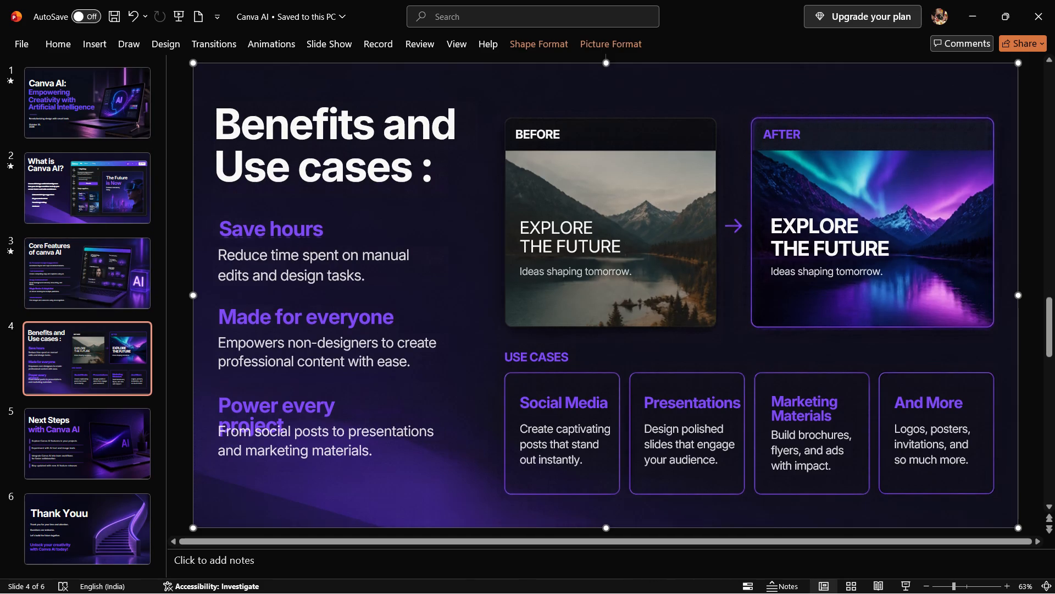
{"action": "left_click", "coordinate": [301, 166]}
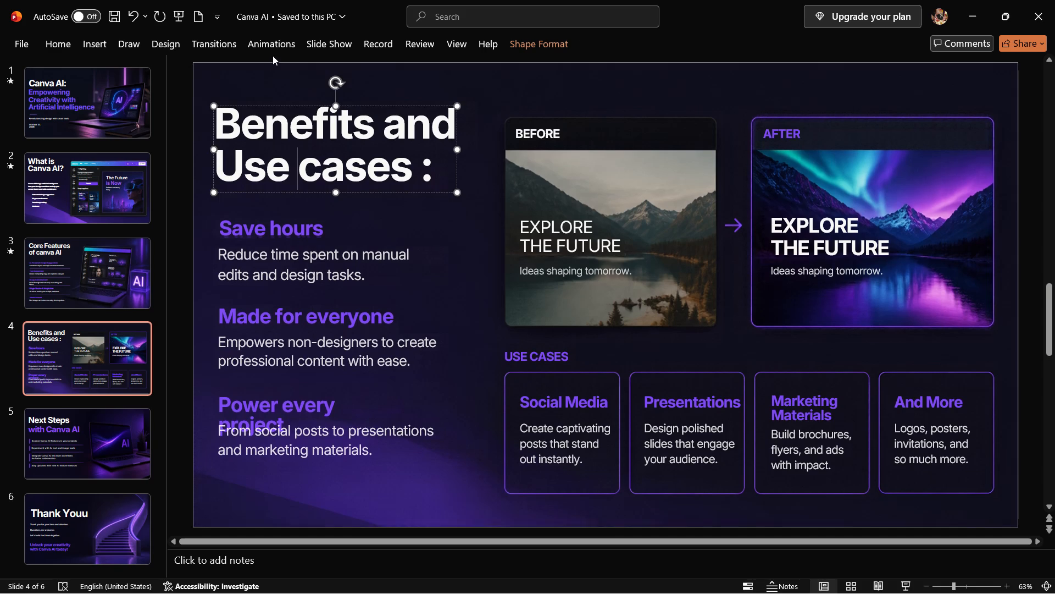
{"action": "left_click", "coordinate": [273, 47]}
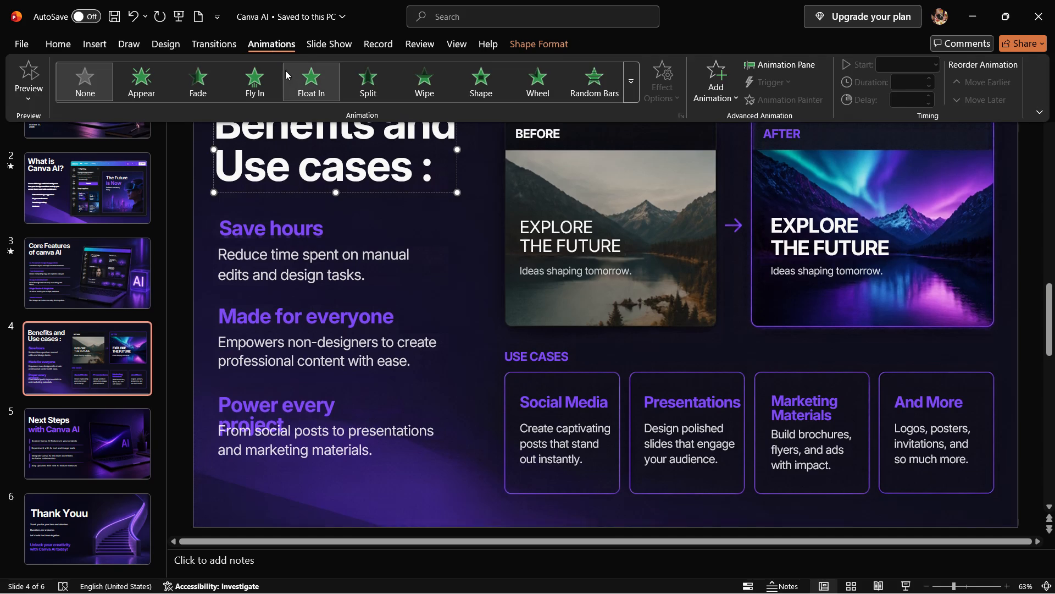
{"action": "left_click", "coordinate": [270, 82]}
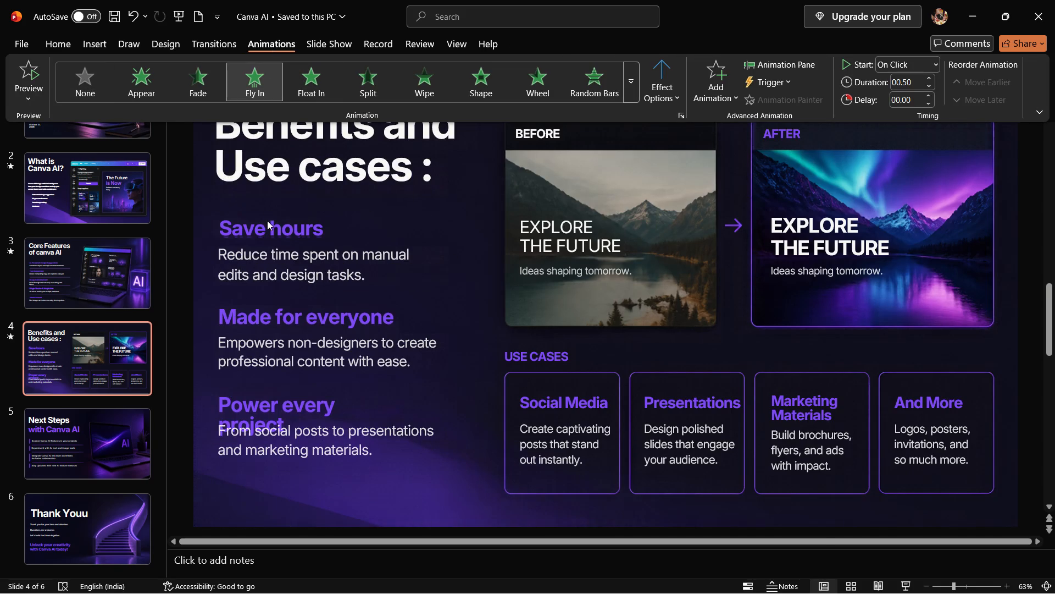
Animate the "Save hours" heading with Fly In and the description below it with Random Bars.
{"action": "left_click", "coordinate": [267, 221]}
{"action": "left_click", "coordinate": [266, 229]}
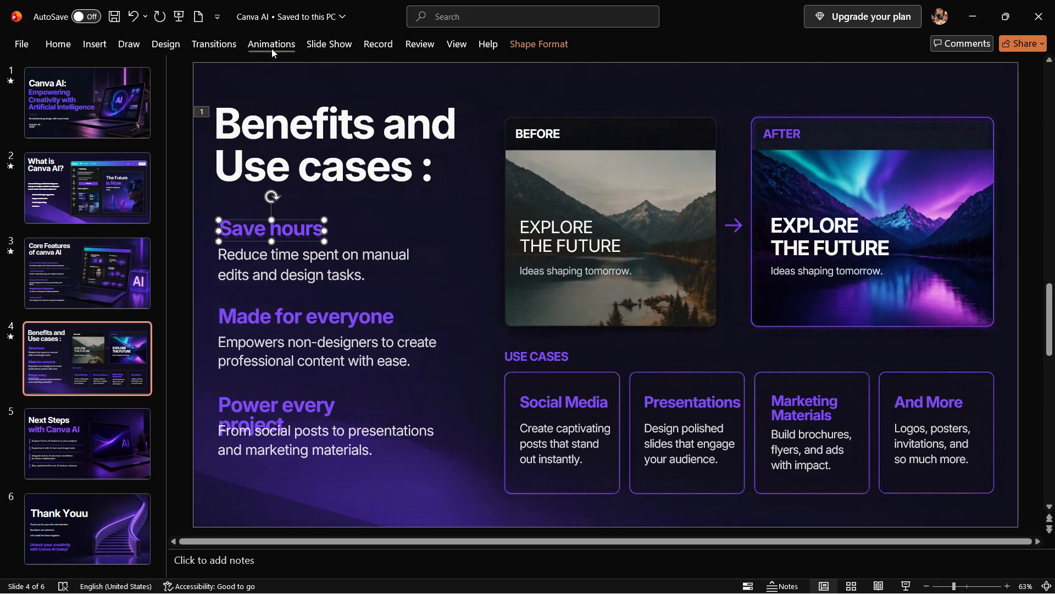
{"action": "left_click", "coordinate": [271, 48]}
{"action": "left_click", "coordinate": [262, 72]}
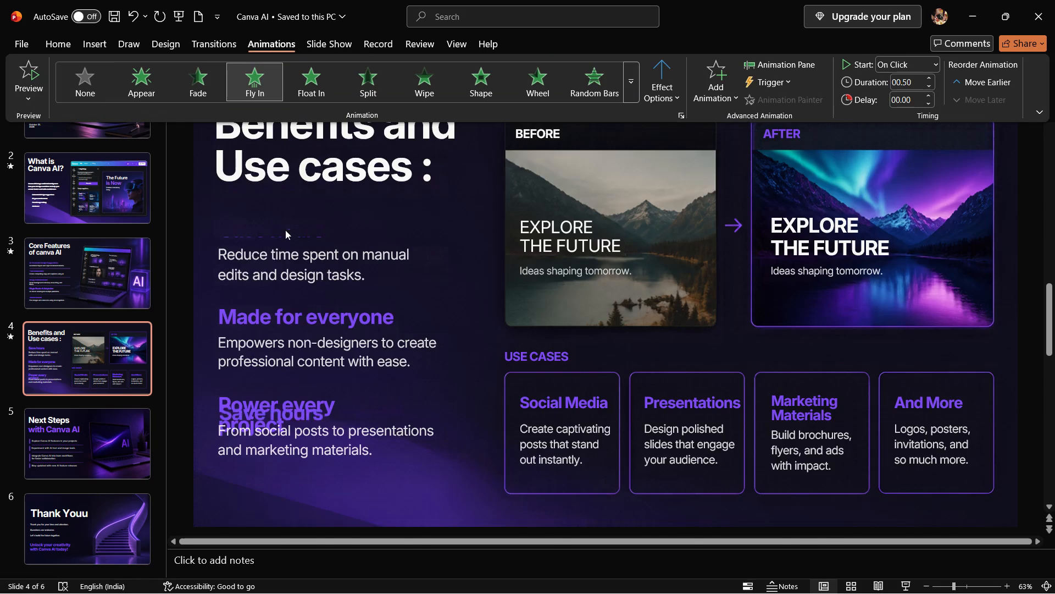
{"action": "left_click", "coordinate": [280, 256]}
{"action": "left_click", "coordinate": [280, 256]}
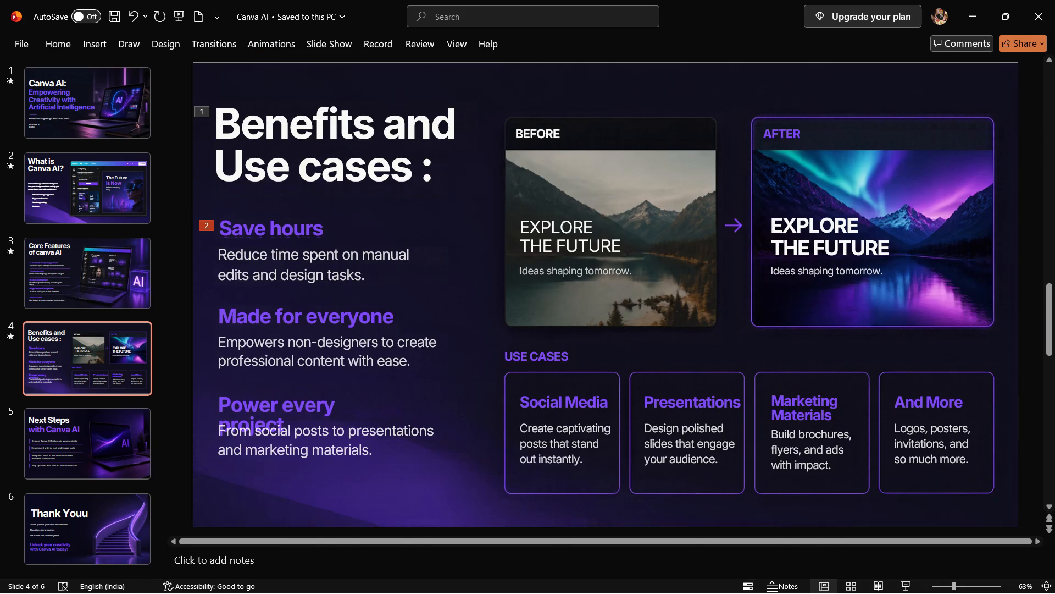
{"action": "left_click", "coordinate": [287, 270]}
{"action": "left_click", "coordinate": [280, 48]}
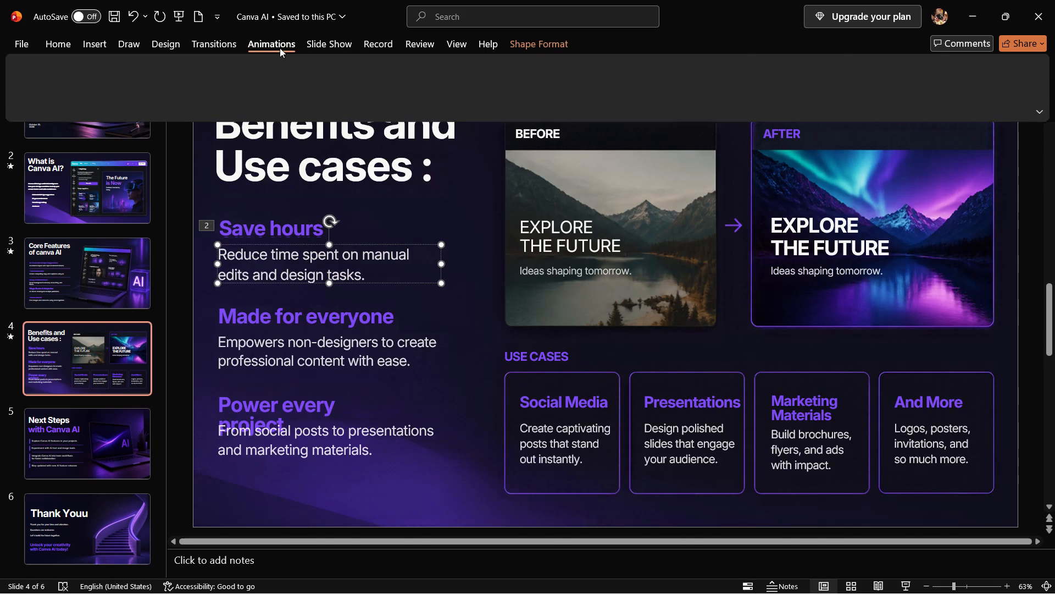
{"action": "left_click", "coordinate": [576, 79]}
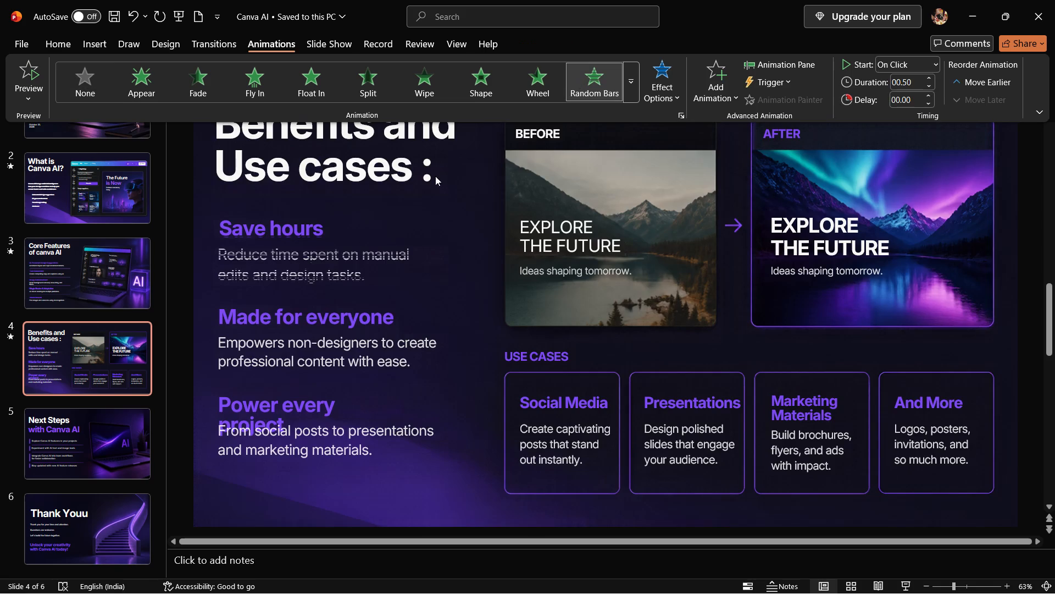
Animate the "Made for everyone" heading with Fly In and the description below it with Random Bars.
{"action": "left_click", "coordinate": [301, 309]}
{"action": "left_click", "coordinate": [301, 309]}
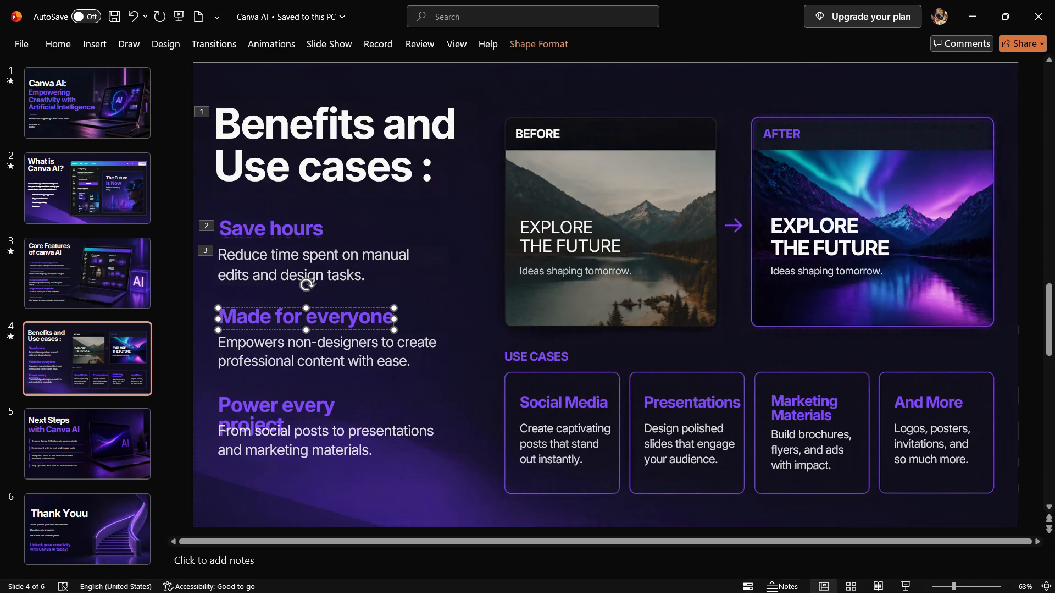
{"action": "left_click", "coordinate": [270, 36]}
{"action": "left_click", "coordinate": [266, 90]}
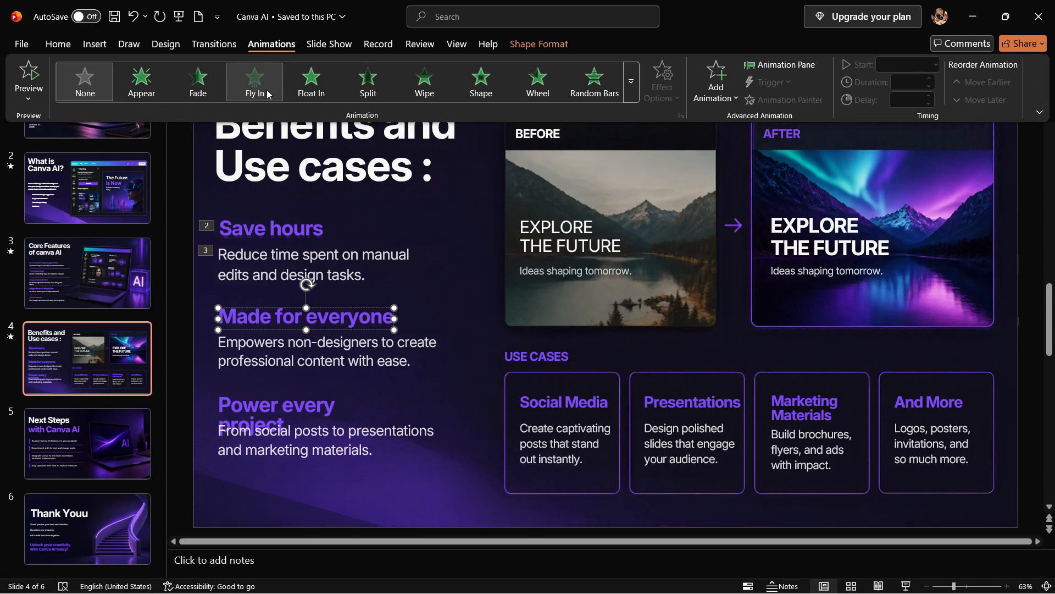
{"action": "left_click", "coordinate": [265, 360]}
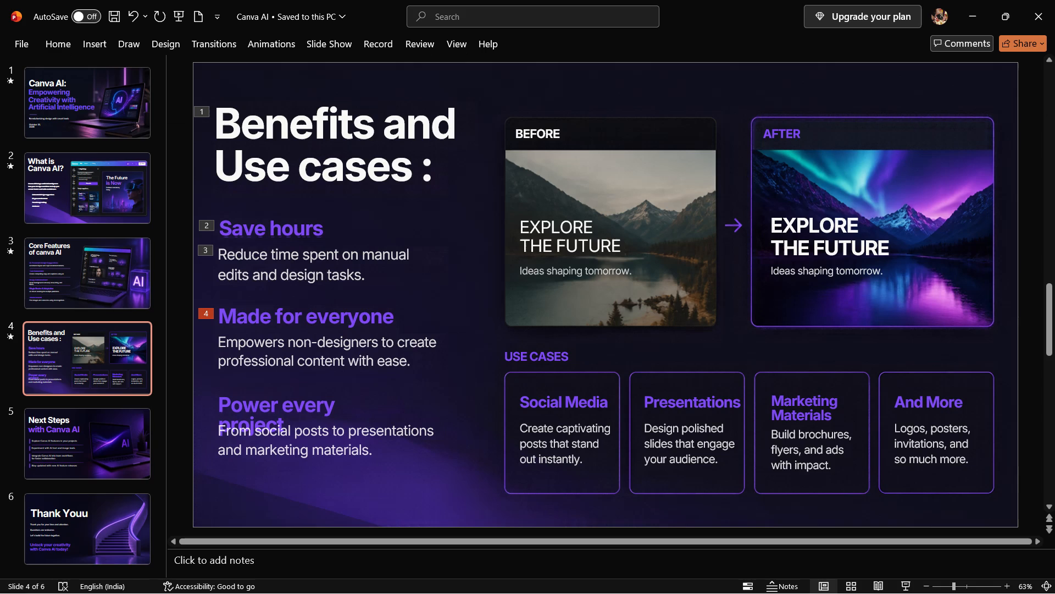
{"action": "left_click", "coordinate": [265, 360]}
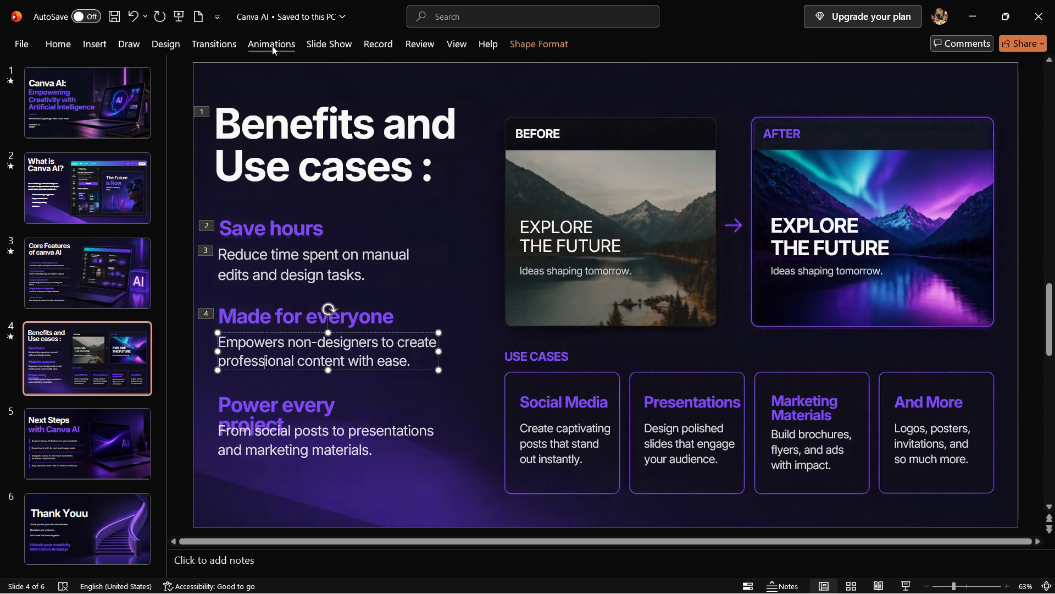
{"action": "left_click", "coordinate": [272, 46]}
{"action": "left_click", "coordinate": [578, 89]}
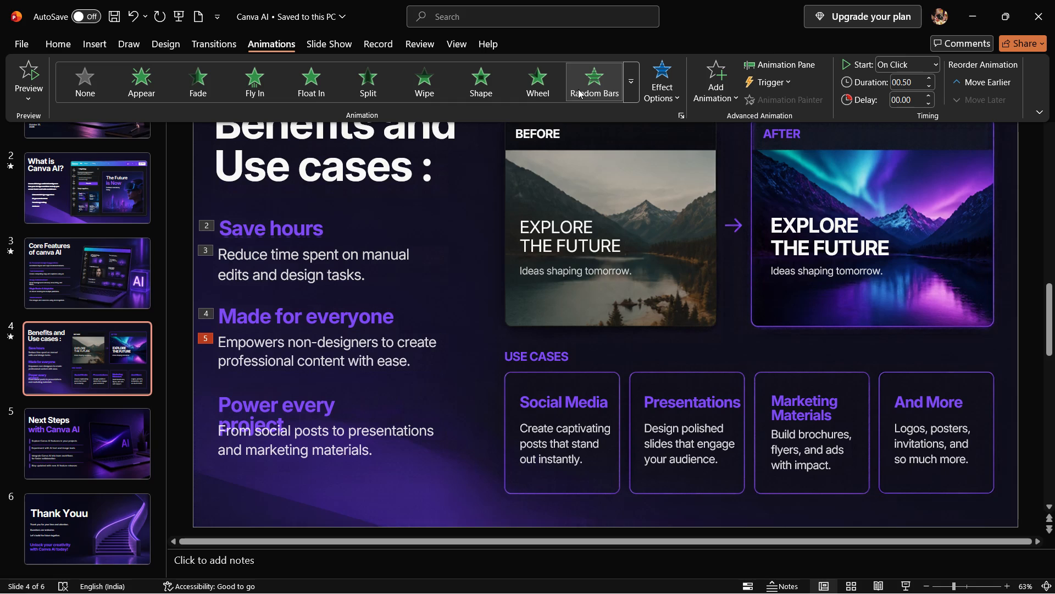
Move the "Power every project" heading up so it no longer overlaps the description beneath it.
{"action": "left_click", "coordinate": [256, 358]}
{"action": "left_click", "coordinate": [235, 414]}
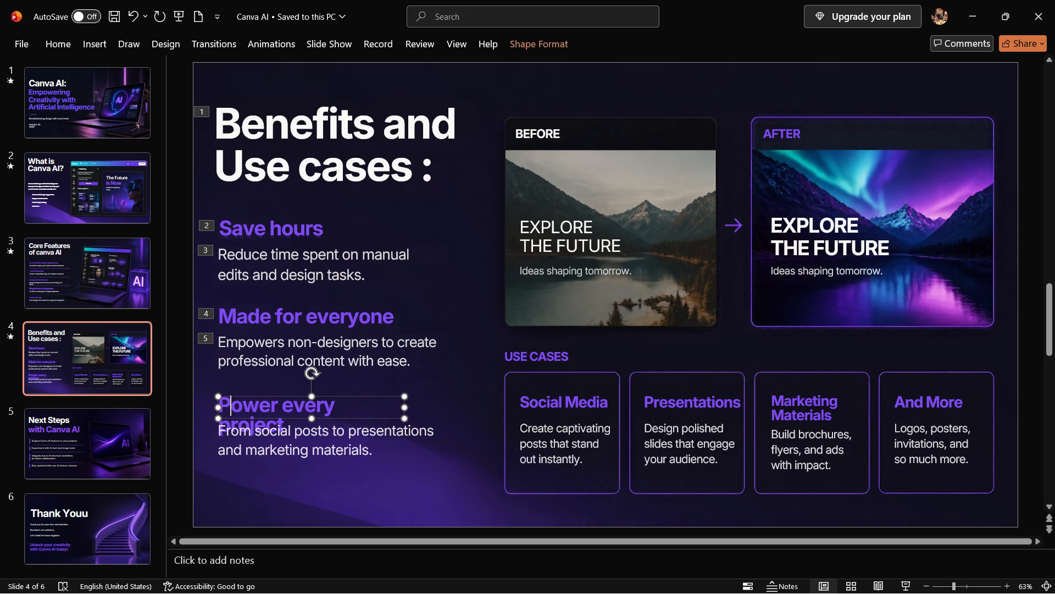
{"action": "left_click_drag", "start_coordinate": [235, 414], "coordinate": [262, 393]}
{"action": "left_click", "coordinate": [335, 402]}
{"action": "left_click_drag", "start_coordinate": [303, 398], "coordinate": [302, 384]}
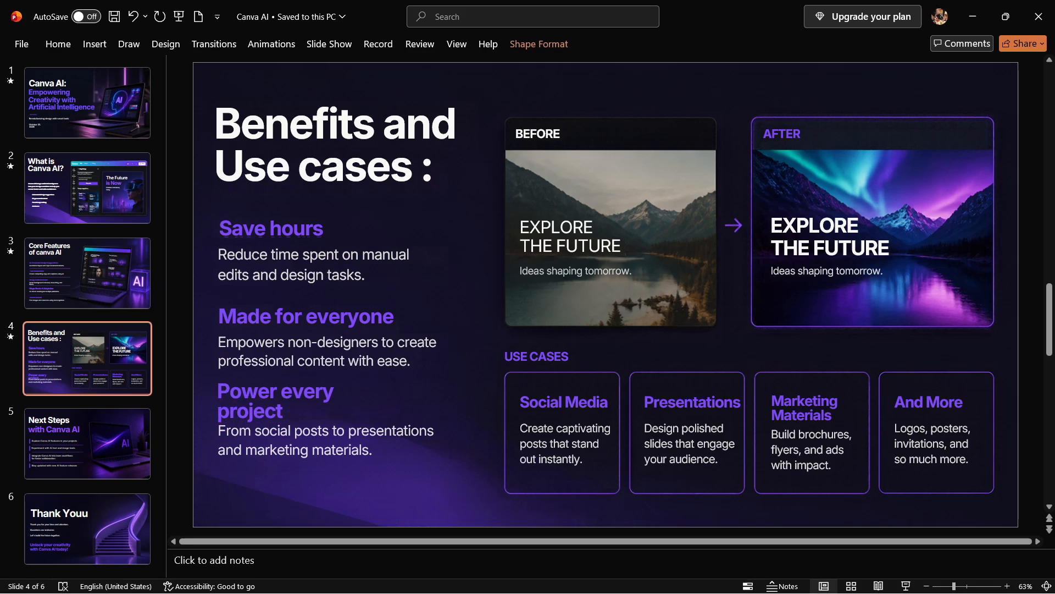
{"action": "left_click_drag", "start_coordinate": [302, 384], "coordinate": [303, 381]}
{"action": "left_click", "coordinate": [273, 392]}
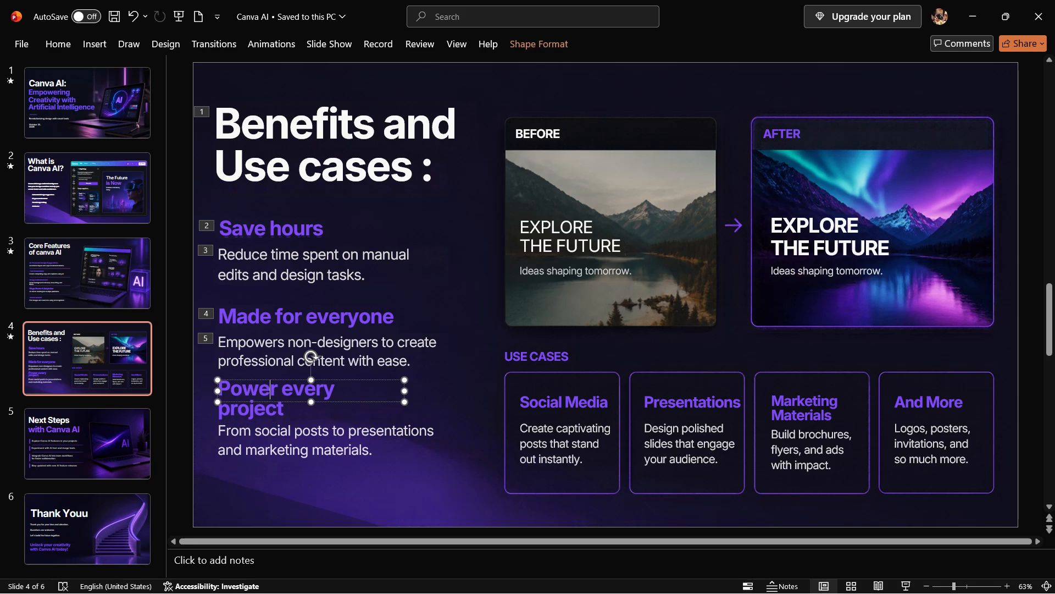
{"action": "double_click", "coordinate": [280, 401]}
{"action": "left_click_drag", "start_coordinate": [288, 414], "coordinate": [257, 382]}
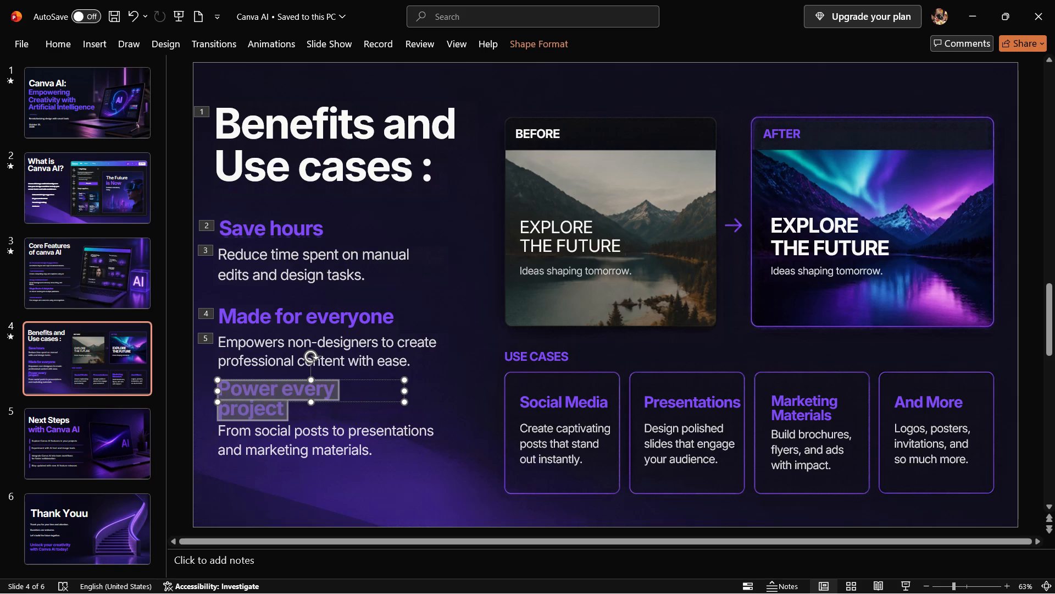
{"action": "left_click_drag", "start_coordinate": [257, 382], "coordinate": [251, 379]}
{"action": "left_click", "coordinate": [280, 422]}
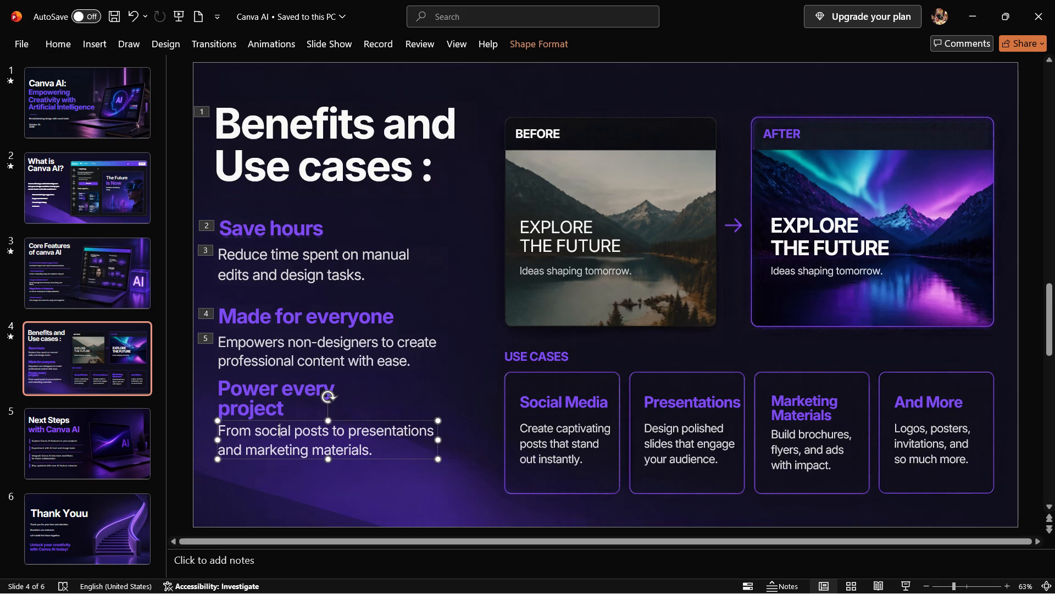
Insert an extra space between "every" and "project" in the "Power every project" heading.
{"action": "left_click", "coordinate": [278, 408]}
{"action": "key", "text": "Right"}
{"action": "key", "text": "Left"}
{"action": "key", "text": "Left"}
{"action": "key", "text": "Left"}
{"action": "key", "text": "Left"}
{"action": "key", "text": "Left"}
{"action": "key", "text": "Left"}
{"action": "key", "text": "Left"}
{"action": "key", "text": "Left"}
{"action": "key", "text": "Left"}
{"action": "key", "text": "Left"}
{"action": "key", "text": "Left"}
{"action": "key", "text": "Left"}
{"action": "key", "text": "Left"}
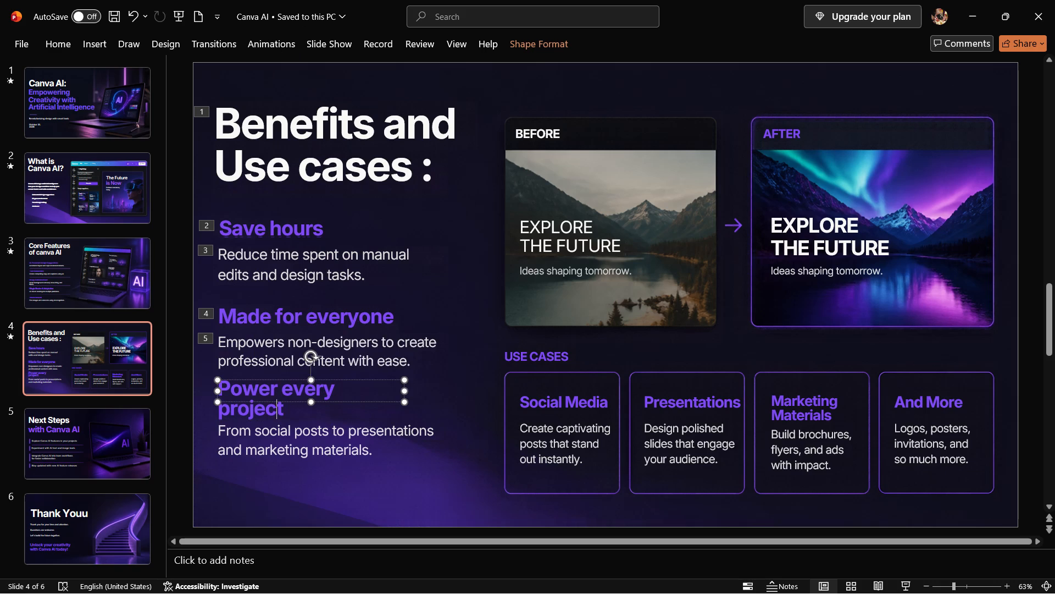
{"action": "key", "text": "Right"}
{"action": "key", "text": "Right"}
{"action": "key", "text": "Right"}
{"action": "key", "text": "Right"}
{"action": "key", "text": "Right"}
{"action": "key", "text": "space"}
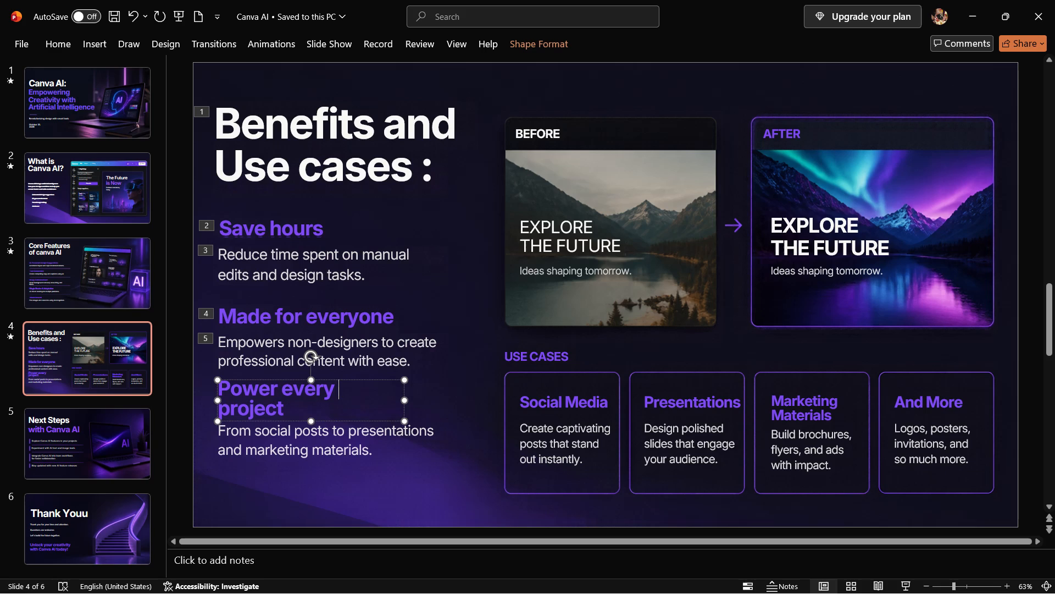
Widen the "Power every project" heading's text box so the heading fits on one line.
{"action": "left_click_drag", "start_coordinate": [404, 400], "coordinate": [421, 397]}
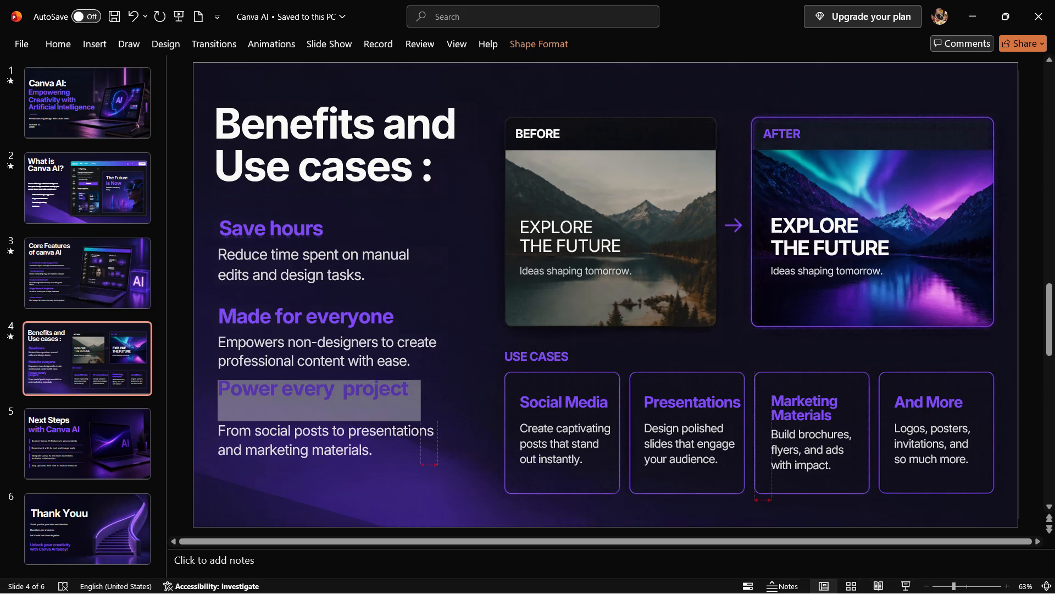
{"action": "left_click_drag", "start_coordinate": [421, 397], "coordinate": [422, 397]}
Move the "From social posts to presentations and marketing materials." description up, closer to its heading.
{"action": "double_click", "coordinate": [299, 444]}
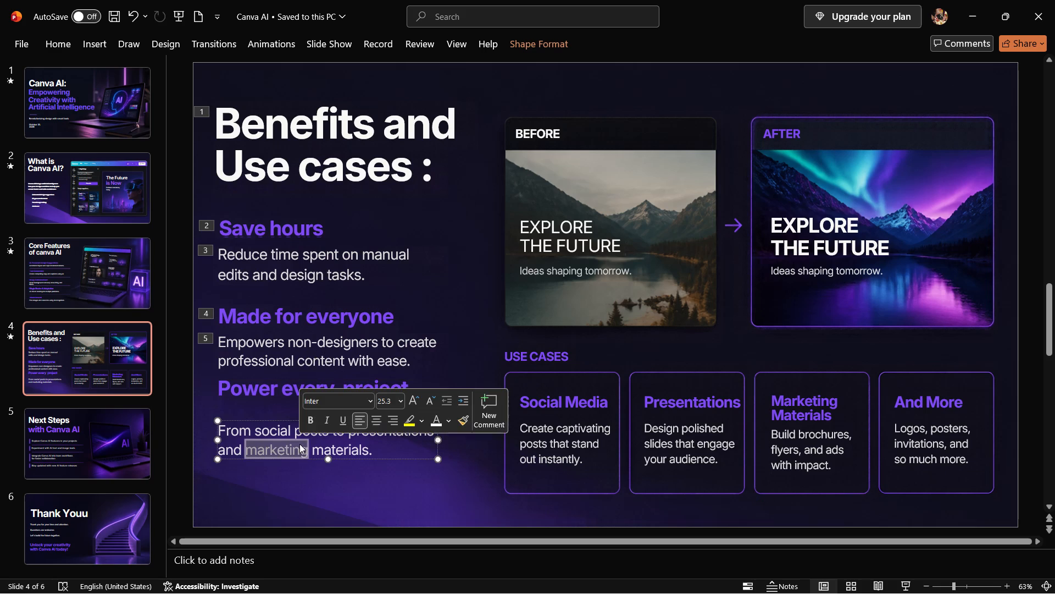
{"action": "left_click", "coordinate": [258, 412]}
{"action": "left_click", "coordinate": [253, 428]}
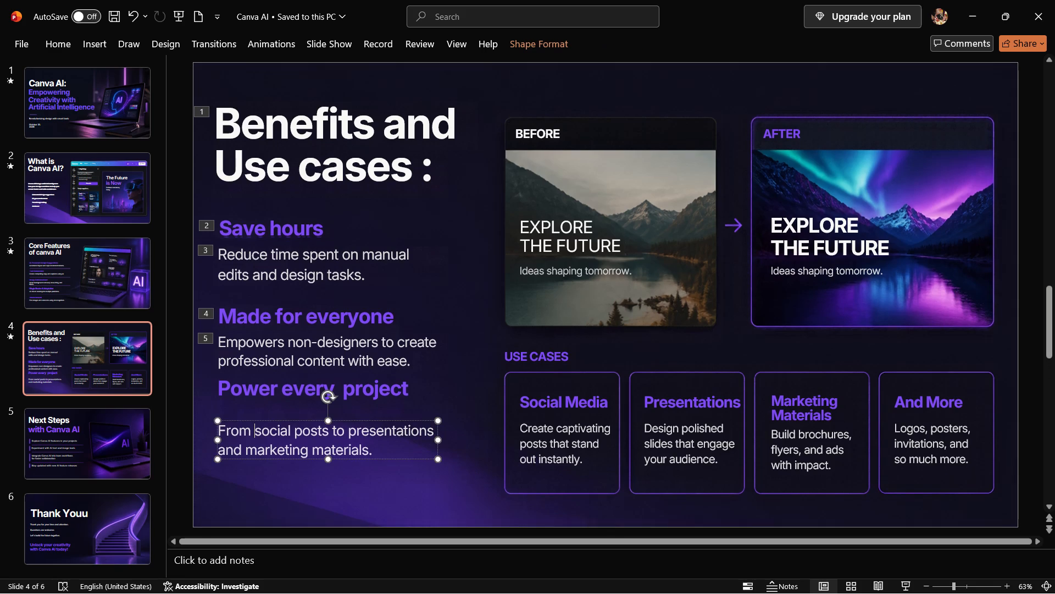
{"action": "left_click_drag", "start_coordinate": [302, 422], "coordinate": [302, 409]}
Animate the "Power every project" heading with Fly In and the description below it with Random Bars.
{"action": "left_click", "coordinate": [290, 385]}
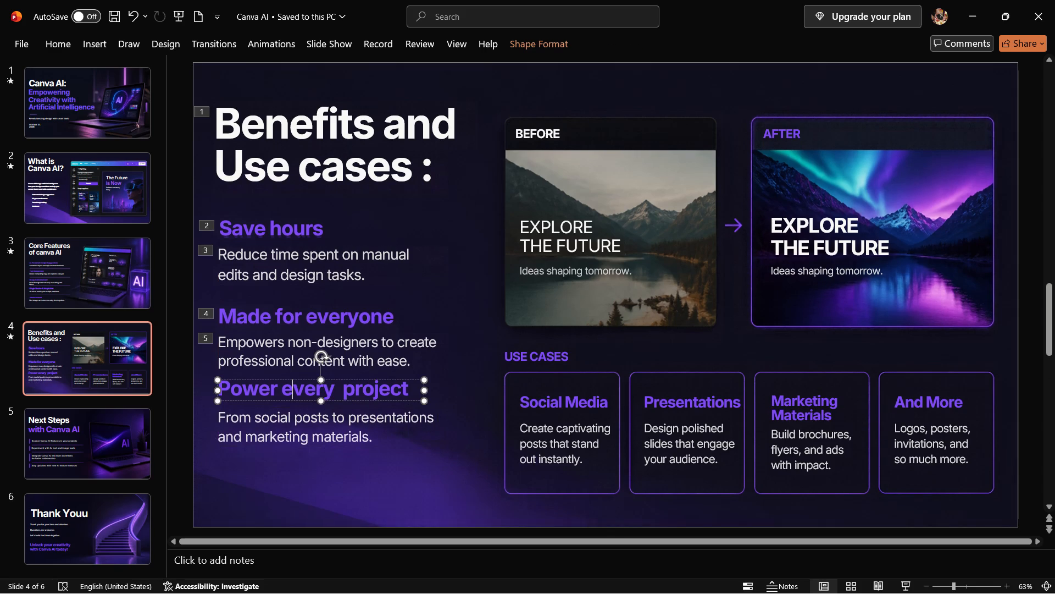
{"action": "left_click", "coordinate": [276, 47]}
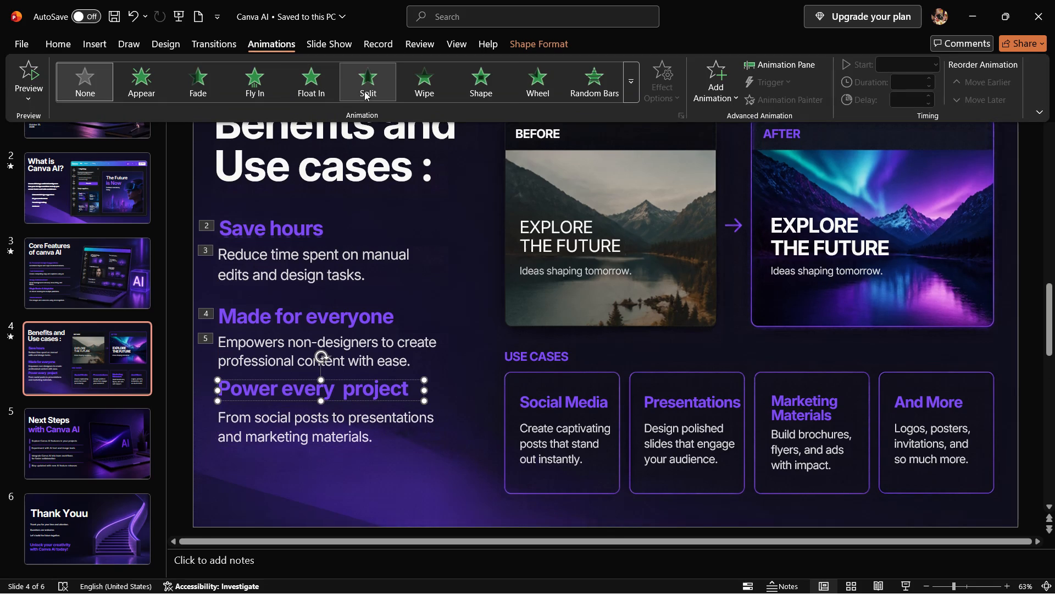
{"action": "left_click", "coordinate": [271, 84]}
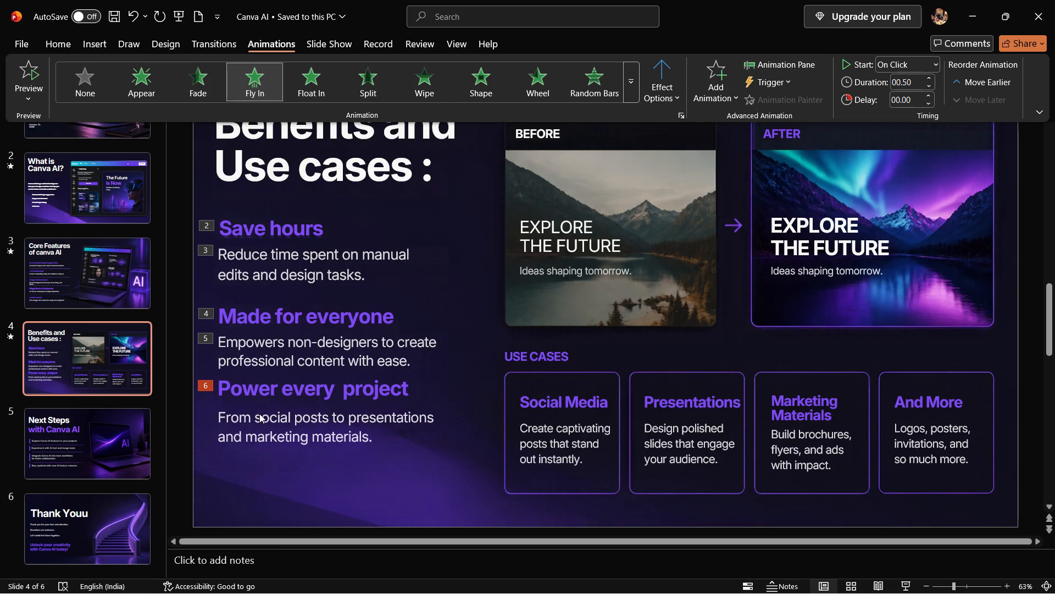
{"action": "left_click", "coordinate": [259, 416]}
{"action": "left_click", "coordinate": [260, 426]}
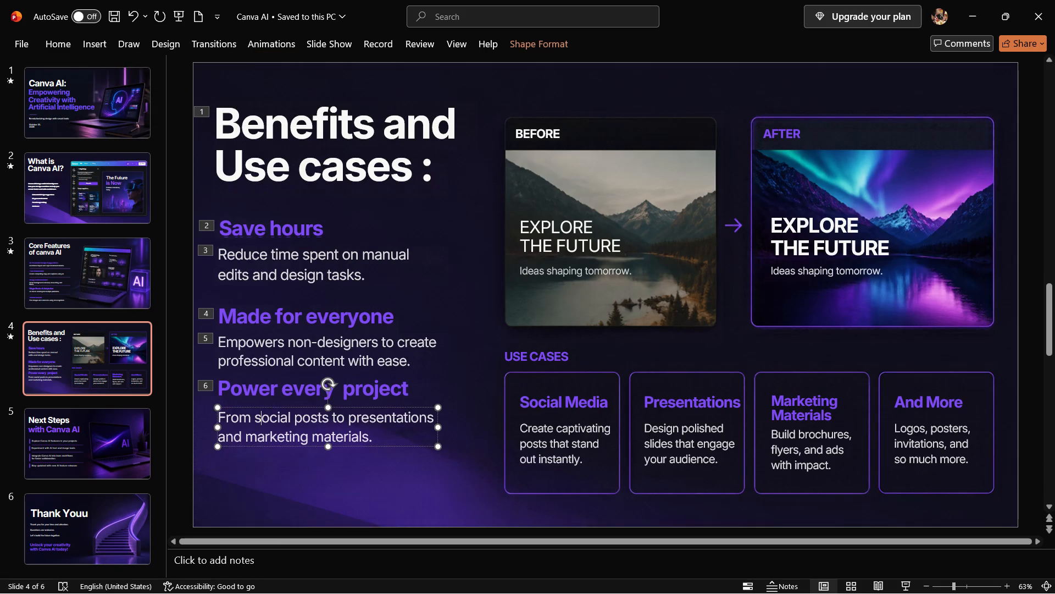
{"action": "left_click", "coordinate": [285, 41]}
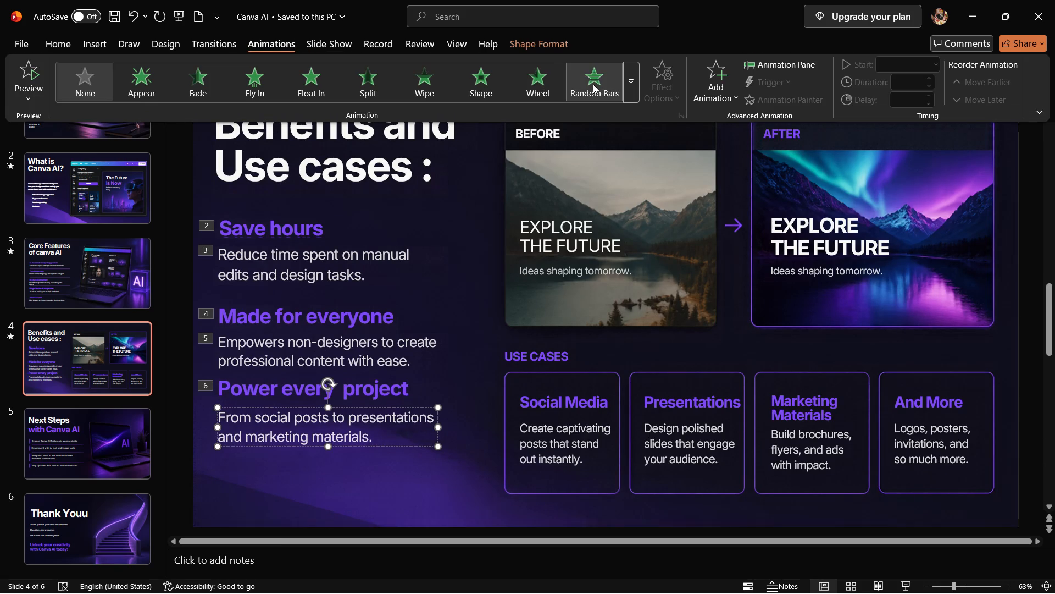
{"action": "left_click", "coordinate": [593, 84]}
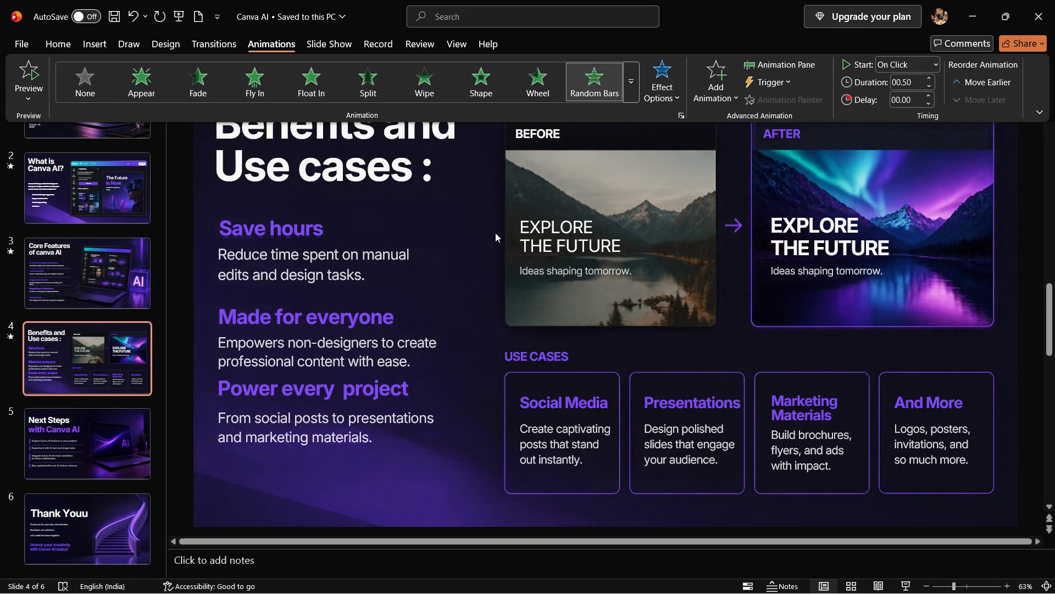
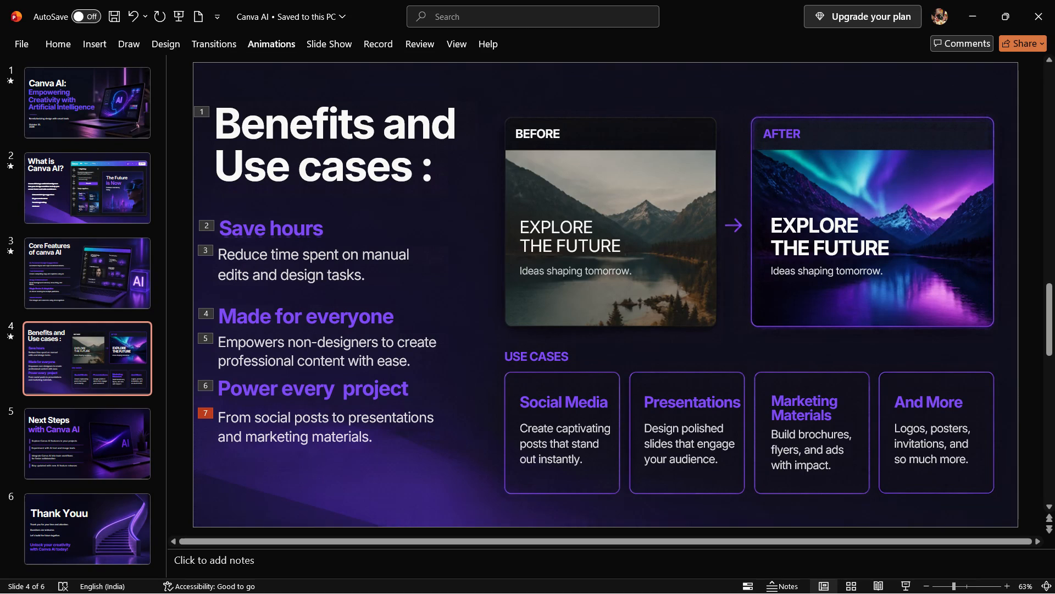
Animate the BEFORE image and the AFTER image on the Benefits and Use cases slide with Fly In.
{"action": "left_click", "coordinate": [645, 227]}
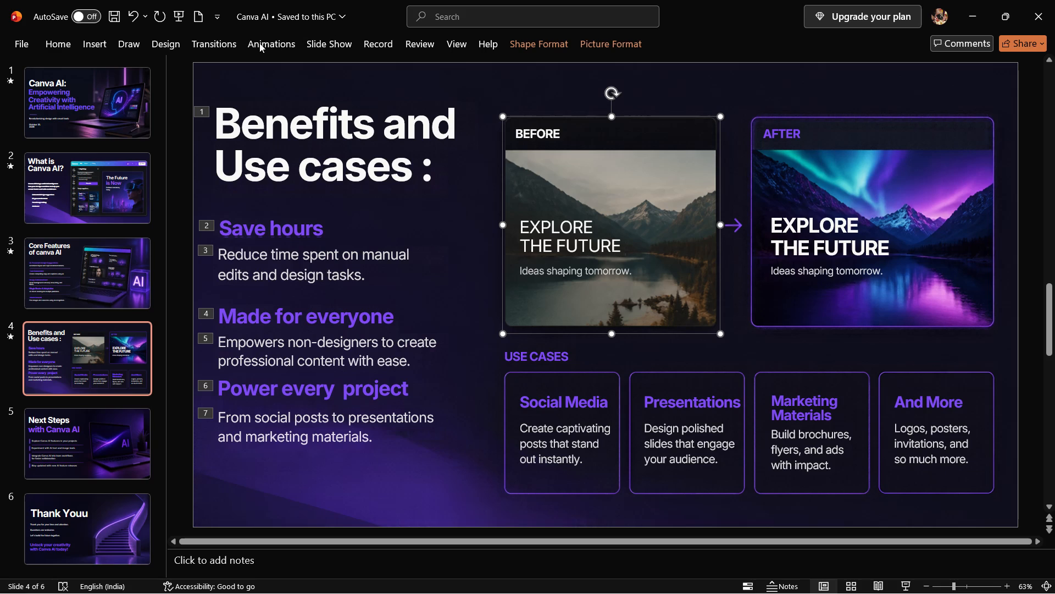
{"action": "left_click", "coordinate": [259, 43]}
{"action": "left_click", "coordinate": [270, 89]}
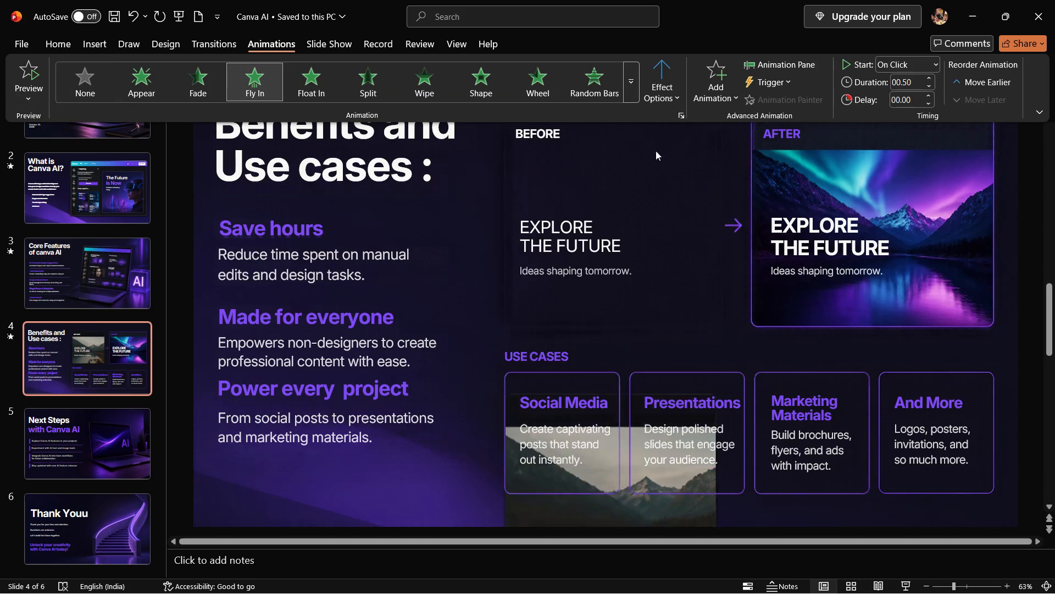
{"action": "left_click", "coordinate": [572, 234]}
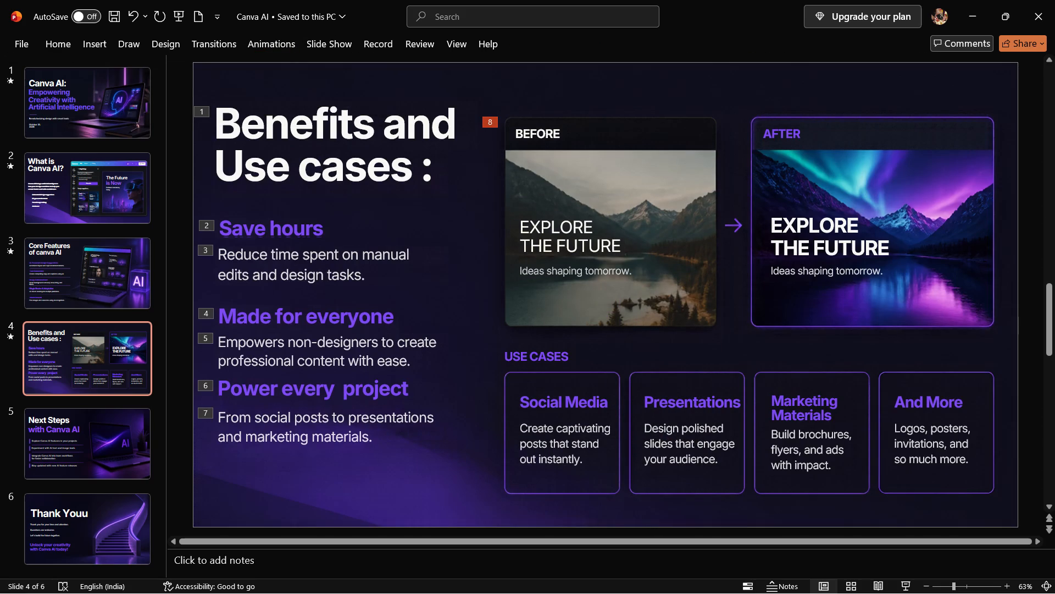
{"action": "left_click", "coordinate": [561, 240]}
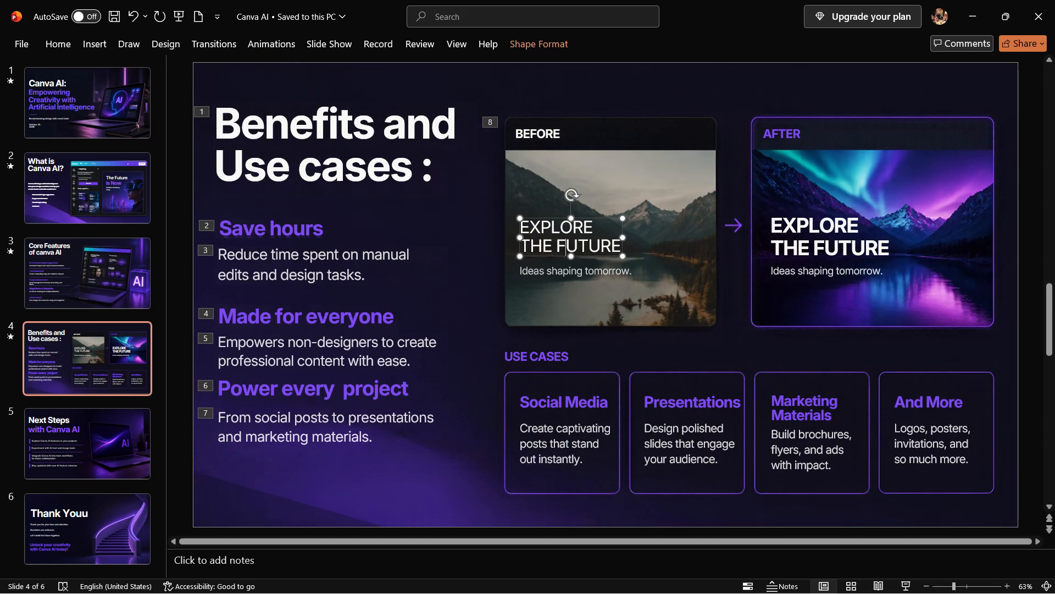
{"action": "left_click", "coordinate": [785, 188]}
{"action": "left_click", "coordinate": [271, 42]}
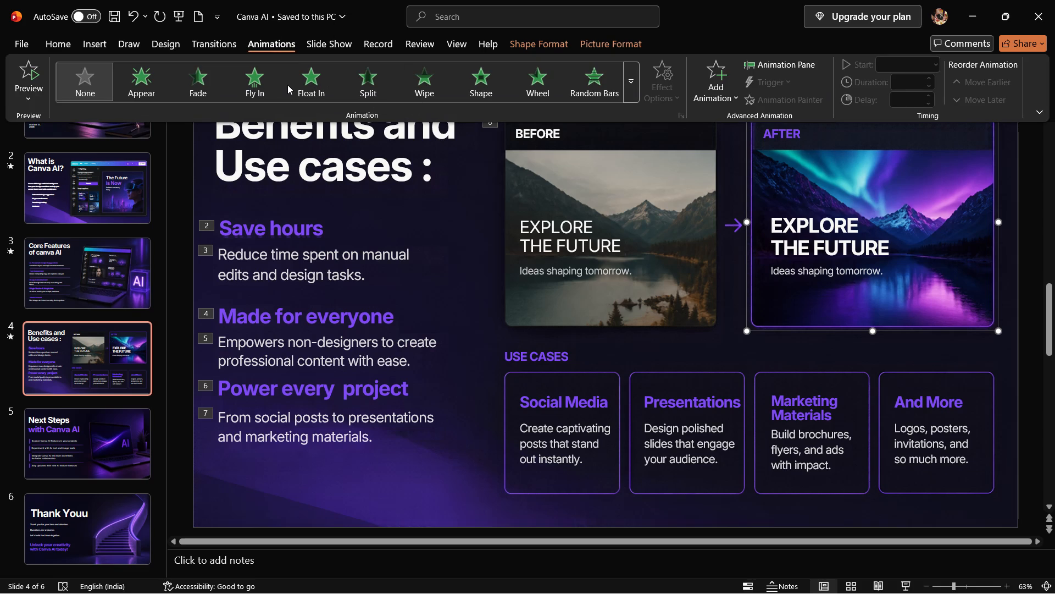
{"action": "left_click", "coordinate": [259, 85]}
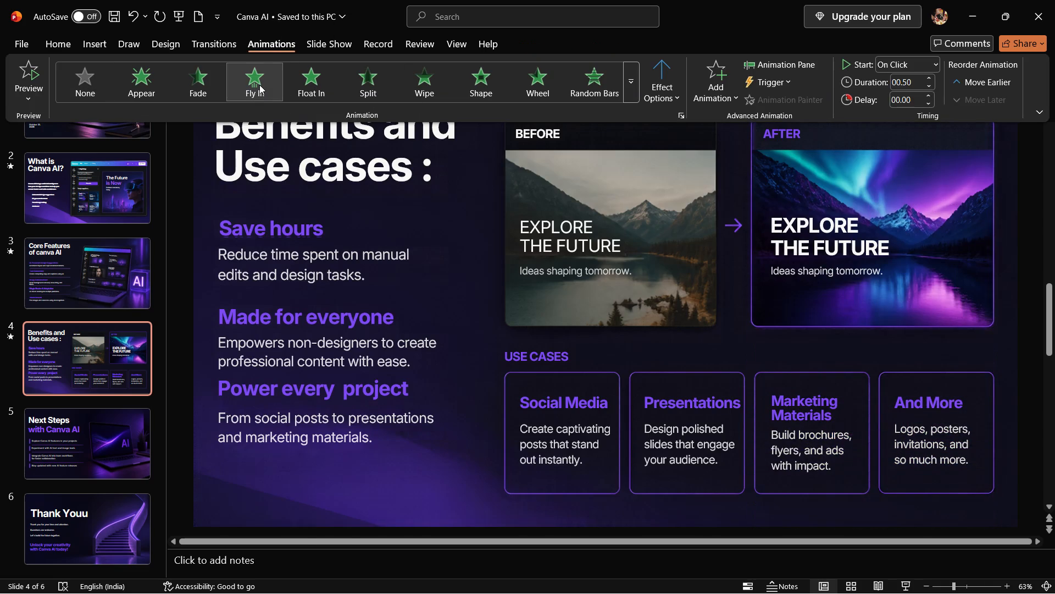
Apply the Fade transition to the Benefits and Use cases slide and animate the Social Media card frame with Fly In.
{"action": "left_click", "coordinate": [513, 448]}
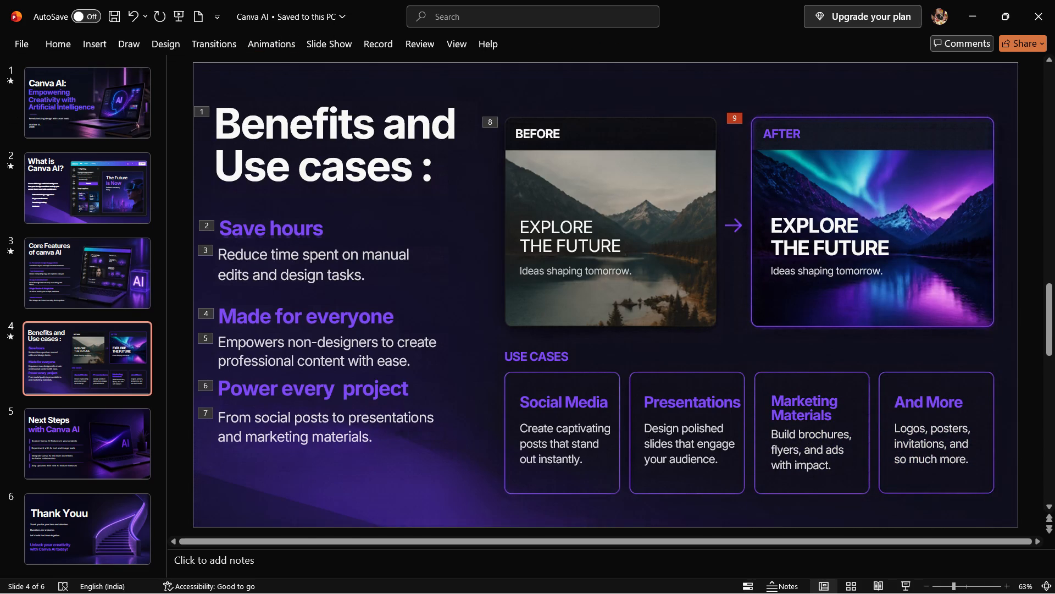
{"action": "left_click", "coordinate": [545, 439]}
{"action": "left_click", "coordinate": [545, 392]}
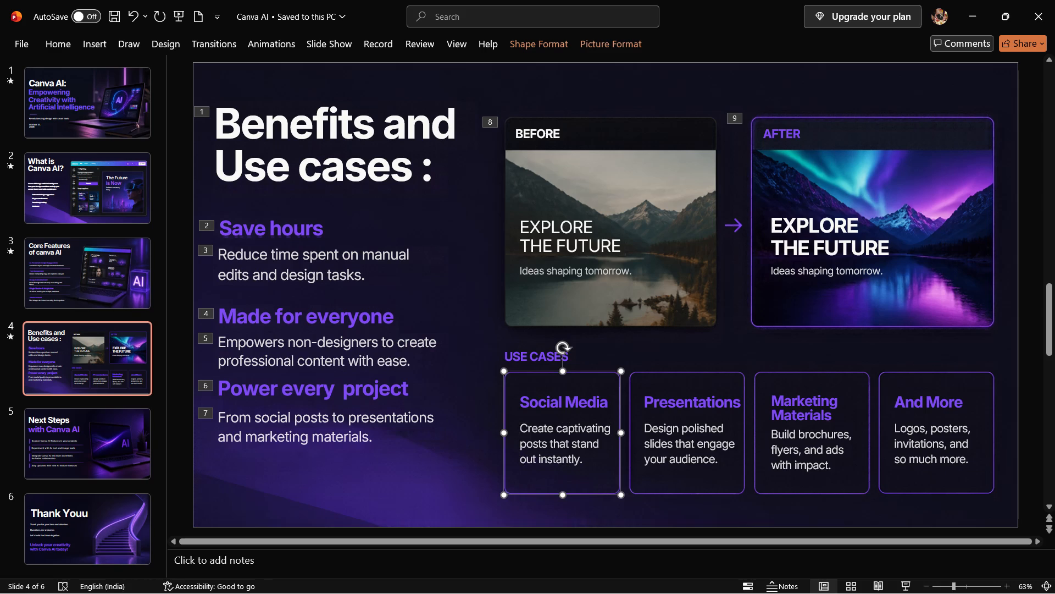
{"action": "left_click", "coordinate": [546, 405]}
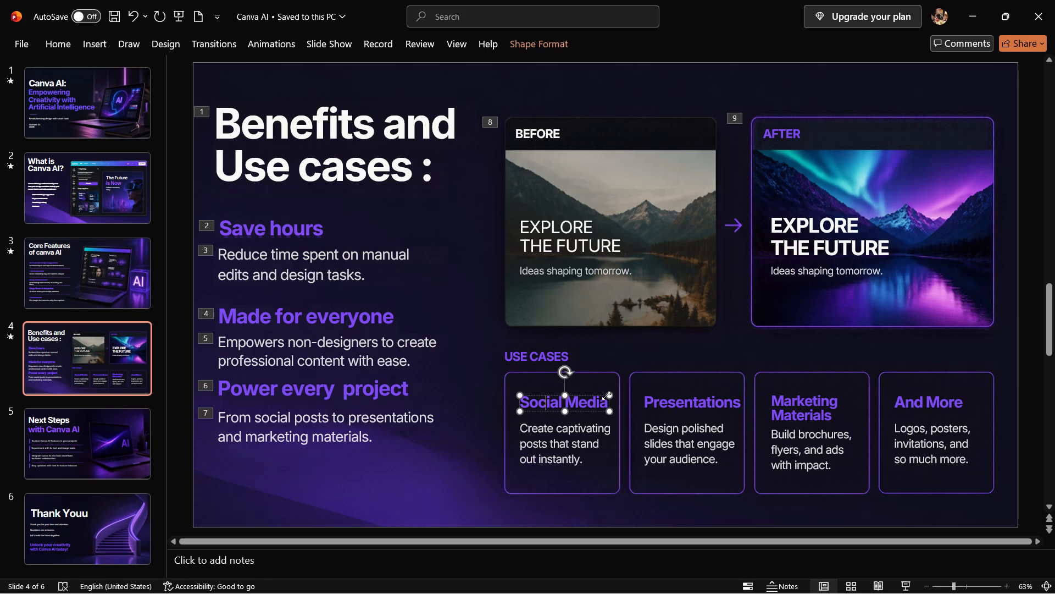
{"action": "left_click", "coordinate": [608, 380]}
{"action": "left_click", "coordinate": [226, 44]}
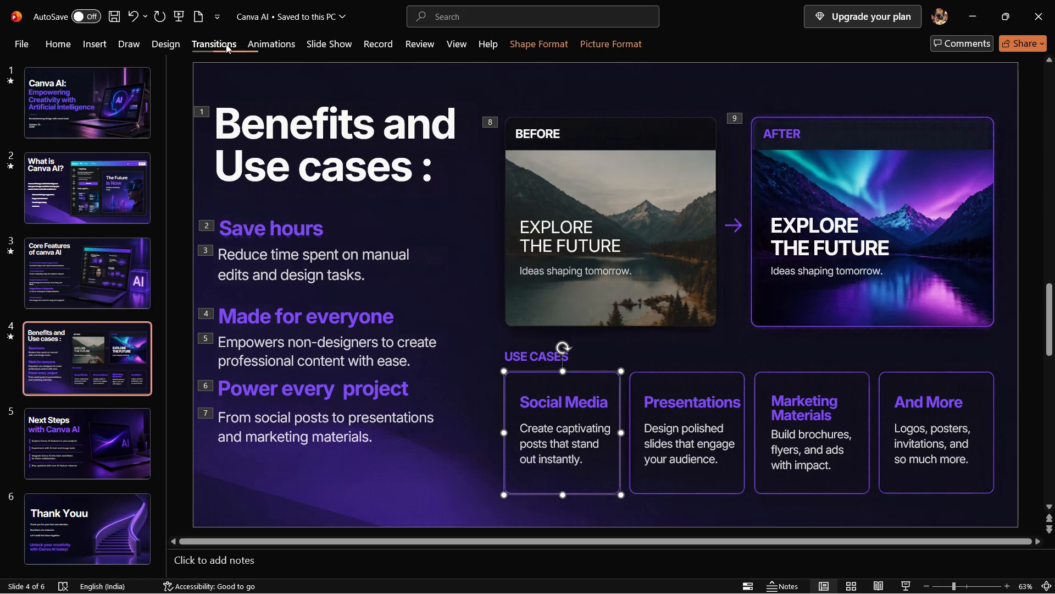
{"action": "left_click", "coordinate": [197, 79]}
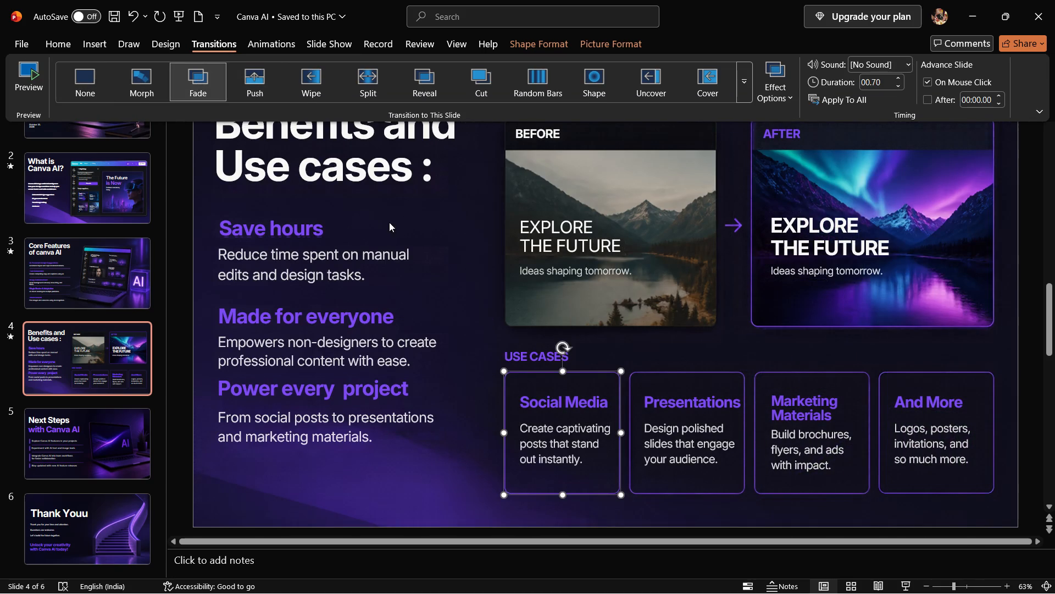
{"action": "left_click", "coordinate": [263, 46]}
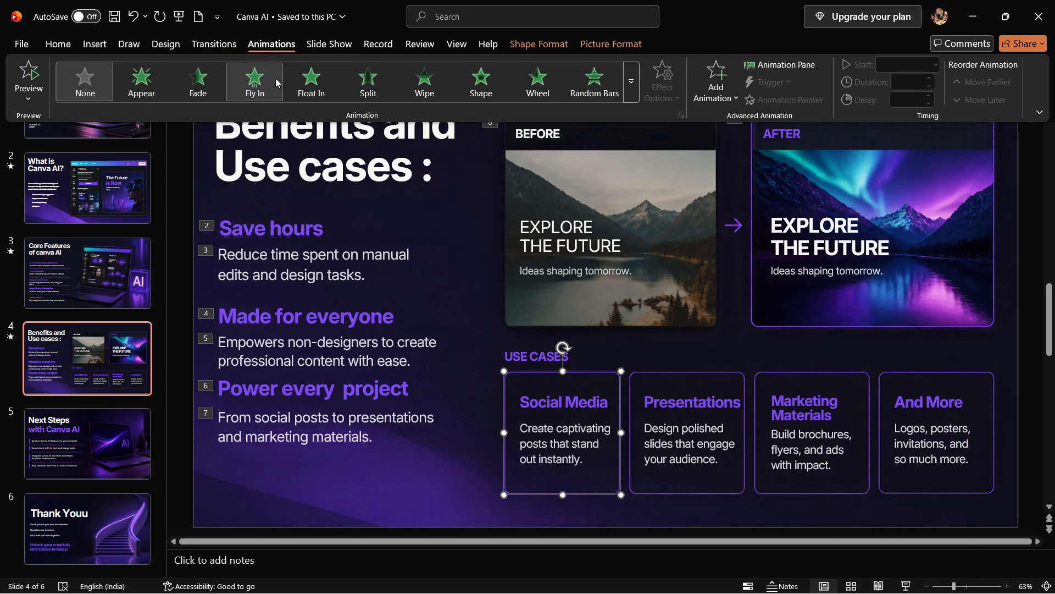
{"action": "left_click", "coordinate": [275, 78]}
Animate the Presentations, Marketing Materials and And More card frames with Fly In.
{"action": "left_click", "coordinate": [688, 371]}
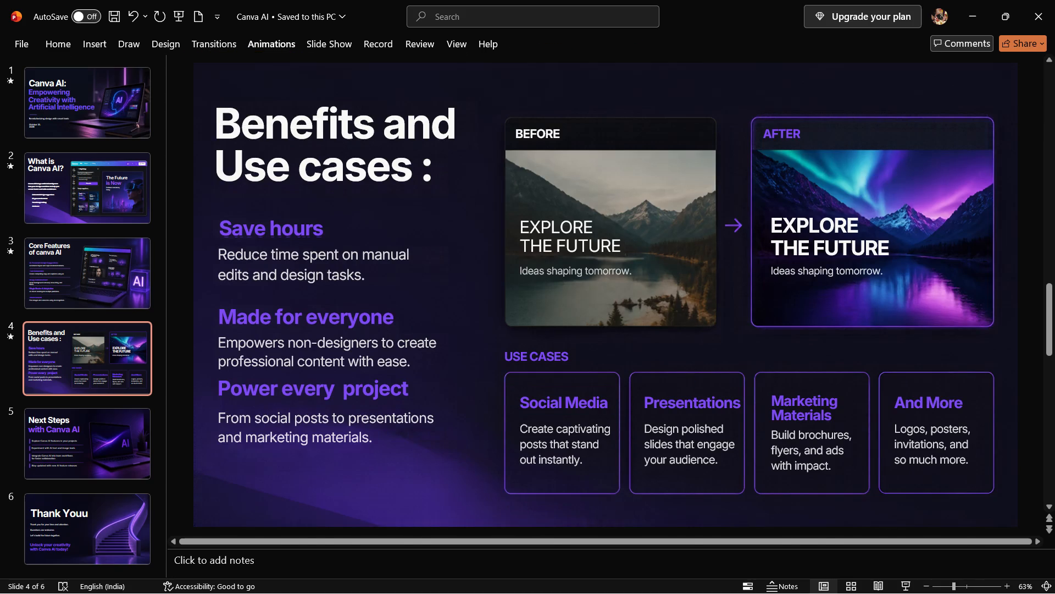
{"action": "left_click", "coordinate": [687, 381]}
{"action": "left_click", "coordinate": [279, 47]}
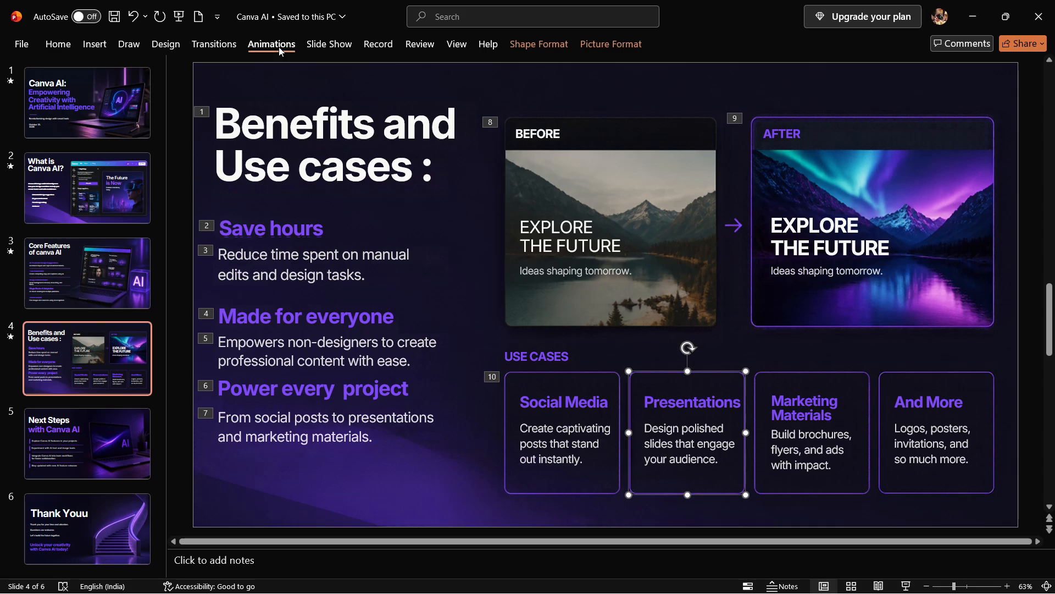
{"action": "left_click", "coordinate": [256, 95]}
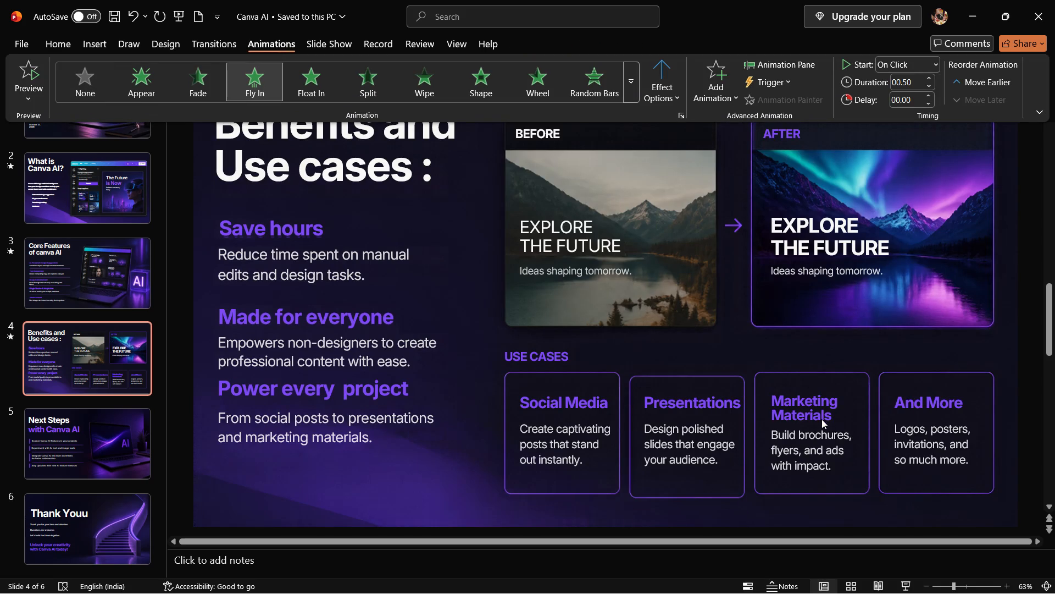
{"action": "left_click", "coordinate": [824, 385]}
{"action": "left_click", "coordinate": [824, 385]}
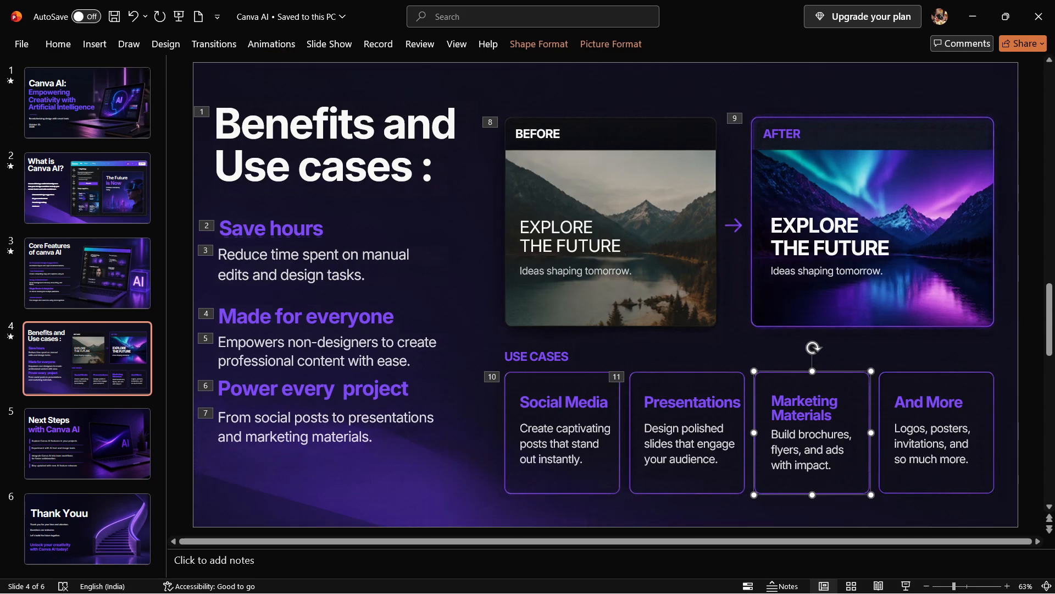
{"action": "left_click", "coordinate": [276, 40]}
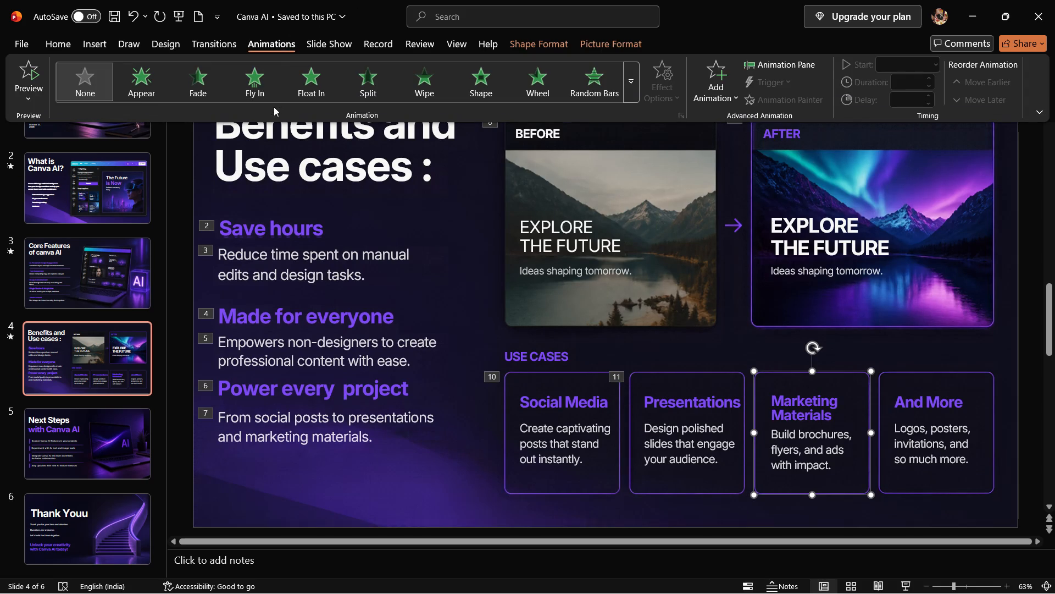
{"action": "left_click", "coordinate": [265, 98]}
{"action": "left_click", "coordinate": [959, 389]}
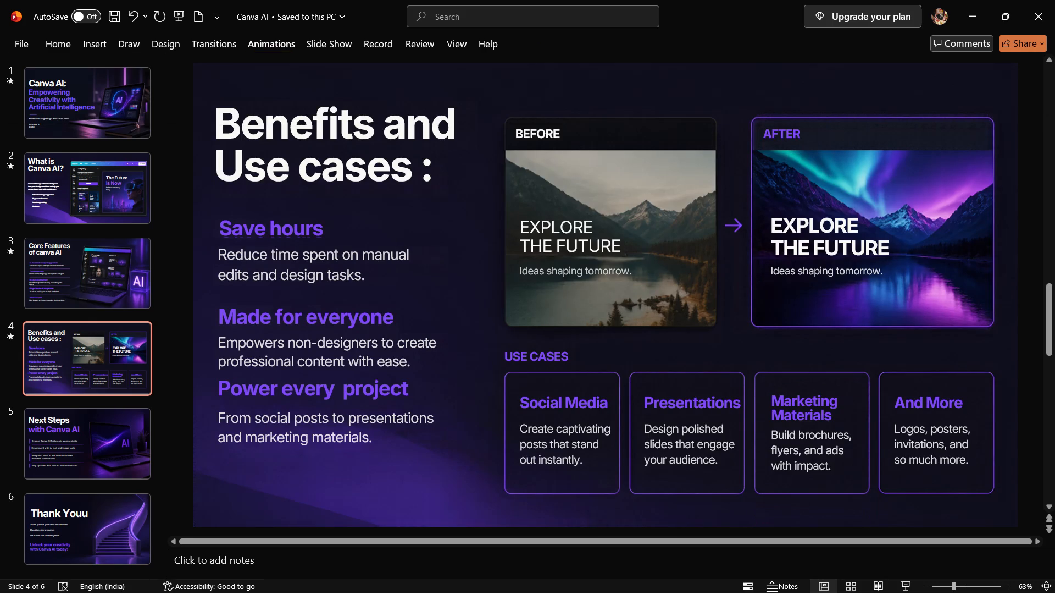
{"action": "left_click", "coordinate": [959, 389]}
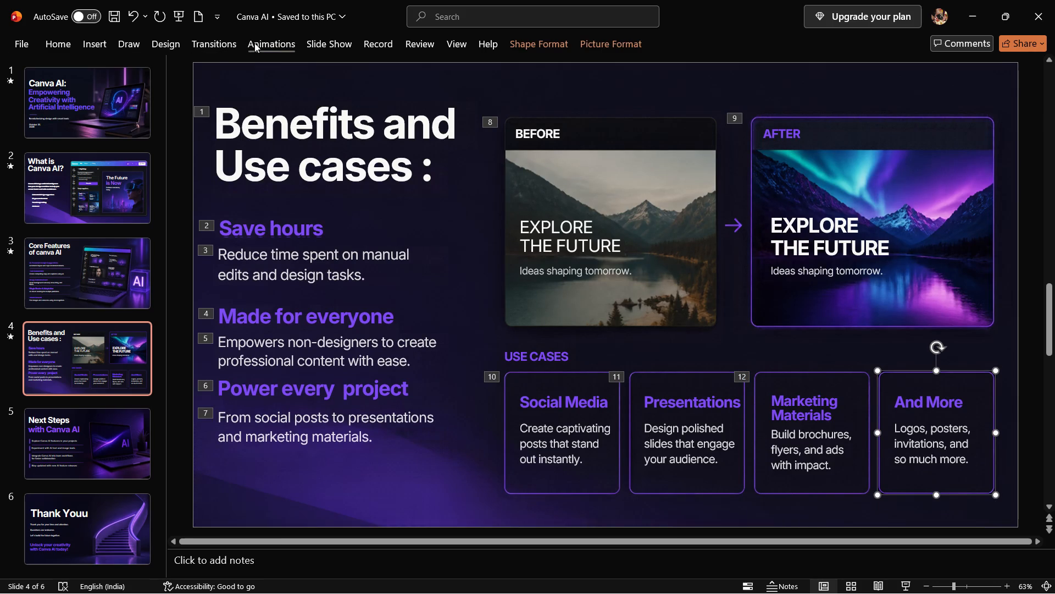
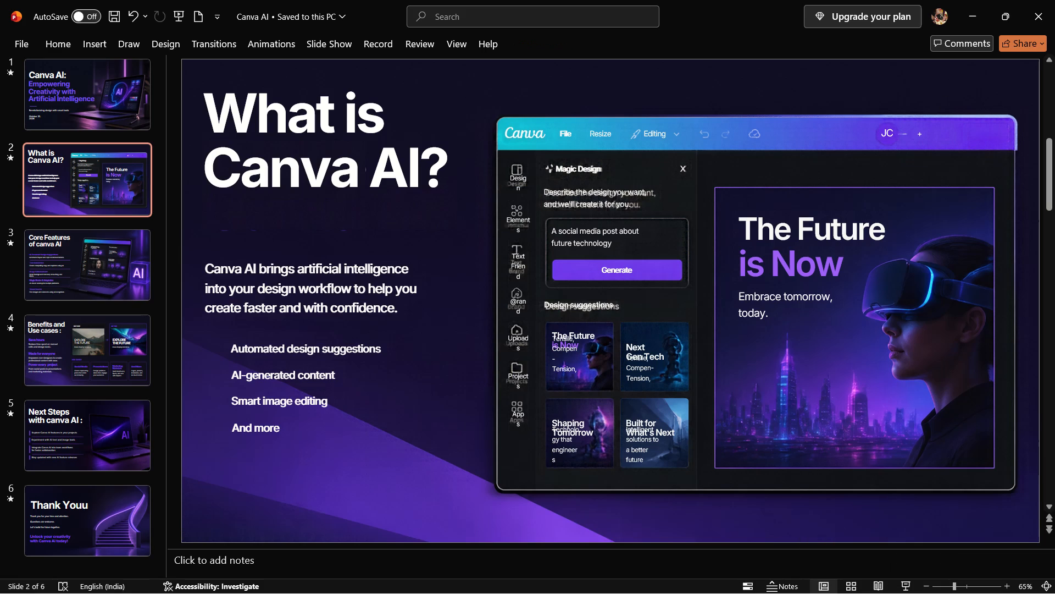
{"action": "left_click", "coordinate": [917, 134]}
{"action": "key", "text": "Delete"}
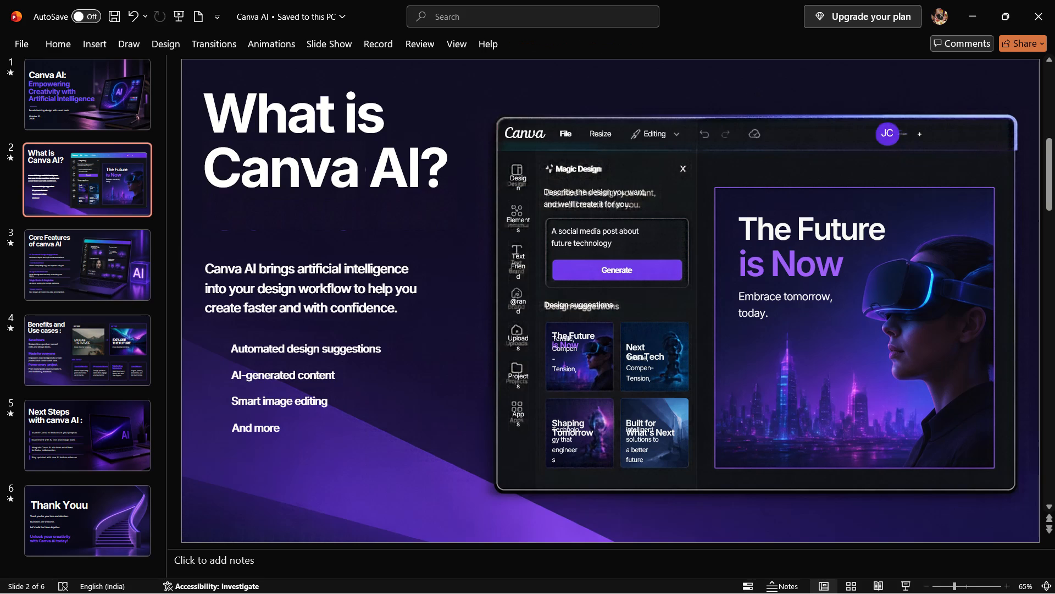
Remove the JC avatar from the mockup's header, including its purple circle and initials, along with the adjacent plus sign.
{"action": "left_click", "coordinate": [887, 132]}
{"action": "key", "text": "Delete"}
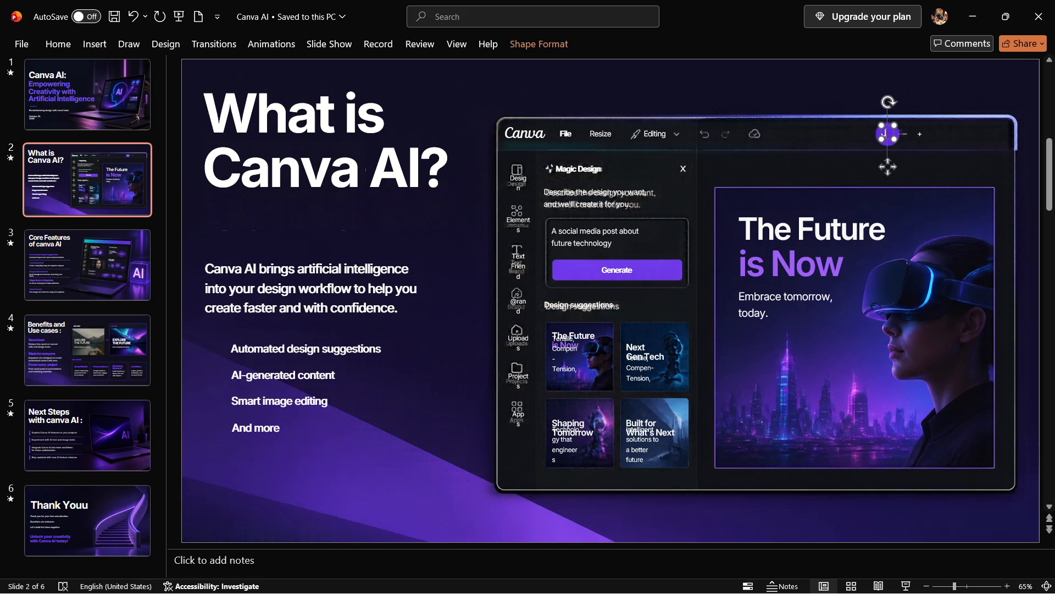
{"action": "key", "text": "Delete"}
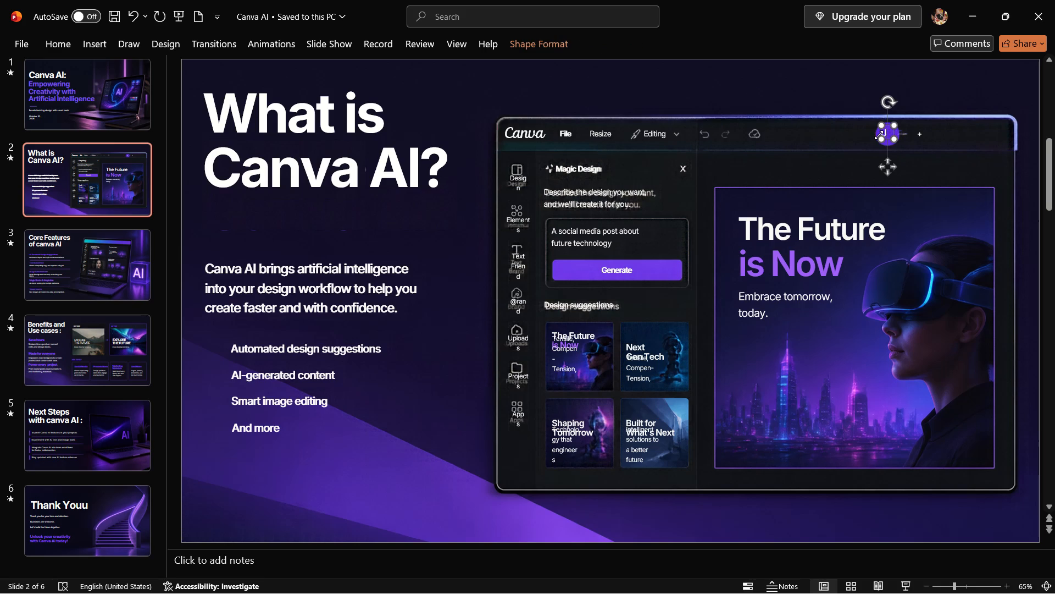
{"action": "left_click", "coordinate": [879, 134]}
{"action": "key", "text": "Delete"}
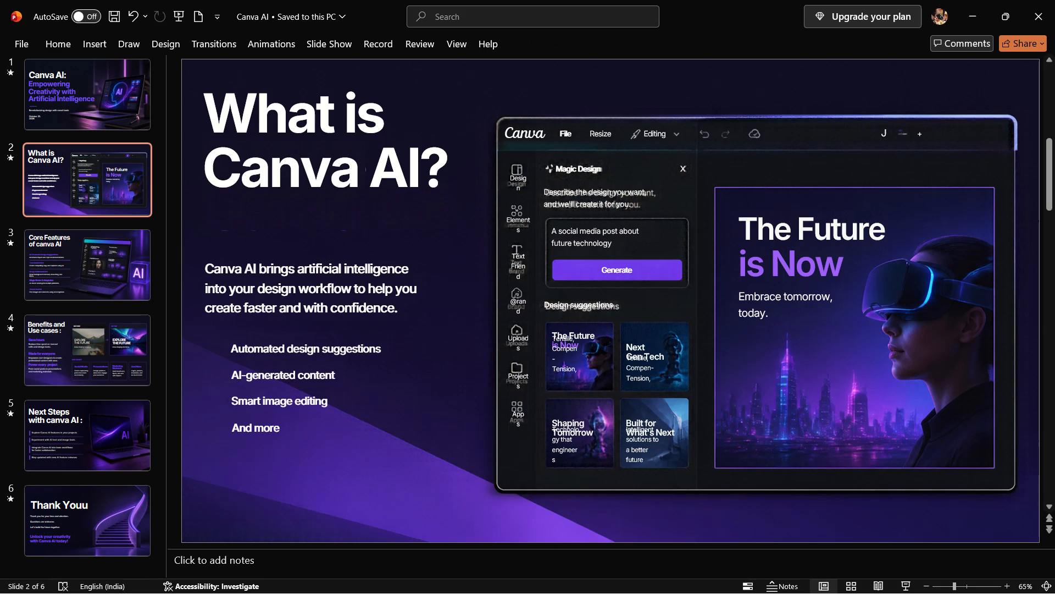
{"action": "left_click", "coordinate": [919, 134]}
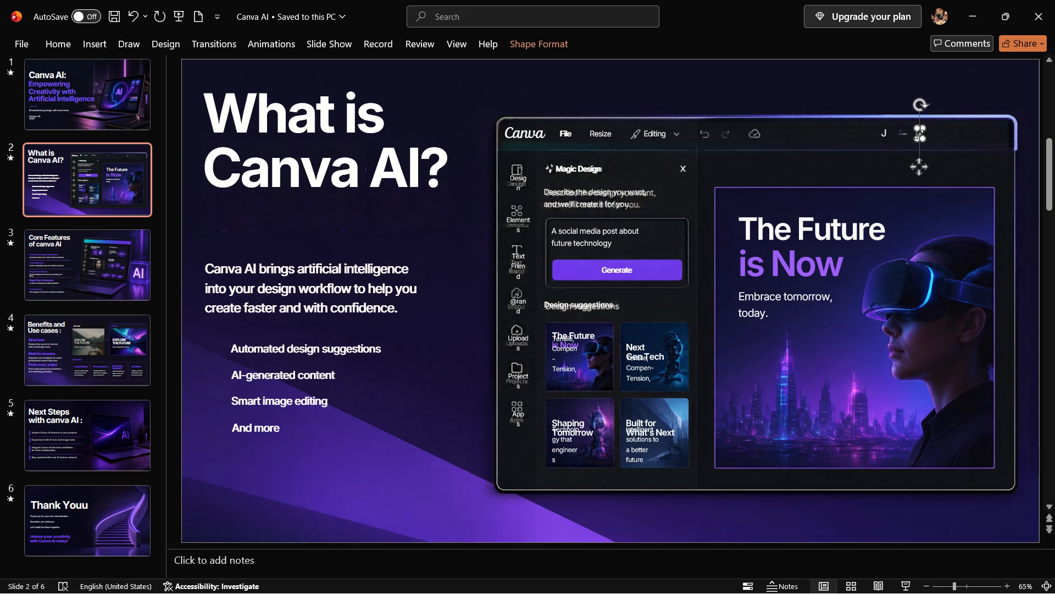
{"action": "key", "text": "Delete"}
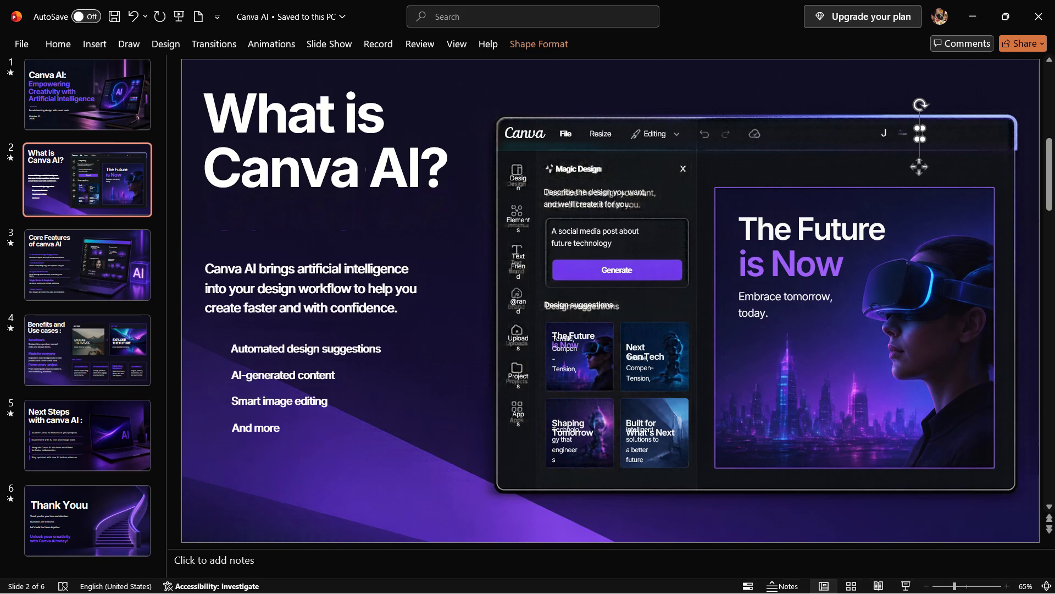
{"action": "left_click", "coordinate": [885, 132]}
{"action": "key", "text": "Delete"}
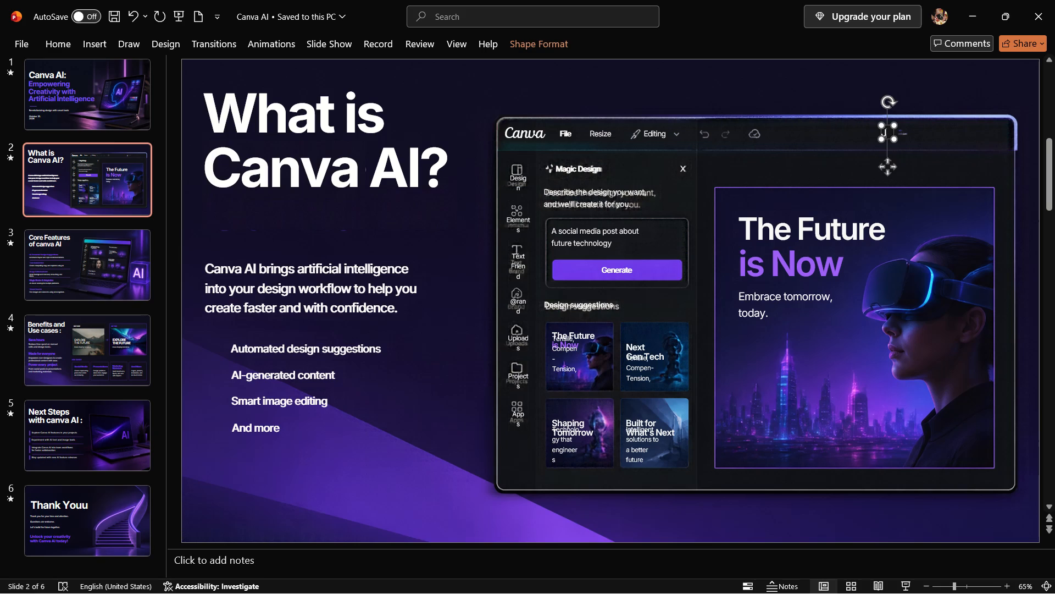
{"action": "key", "text": "Delete"}
{"action": "key", "text": "BackSpace"}
Delete the cloud, redo and undo icons from the mockup's header.
{"action": "left_click", "coordinate": [826, 120]}
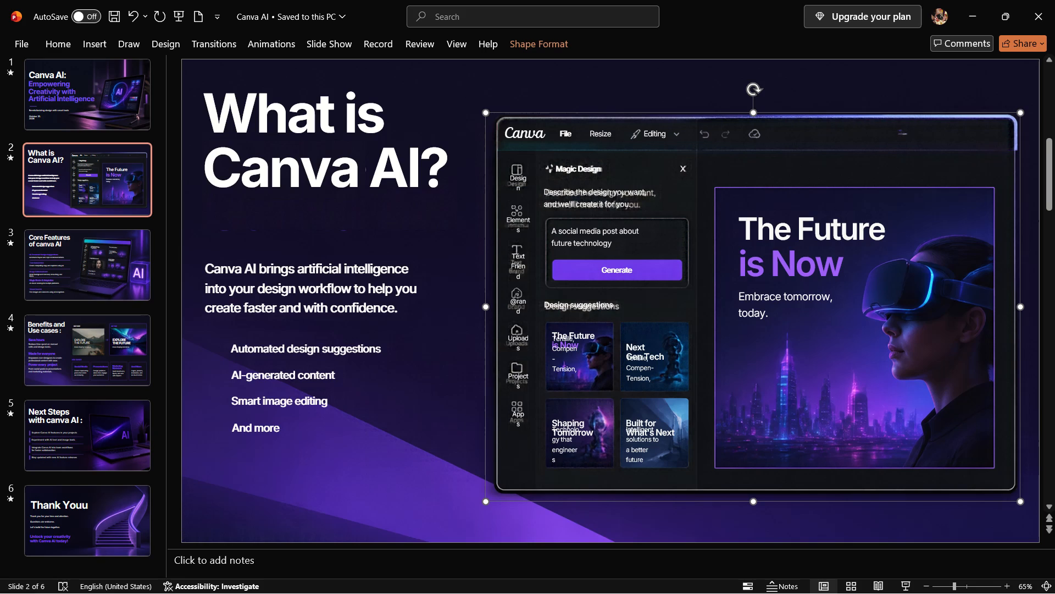
{"action": "left_click", "coordinate": [752, 132]}
{"action": "key", "text": "Delete"}
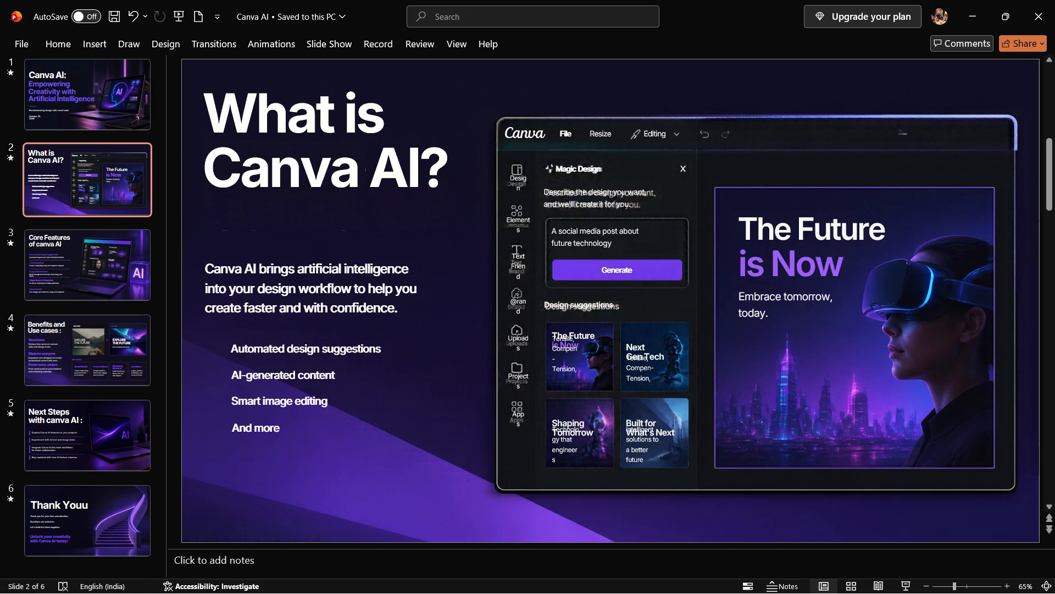
{"action": "left_click", "coordinate": [723, 133]}
{"action": "key", "text": "Delete"}
{"action": "left_click", "coordinate": [703, 136]}
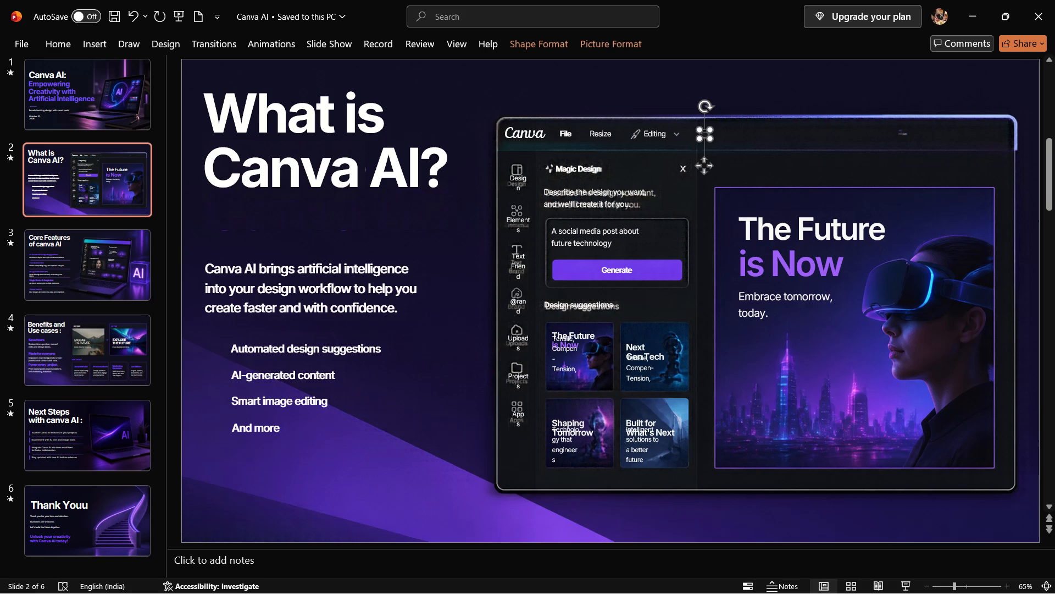
{"action": "key", "text": "Delete"}
Clear the "Editing" label text in the mockup's header.
{"action": "left_click", "coordinate": [669, 133]}
{"action": "left_click", "coordinate": [669, 133]}
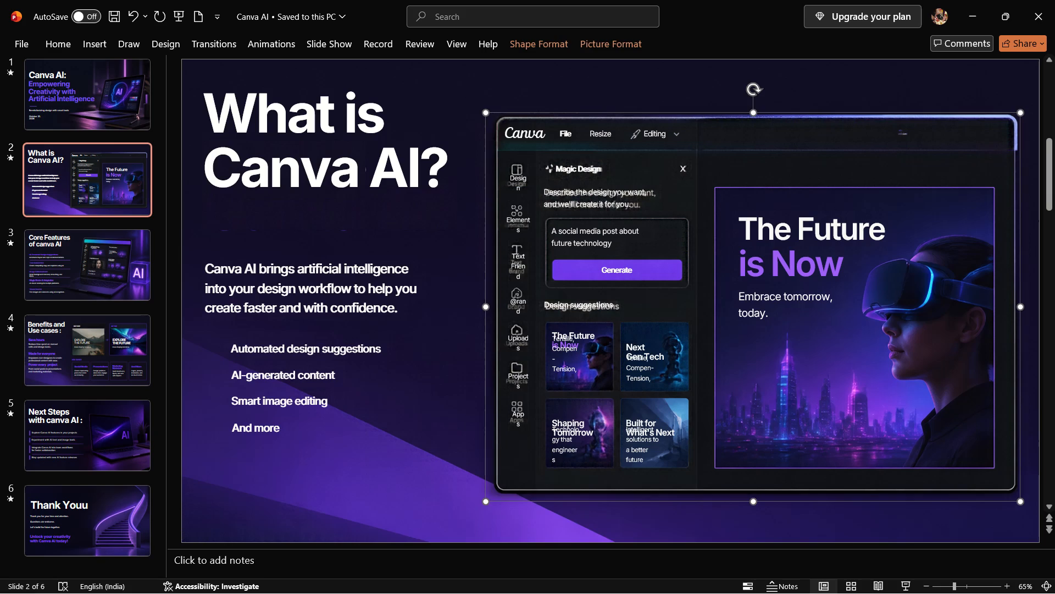
{"action": "left_click", "coordinate": [659, 134]}
{"action": "key", "text": "Delete"}
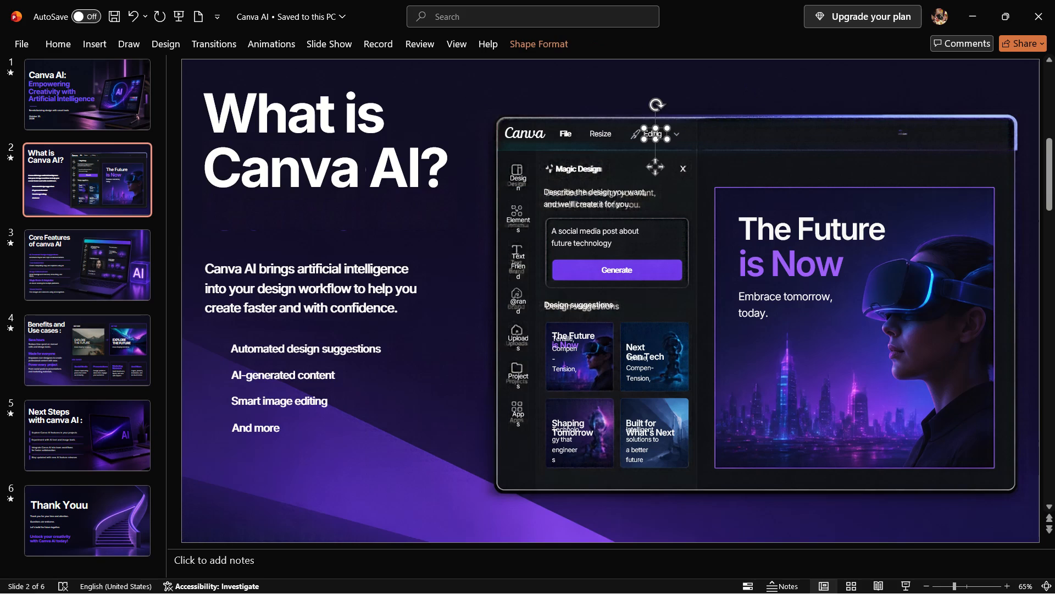
{"action": "key", "text": "Delete"}
{"action": "key", "text": "Delete"}
{"action": "key", "text": "Delete"}
{"action": "key", "text": "Delete"}
{"action": "key", "text": "Delete"}
{"action": "key", "text": "Delete"}
{"action": "key", "text": "Delete"}
{"action": "key", "text": "BackSpace"}
{"action": "key", "text": "BackSpace"}
{"action": "key", "text": "BackSpace"}
{"action": "key", "text": "BackSpace"}
{"action": "key", "text": "BackSpace"}
{"action": "key", "text": "BackSpace"}
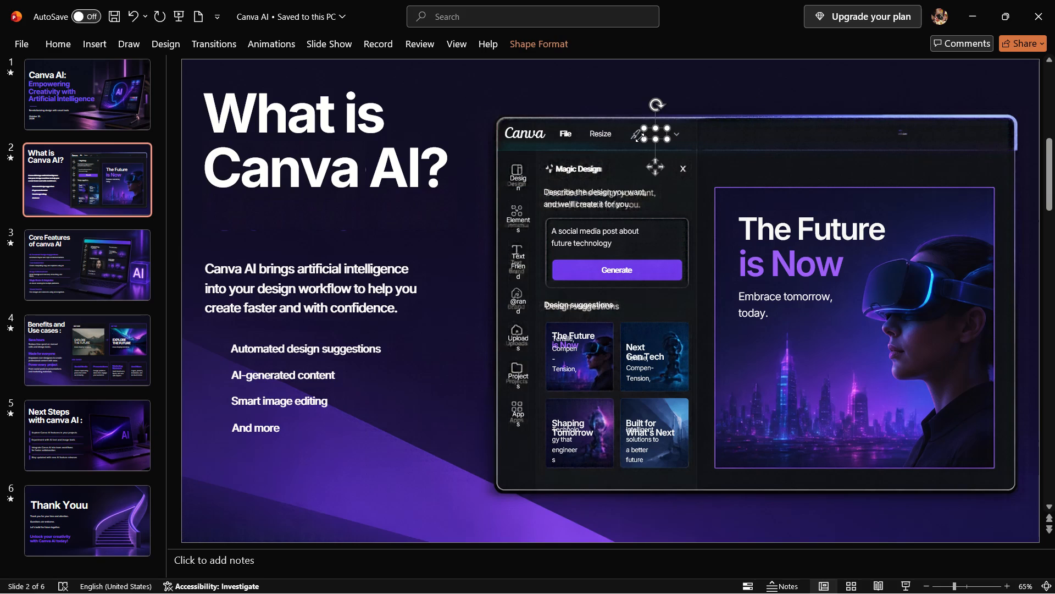
Delete the pencil icon and the adjacent dropdown arrow from the mockup's header.
{"action": "left_click", "coordinate": [640, 137]}
{"action": "left_click", "coordinate": [636, 134]}
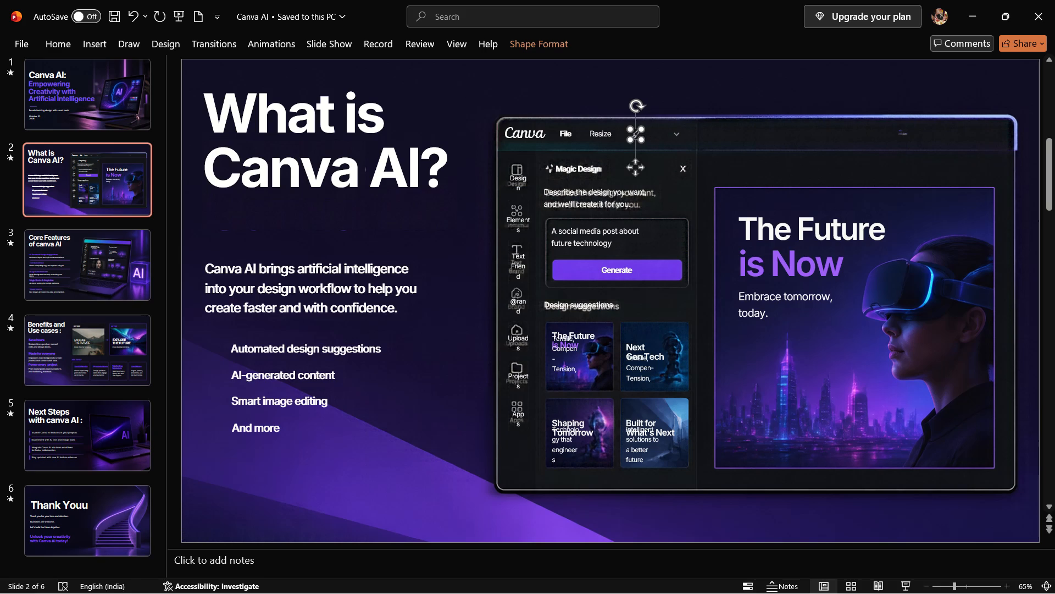
{"action": "key", "text": "Delete"}
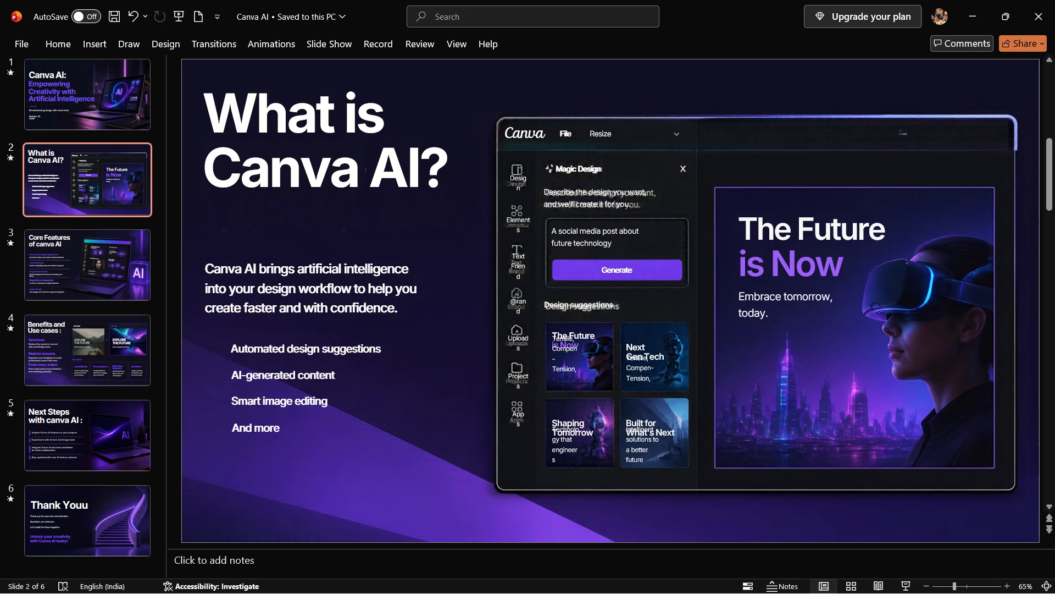
{"action": "left_click", "coordinate": [677, 133]}
{"action": "key", "text": "Delete"}
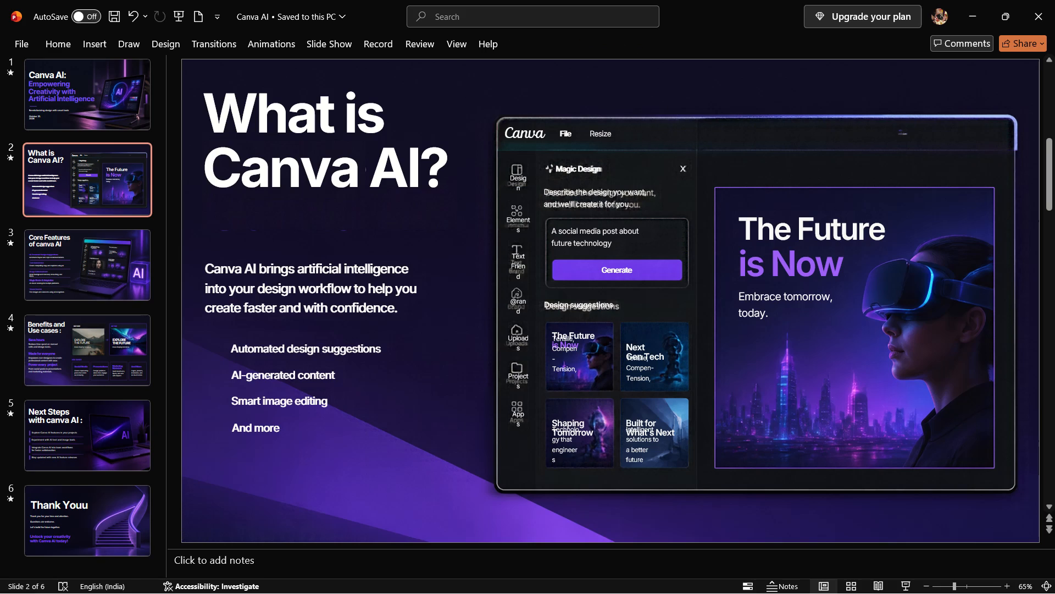
Clear the "Resize" label text in the mockup's header.
{"action": "left_click", "coordinate": [592, 138]}
{"action": "key", "text": "Delete"}
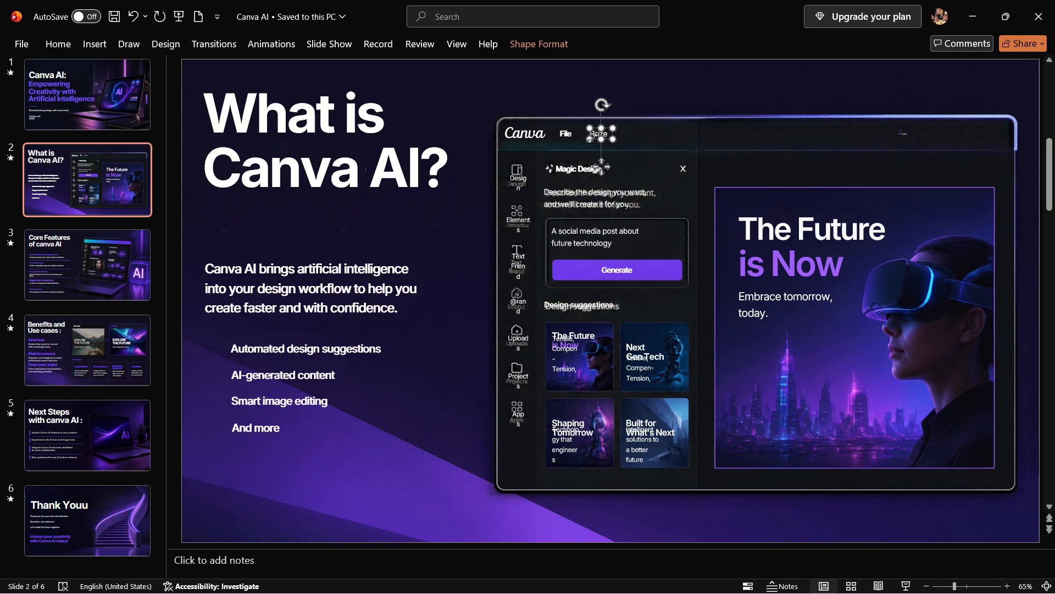
{"action": "key", "text": "Delete"}
{"action": "key", "text": "Delete"}
{"action": "key", "text": "Delete"}
{"action": "key", "text": "Delete"}
{"action": "key", "text": "Delete"}
{"action": "key", "text": "Delete"}
{"action": "key", "text": "BackSpace"}
Clear the "File" label text in the mockup's header.
{"action": "left_click", "coordinate": [564, 134]}
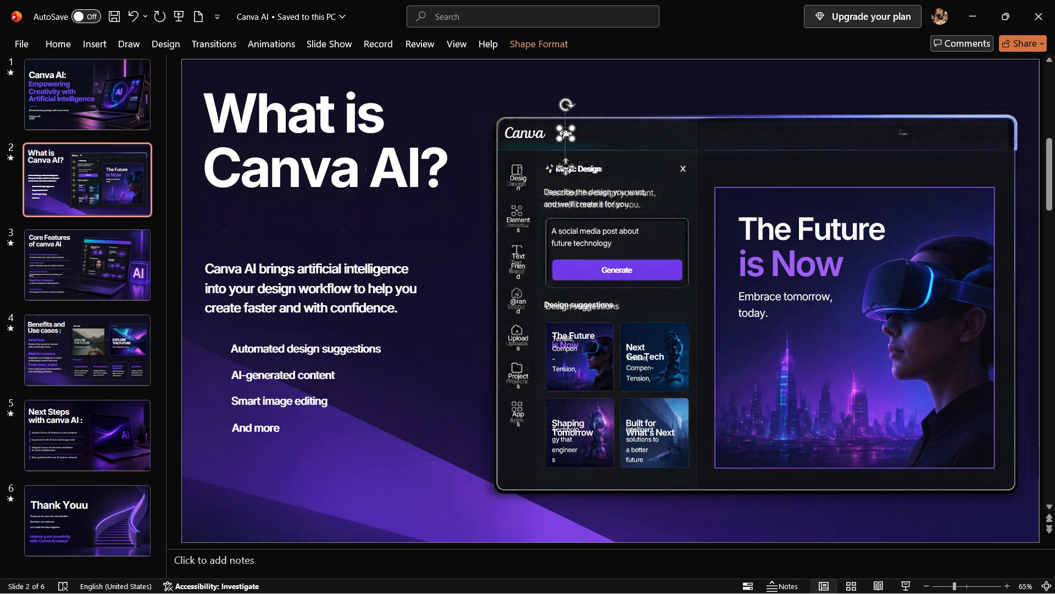
{"action": "key", "text": "Delete"}
{"action": "key", "text": "Delete"}
{"action": "key", "text": "Delete"}
{"action": "key", "text": "BackSpace"}
{"action": "key", "text": "BackSpace"}
{"action": "key", "text": "BackSpace"}
Clear the "Canva" logo text in the mockup's header.
{"action": "left_click", "coordinate": [523, 134]}
{"action": "key", "text": "Delete"}
{"action": "key", "text": "Delete"}
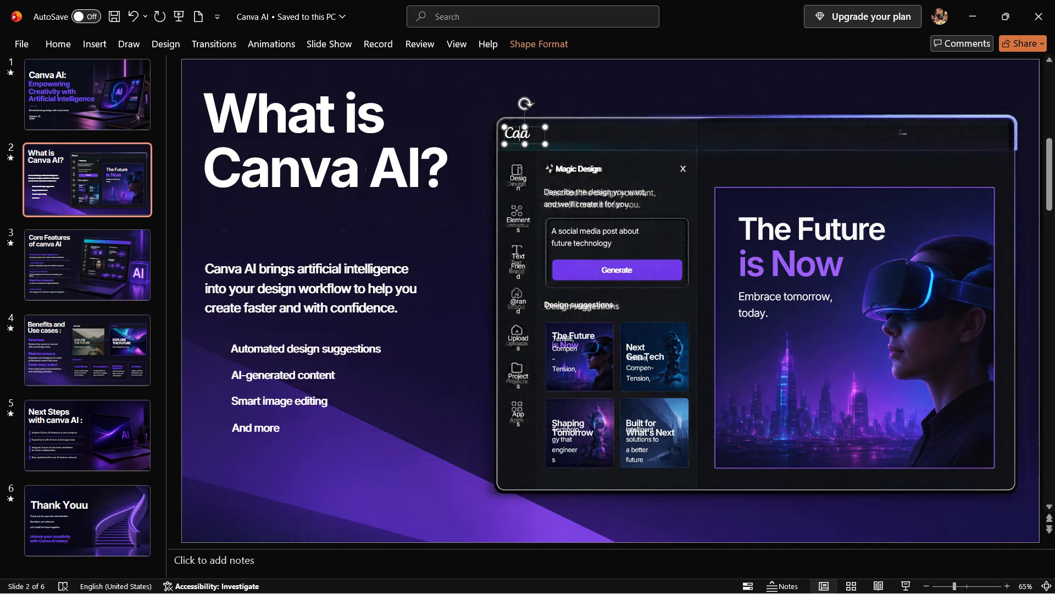
{"action": "key", "text": "Delete"}
{"action": "key", "text": "Delete"}
{"action": "key", "text": "Delete"}
{"action": "key", "text": "Delete"}
{"action": "key", "text": "BackSpace"}
{"action": "key", "text": "BackSpace"}
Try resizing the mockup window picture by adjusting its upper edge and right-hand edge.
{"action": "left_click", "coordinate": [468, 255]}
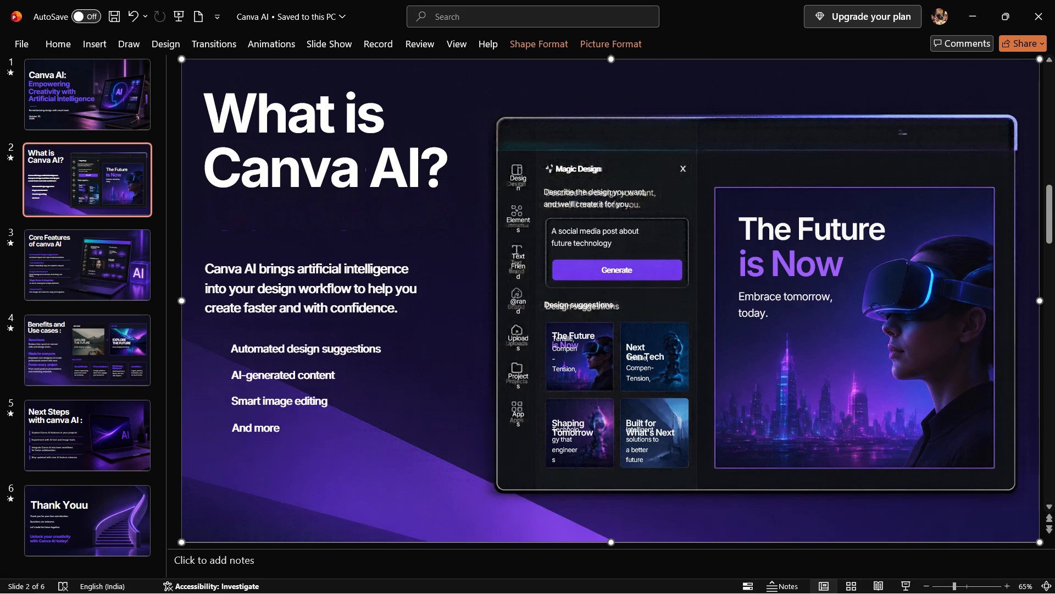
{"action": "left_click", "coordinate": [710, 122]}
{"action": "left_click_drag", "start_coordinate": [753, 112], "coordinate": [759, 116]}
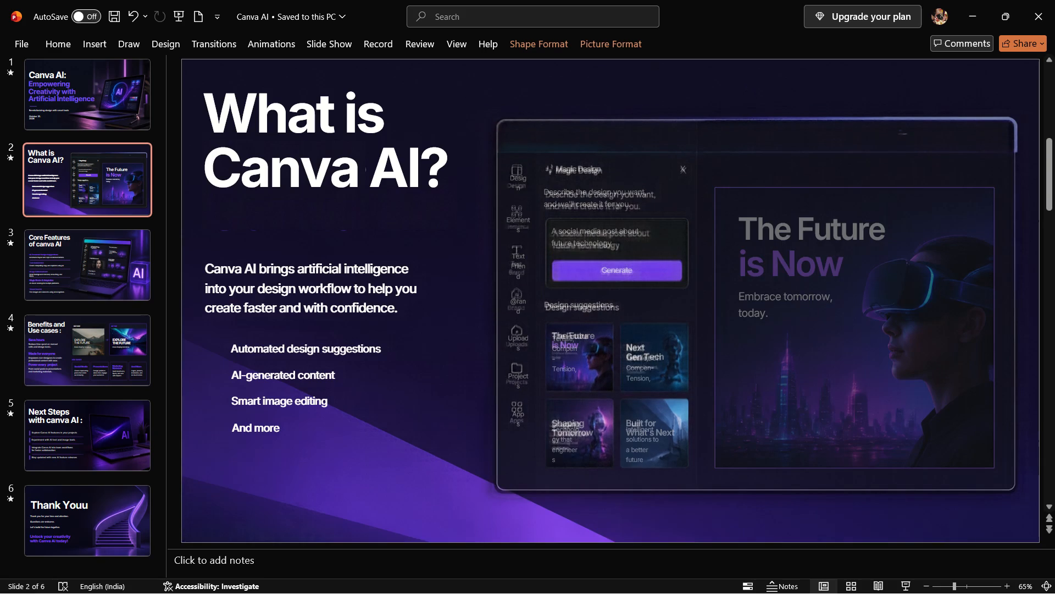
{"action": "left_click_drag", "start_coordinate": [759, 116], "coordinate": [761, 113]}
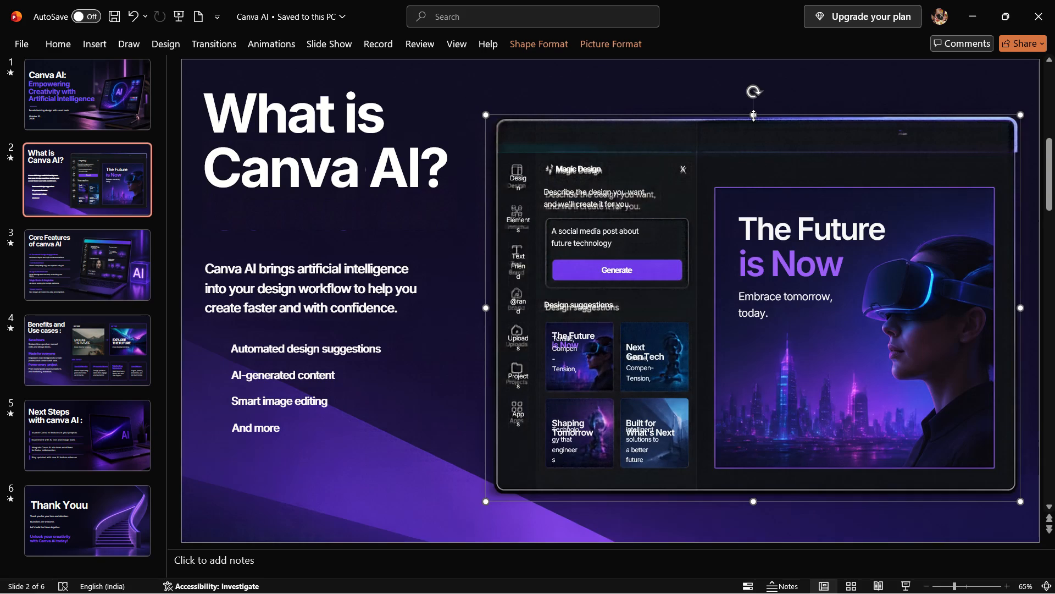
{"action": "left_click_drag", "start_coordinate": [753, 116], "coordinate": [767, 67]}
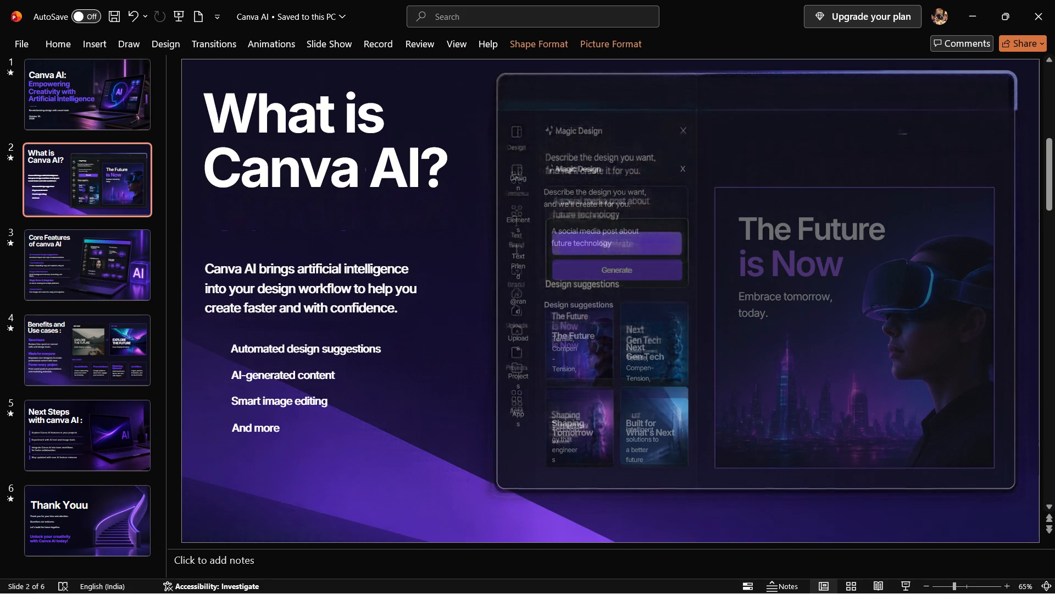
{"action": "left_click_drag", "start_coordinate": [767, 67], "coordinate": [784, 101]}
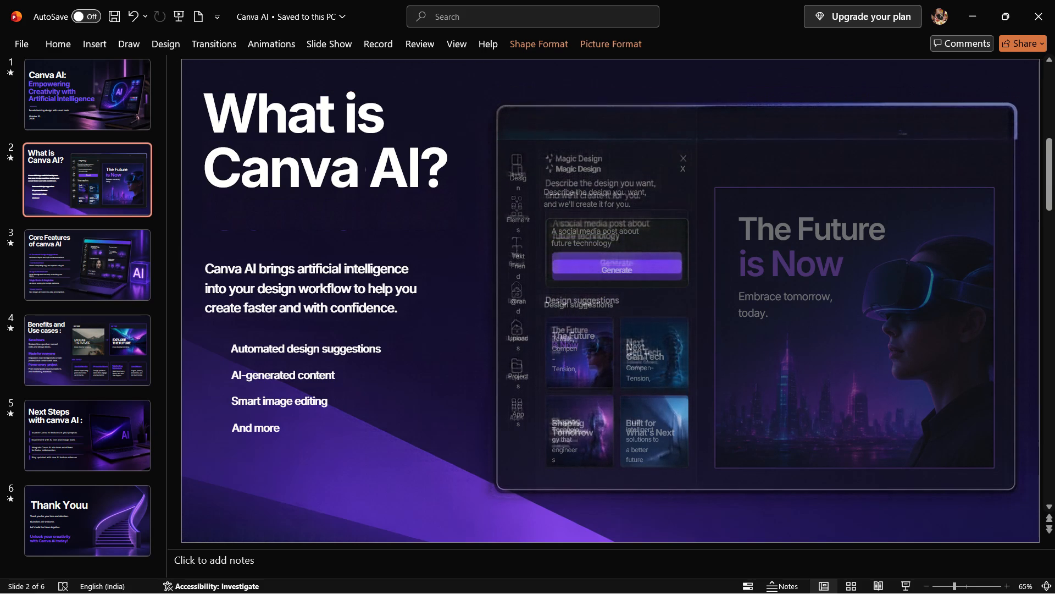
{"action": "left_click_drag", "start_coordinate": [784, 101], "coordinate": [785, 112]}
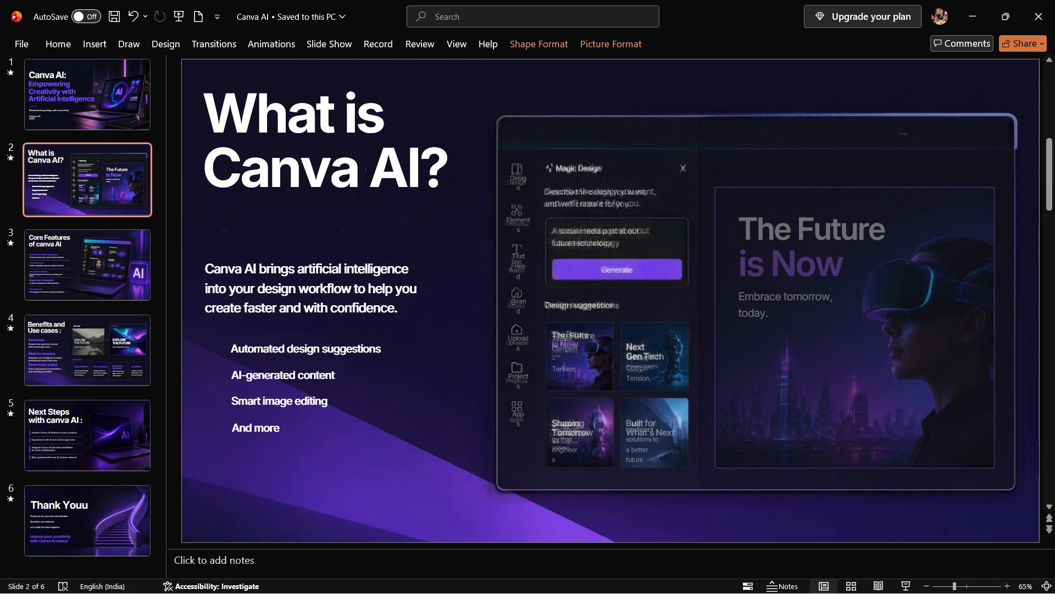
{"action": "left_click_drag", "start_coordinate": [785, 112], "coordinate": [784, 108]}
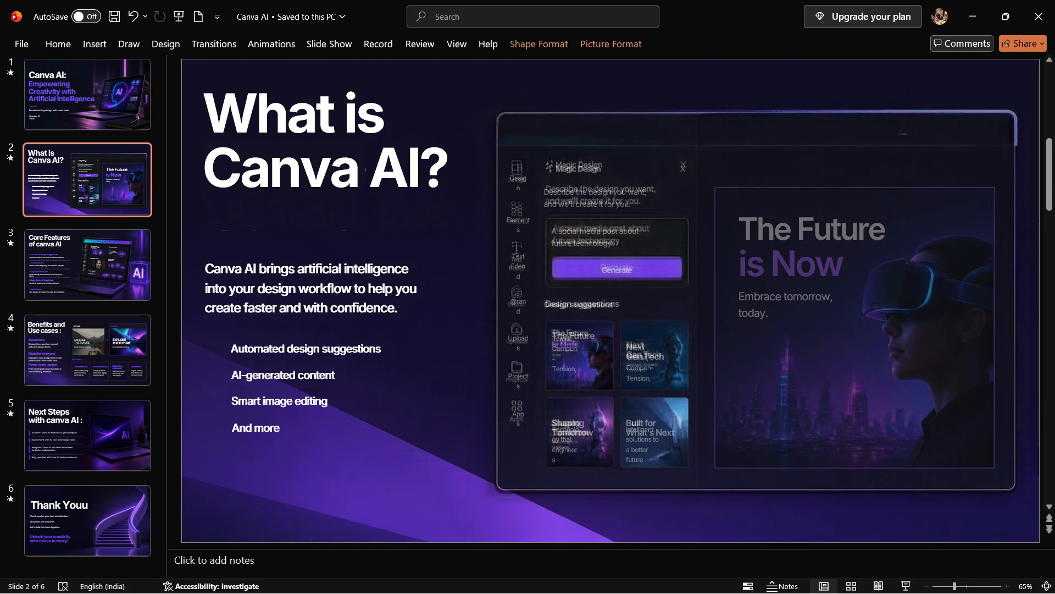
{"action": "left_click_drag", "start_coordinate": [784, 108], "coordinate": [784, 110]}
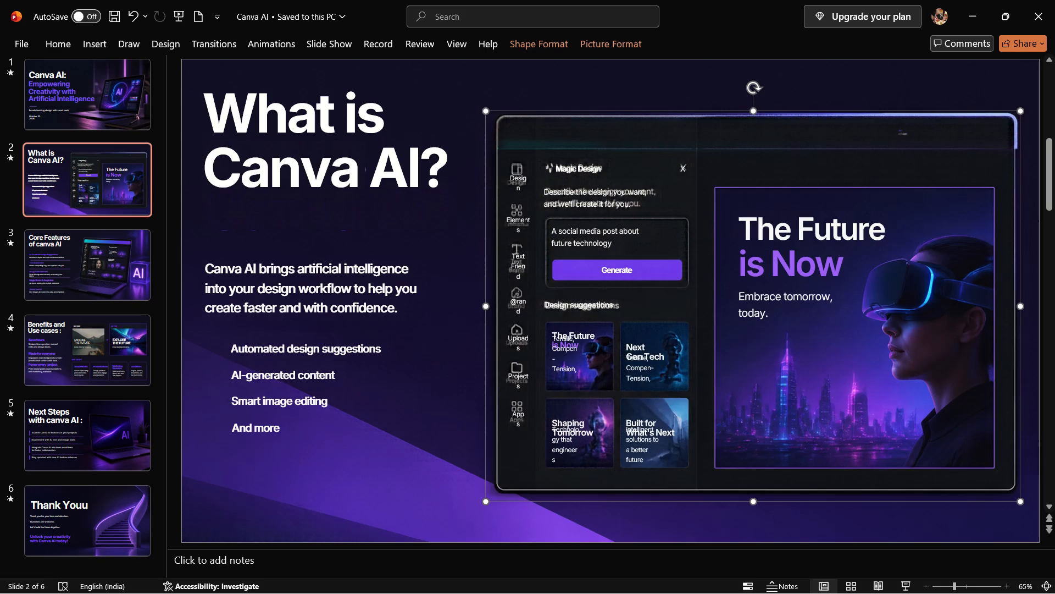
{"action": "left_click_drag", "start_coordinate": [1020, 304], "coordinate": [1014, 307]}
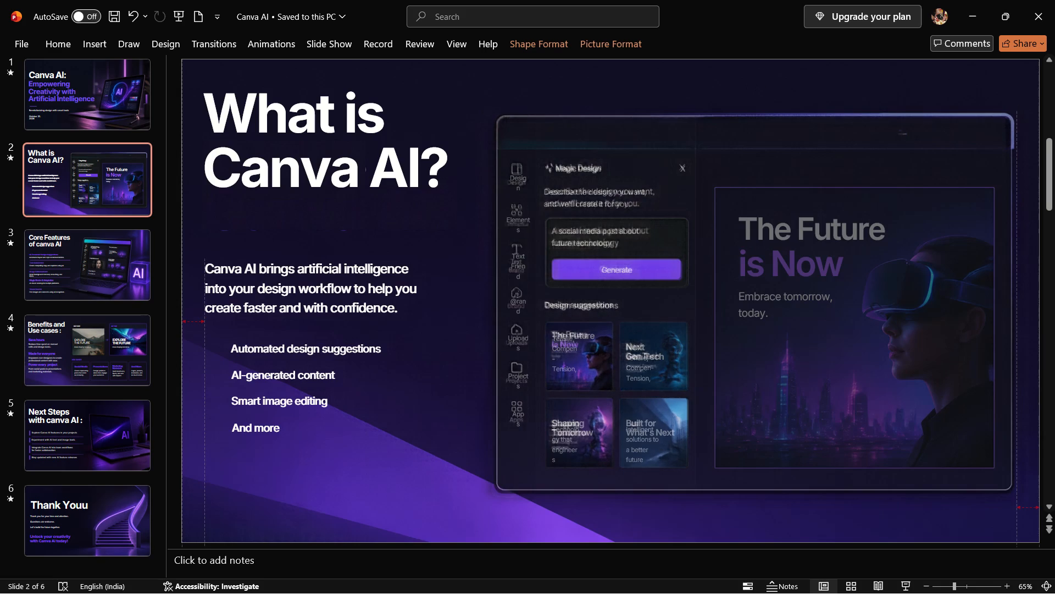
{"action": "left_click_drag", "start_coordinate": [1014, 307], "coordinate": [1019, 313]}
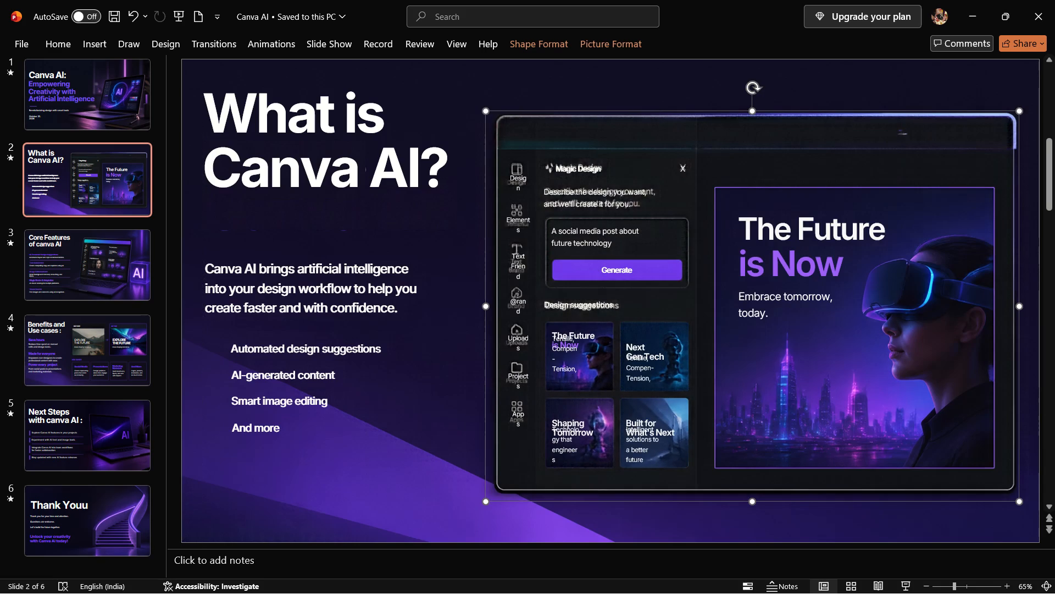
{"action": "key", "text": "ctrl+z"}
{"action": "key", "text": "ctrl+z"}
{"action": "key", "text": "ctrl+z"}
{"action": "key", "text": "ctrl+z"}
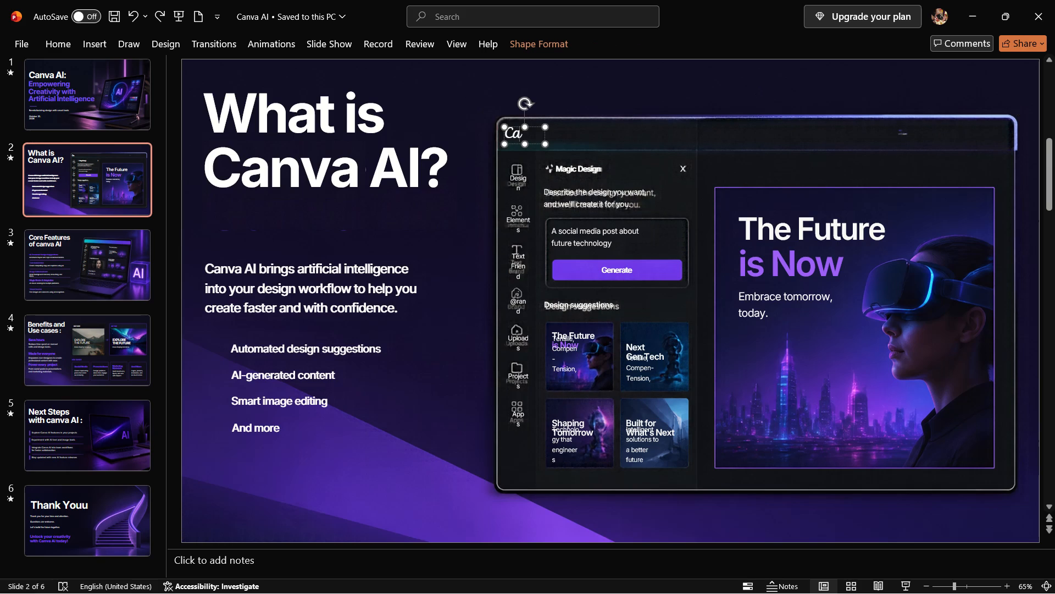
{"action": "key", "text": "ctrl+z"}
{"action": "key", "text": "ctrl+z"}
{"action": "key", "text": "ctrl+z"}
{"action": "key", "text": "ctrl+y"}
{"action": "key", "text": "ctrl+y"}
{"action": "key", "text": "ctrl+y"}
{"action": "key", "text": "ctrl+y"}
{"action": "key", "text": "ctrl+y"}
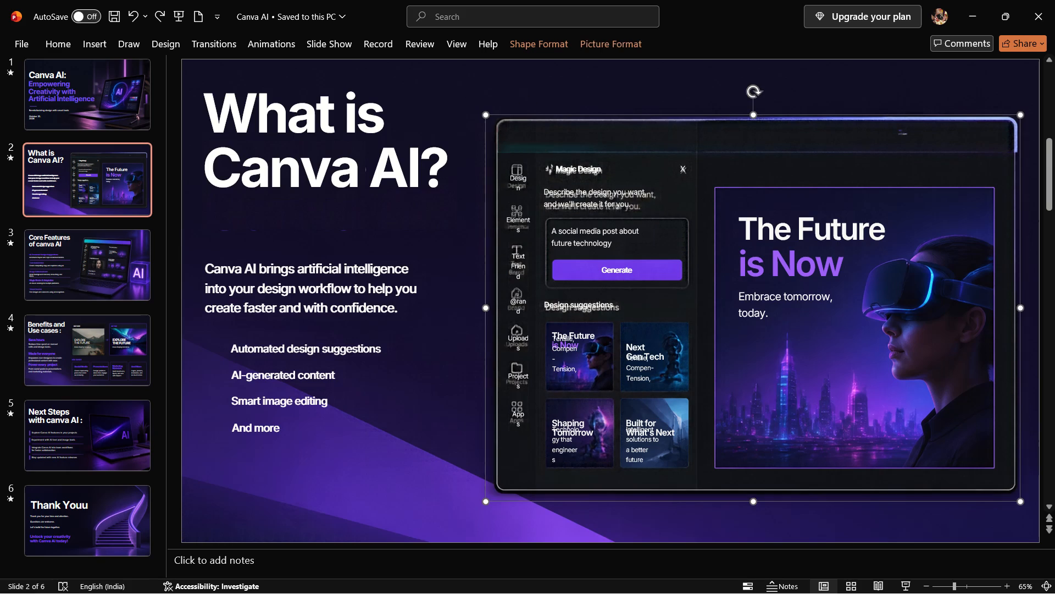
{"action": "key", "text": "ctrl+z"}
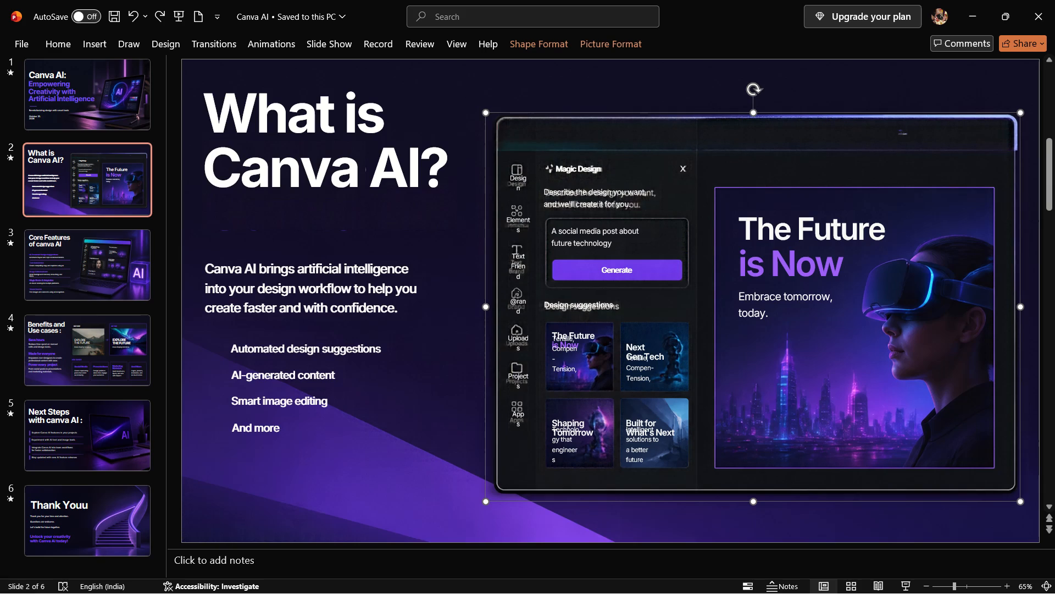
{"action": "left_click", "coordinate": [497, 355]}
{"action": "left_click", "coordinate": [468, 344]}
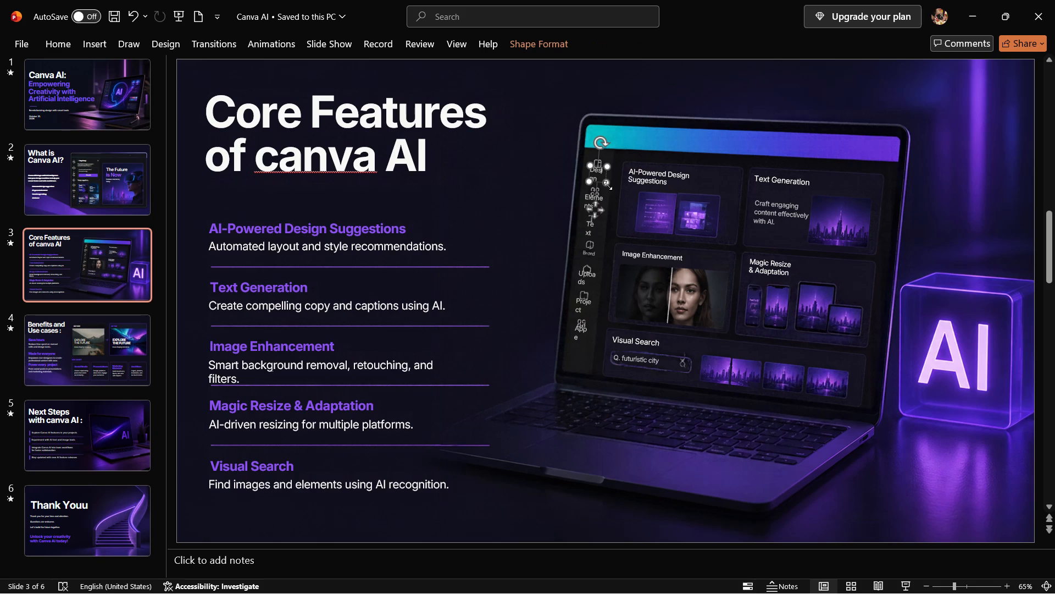
{"action": "left_click", "coordinate": [607, 186]}
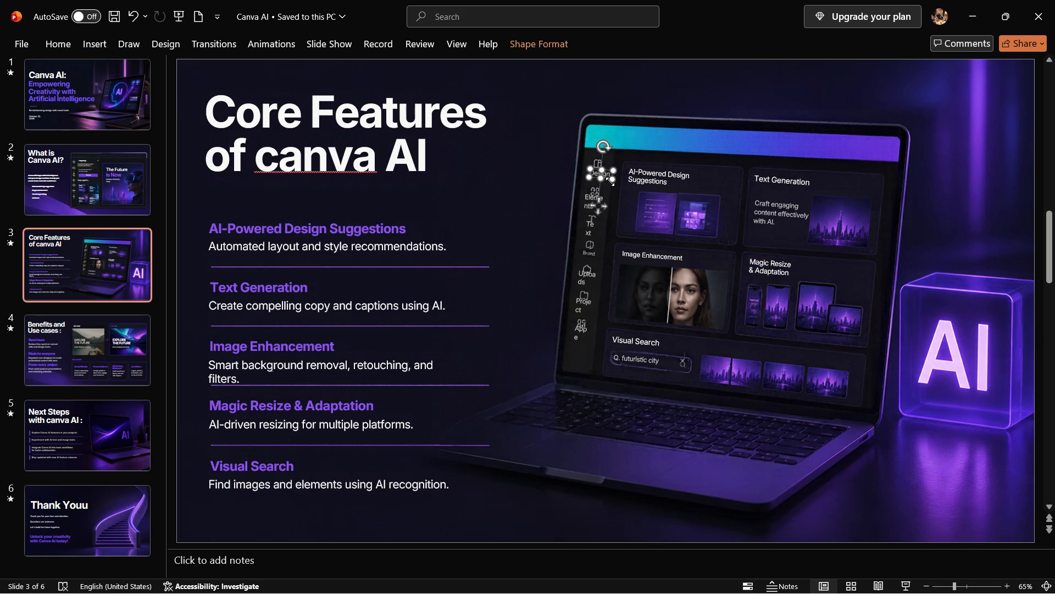
{"action": "left_click", "coordinate": [685, 136]}
Widen the "Elements" label in the laptop screen's sidebar so it fits on one line.
{"action": "left_click", "coordinate": [601, 199]}
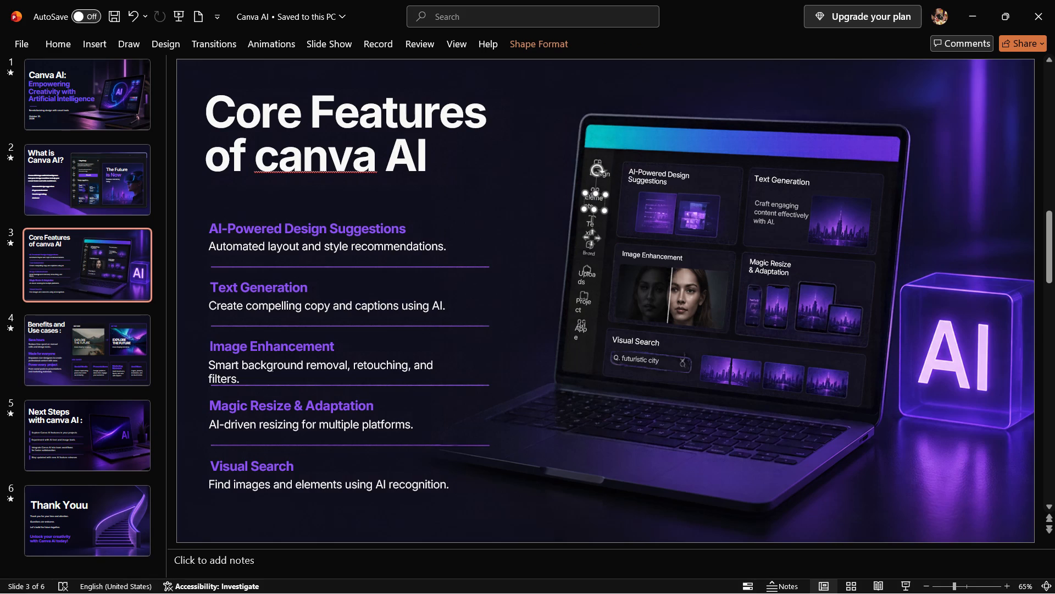
{"action": "left_click_drag", "start_coordinate": [604, 212], "coordinate": [612, 212]}
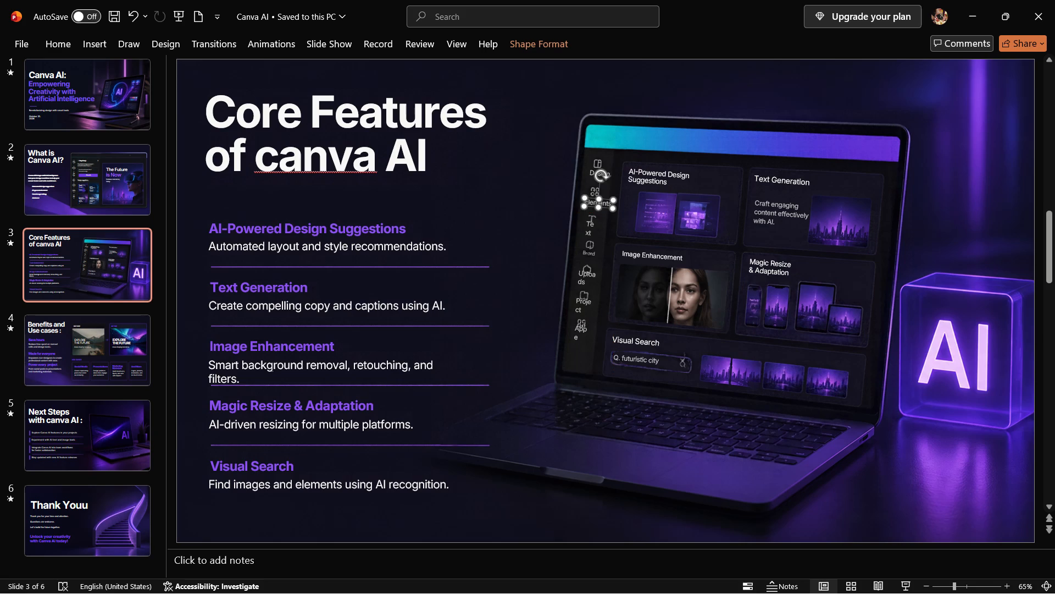
{"action": "left_click", "coordinate": [672, 145]}
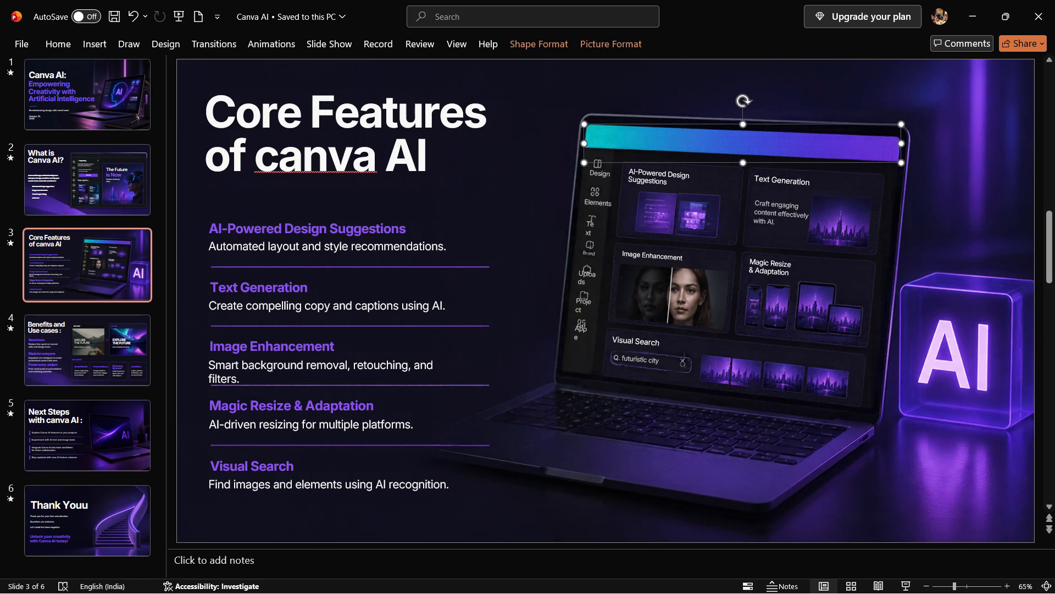
Widen the "Text" label in the laptop screen's sidebar to fit on one line and align it just below its icon.
{"action": "left_click", "coordinate": [588, 229]}
{"action": "left_click_drag", "start_coordinate": [596, 235], "coordinate": [601, 235]}
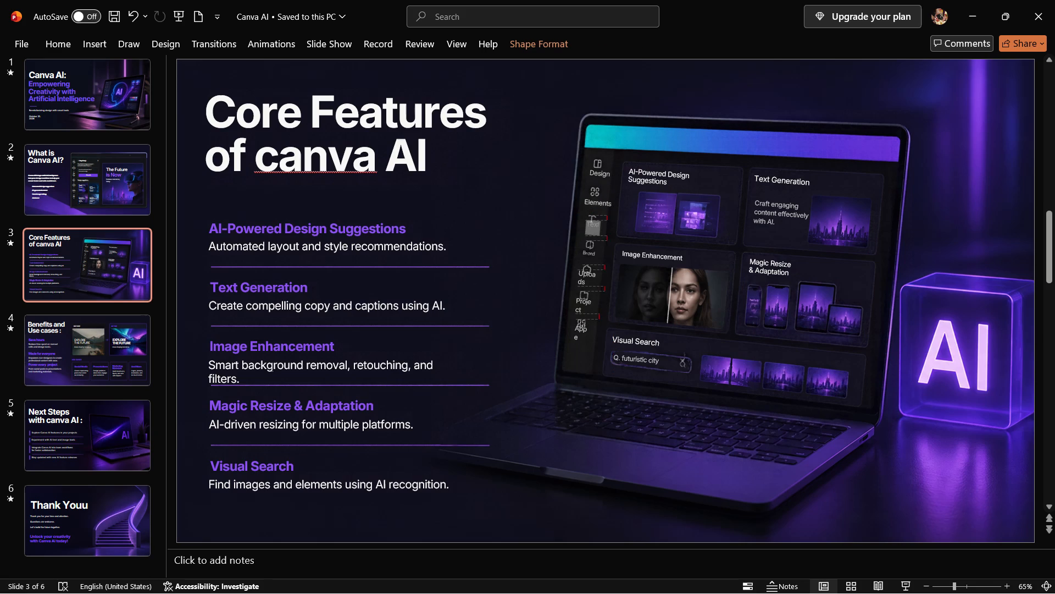
{"action": "left_click_drag", "start_coordinate": [601, 235], "coordinate": [603, 235]}
{"action": "left_click", "coordinate": [632, 216]}
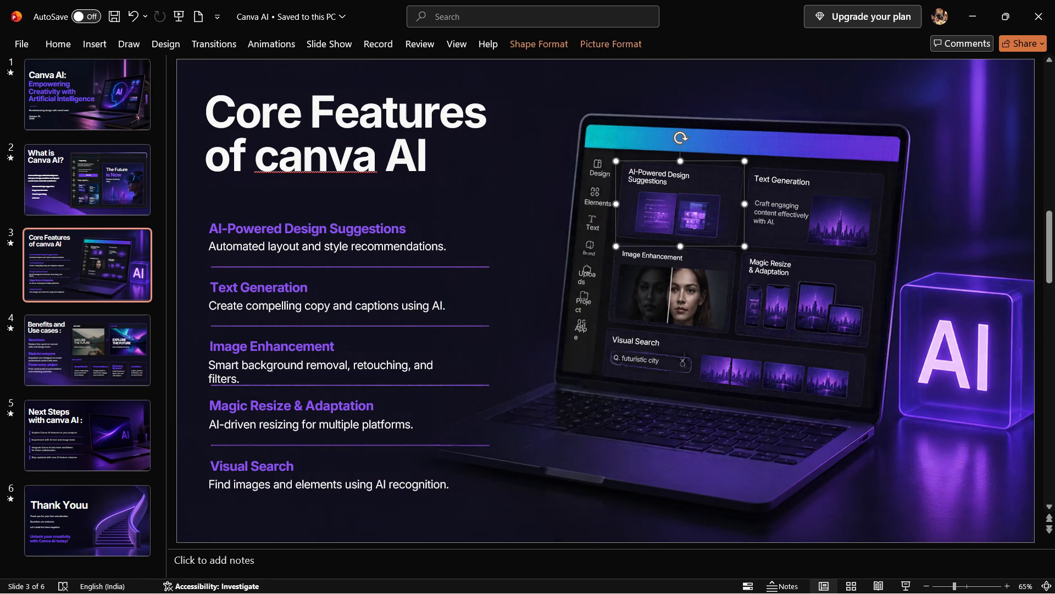
{"action": "left_click", "coordinate": [593, 223]}
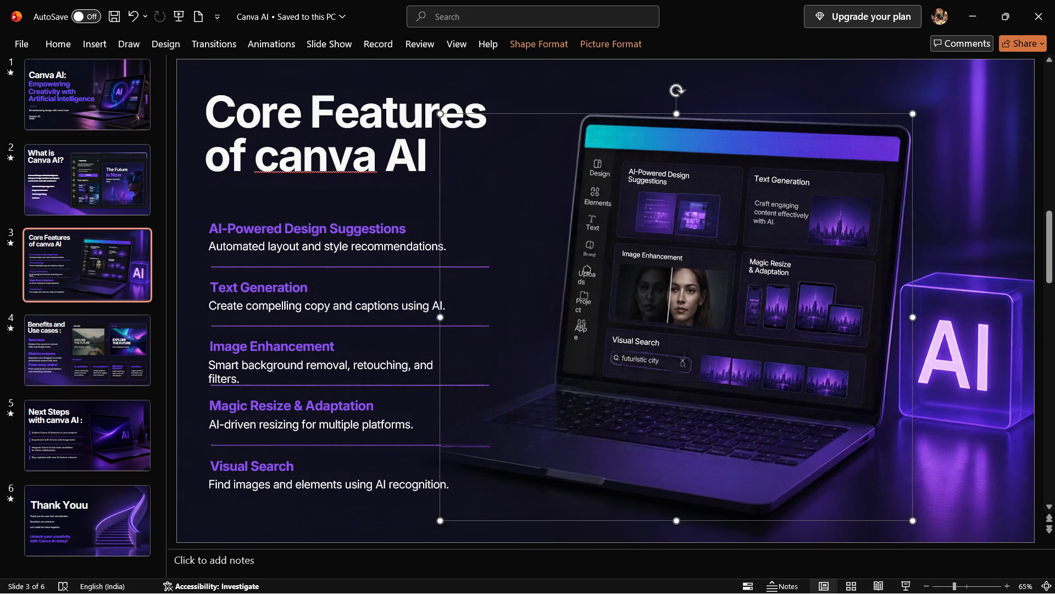
{"action": "left_click", "coordinate": [591, 228]}
{"action": "double_click", "coordinate": [591, 228]}
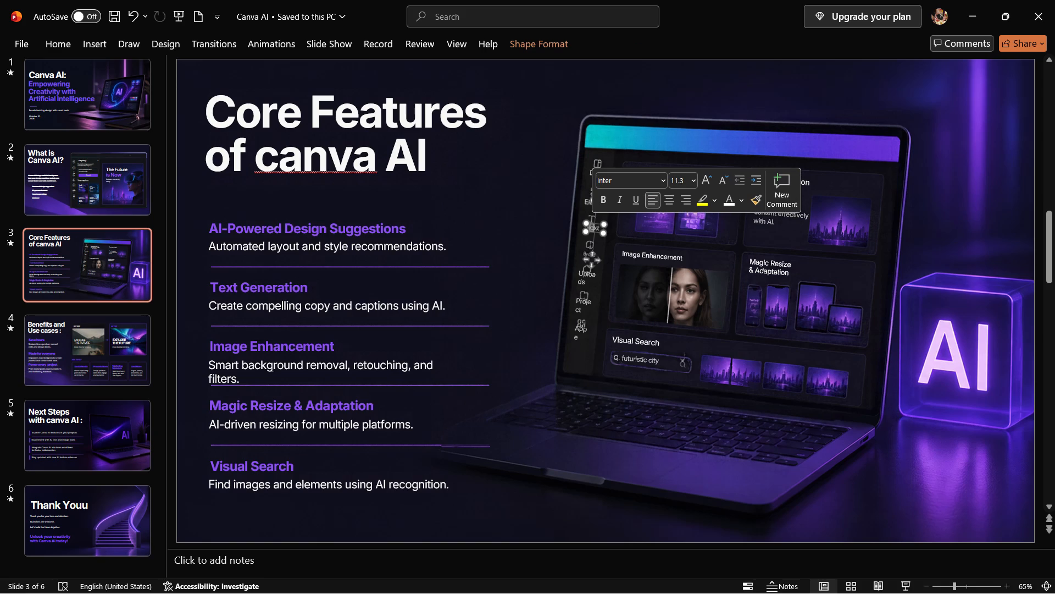
{"action": "left_click", "coordinate": [593, 224]}
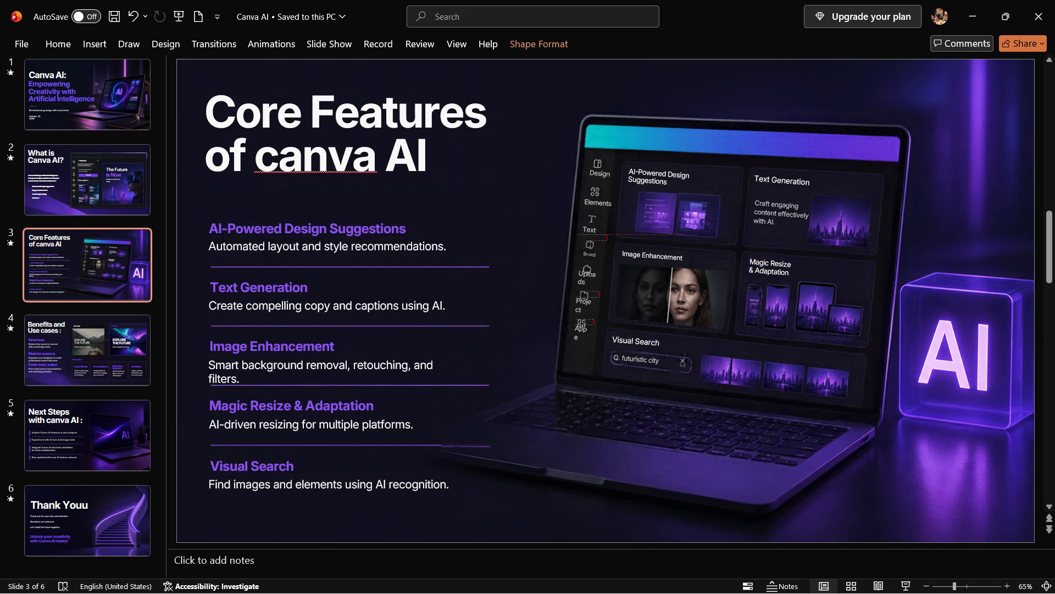
{"action": "left_click", "coordinate": [611, 219]}
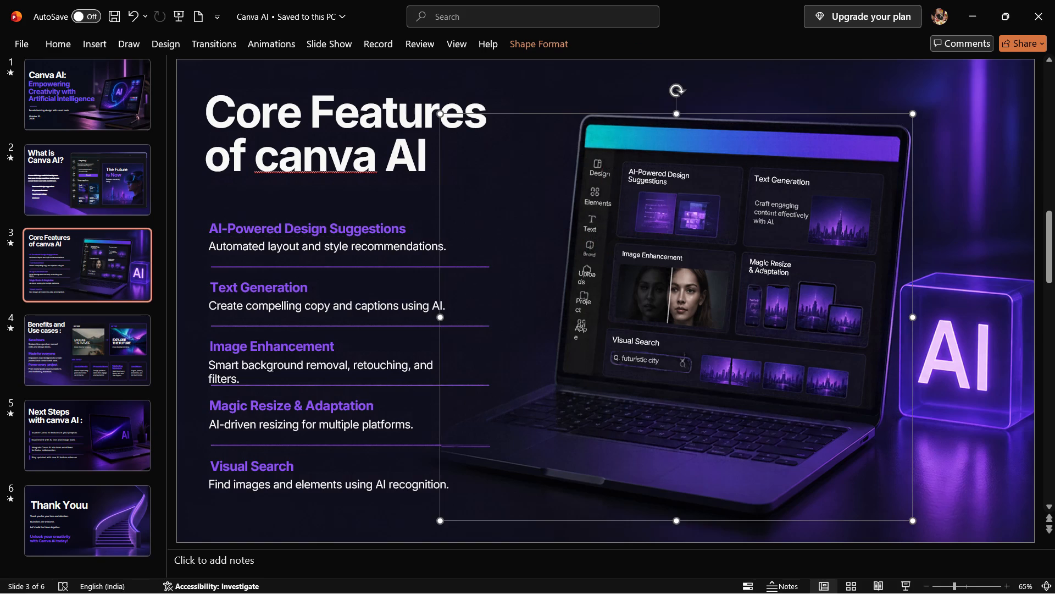
Widen the "Uploads" label in the laptop screen's sidebar to fit on one line and center it under its icon.
{"action": "left_click", "coordinate": [586, 274]}
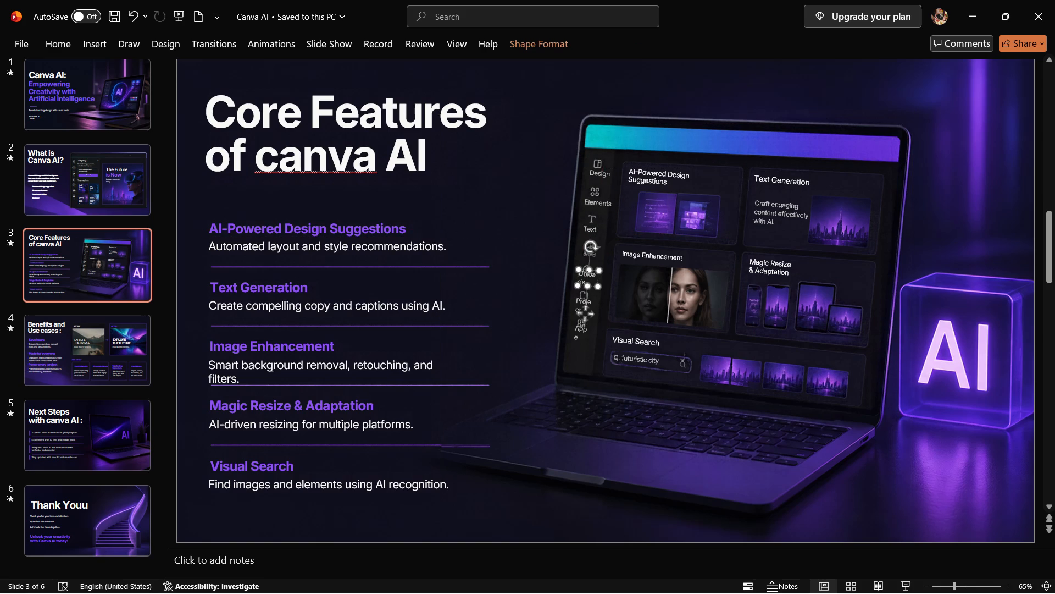
{"action": "left_click", "coordinate": [599, 285]}
{"action": "left_click_drag", "start_coordinate": [599, 285], "coordinate": [602, 290]}
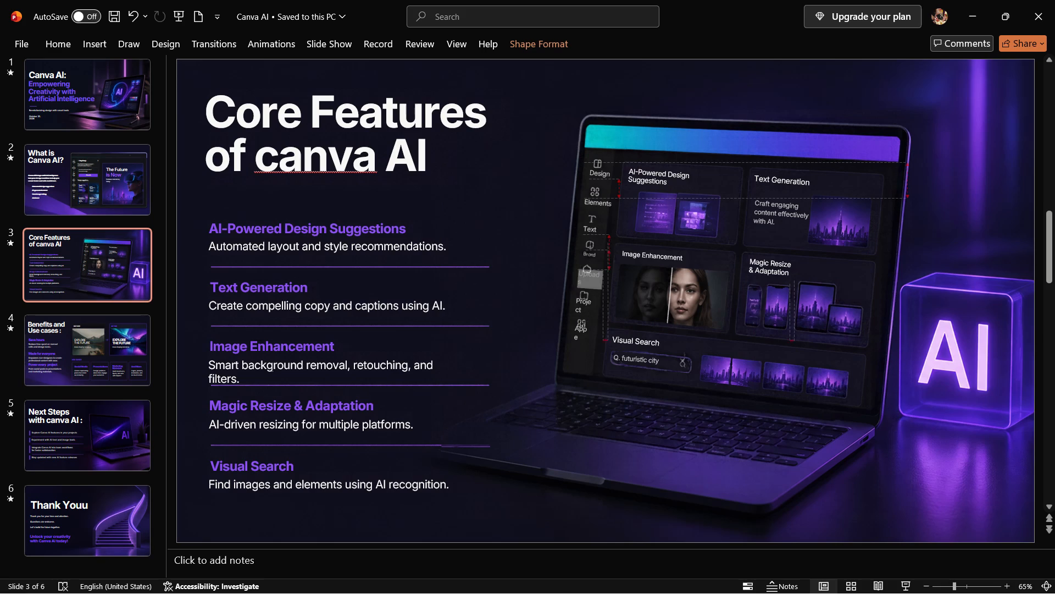
{"action": "left_click_drag", "start_coordinate": [602, 290], "coordinate": [602, 292]}
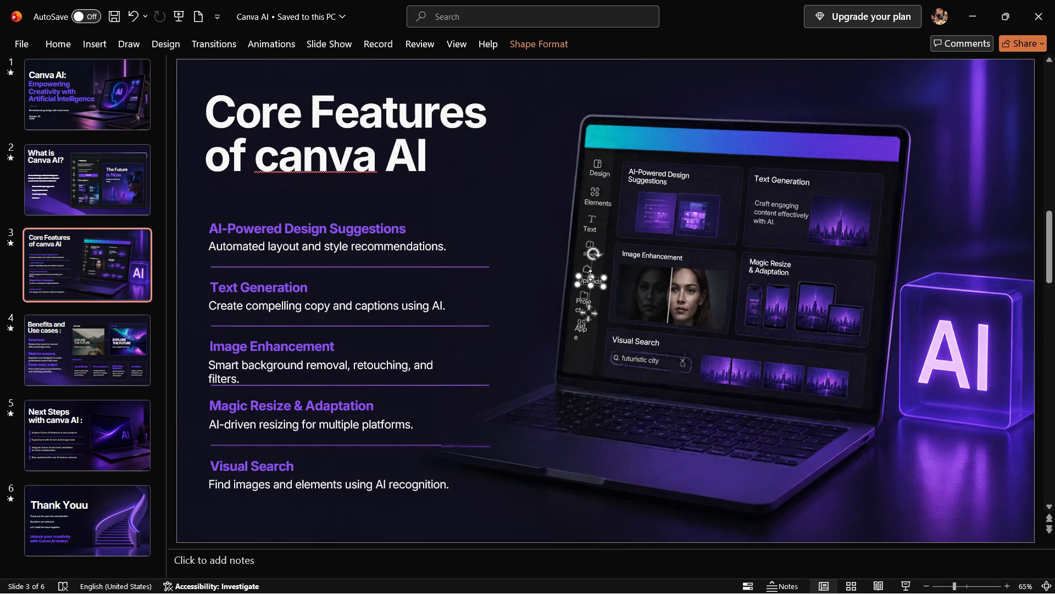
{"action": "left_click", "coordinate": [587, 271]}
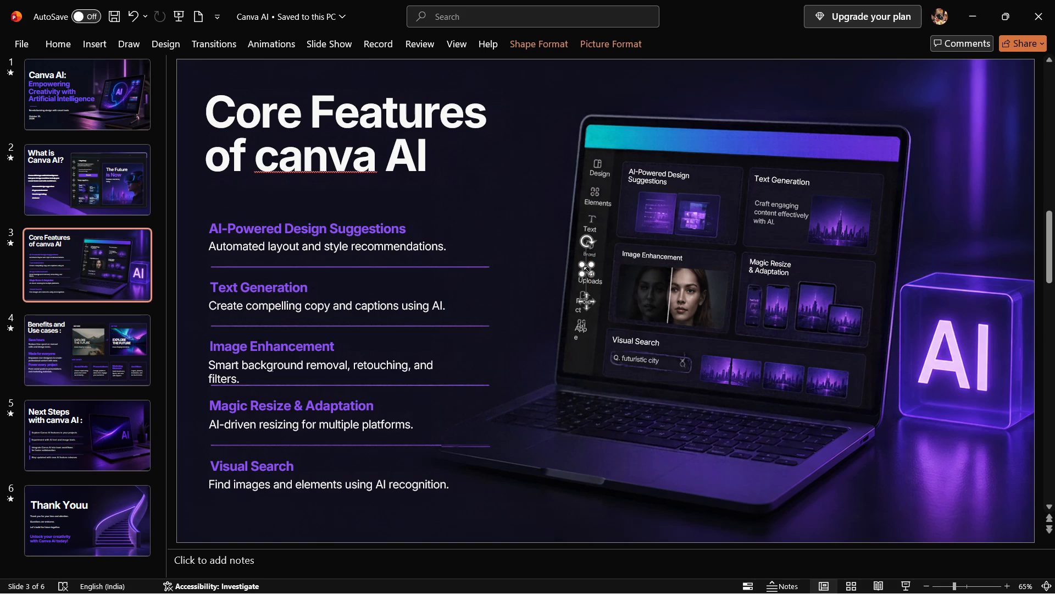
{"action": "left_click", "coordinate": [603, 271]}
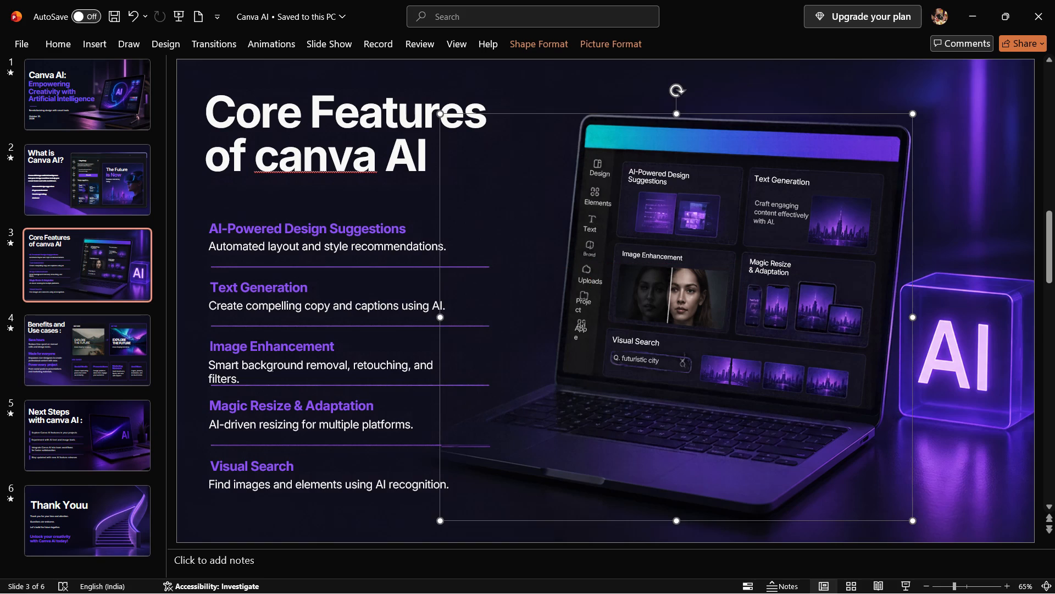
{"action": "left_click", "coordinate": [582, 280]}
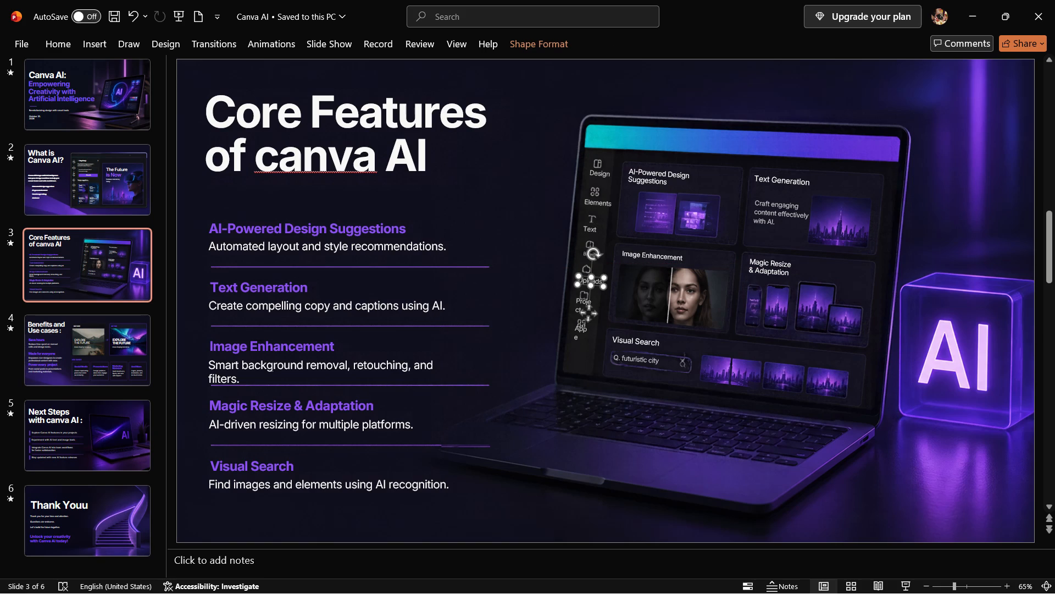
{"action": "left_click", "coordinate": [596, 275]}
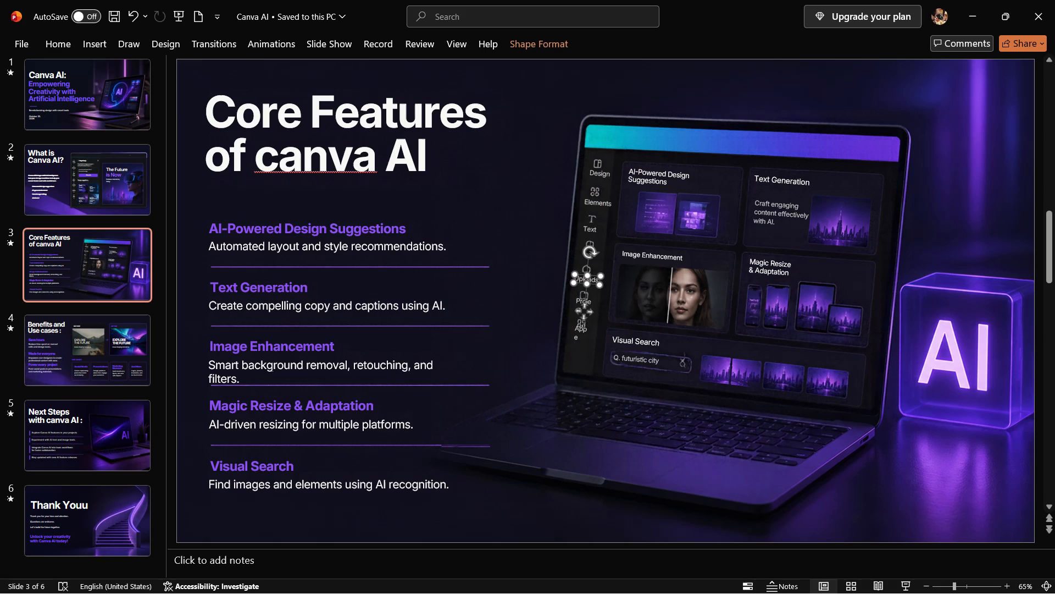
{"action": "left_click", "coordinate": [599, 266]}
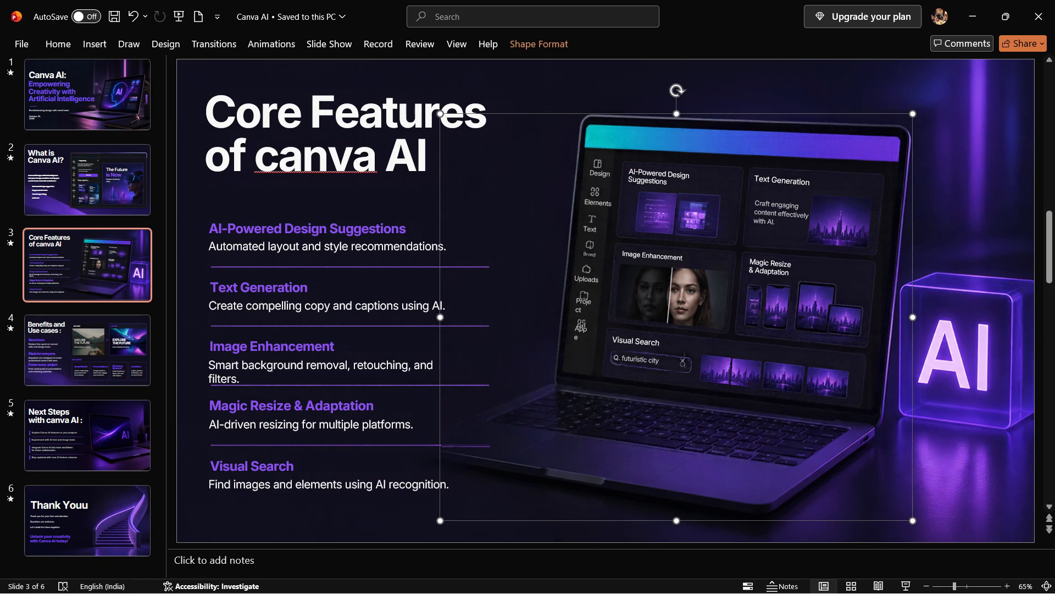
Widen the "Project" label in the laptop screen's sidebar so it fits on one line below its folder icon.
{"action": "left_click", "coordinate": [585, 296]}
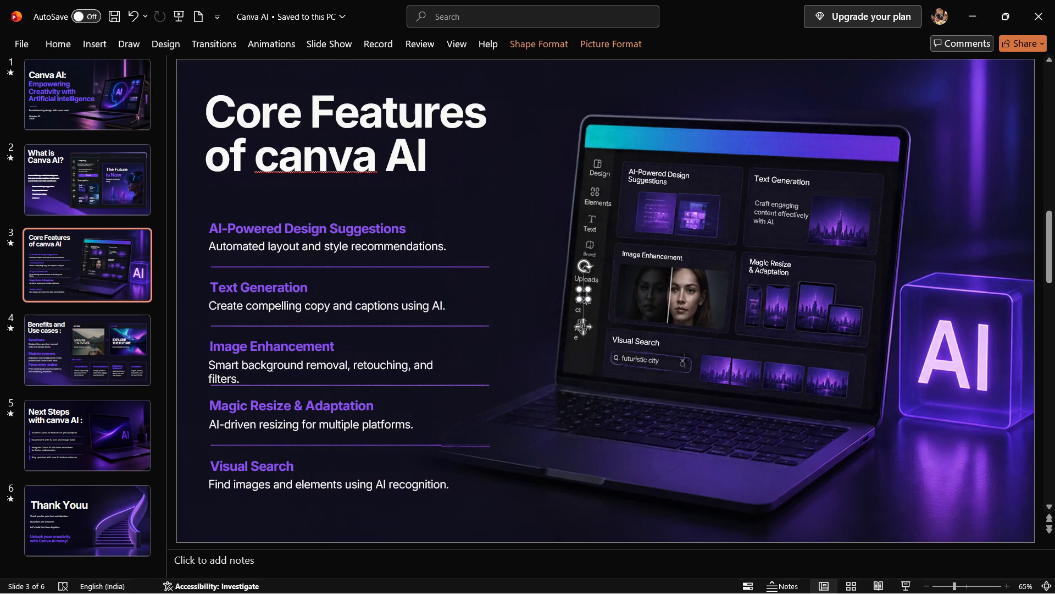
{"action": "left_click", "coordinate": [584, 306]}
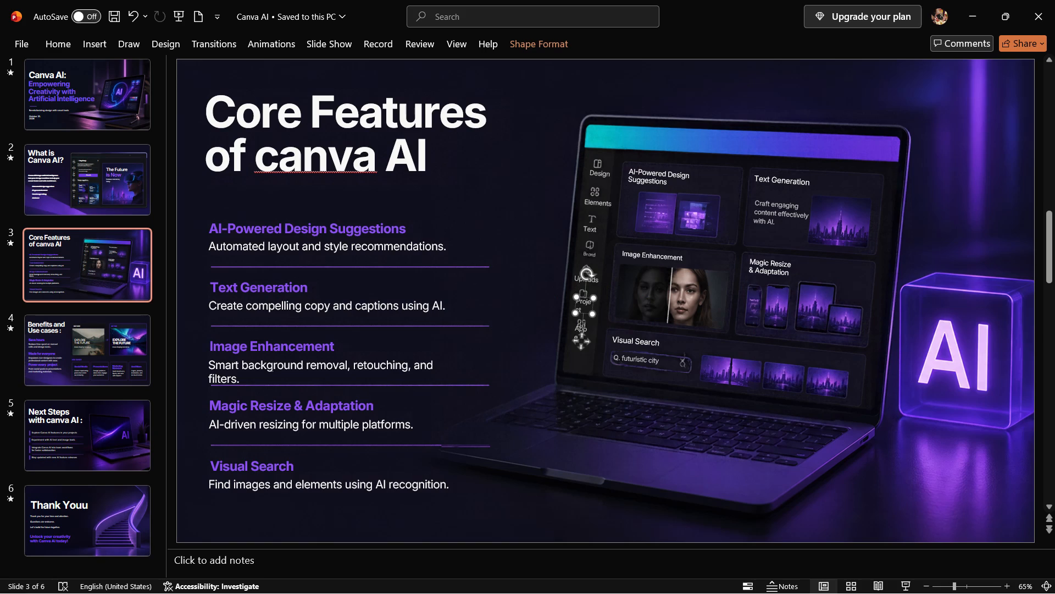
{"action": "left_click_drag", "start_coordinate": [591, 311], "coordinate": [597, 313]}
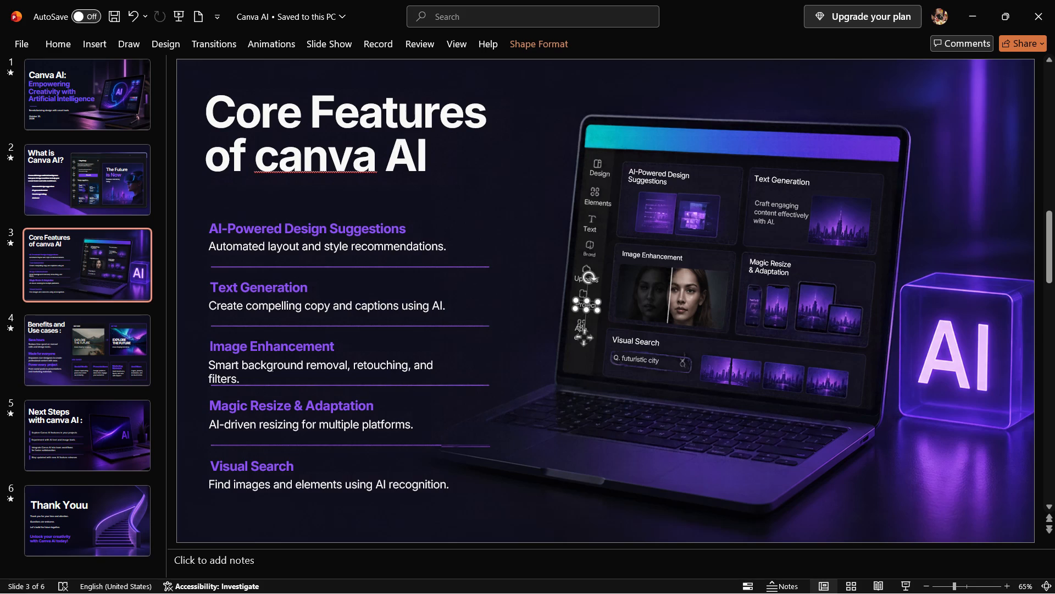
{"action": "left_click", "coordinate": [596, 296]}
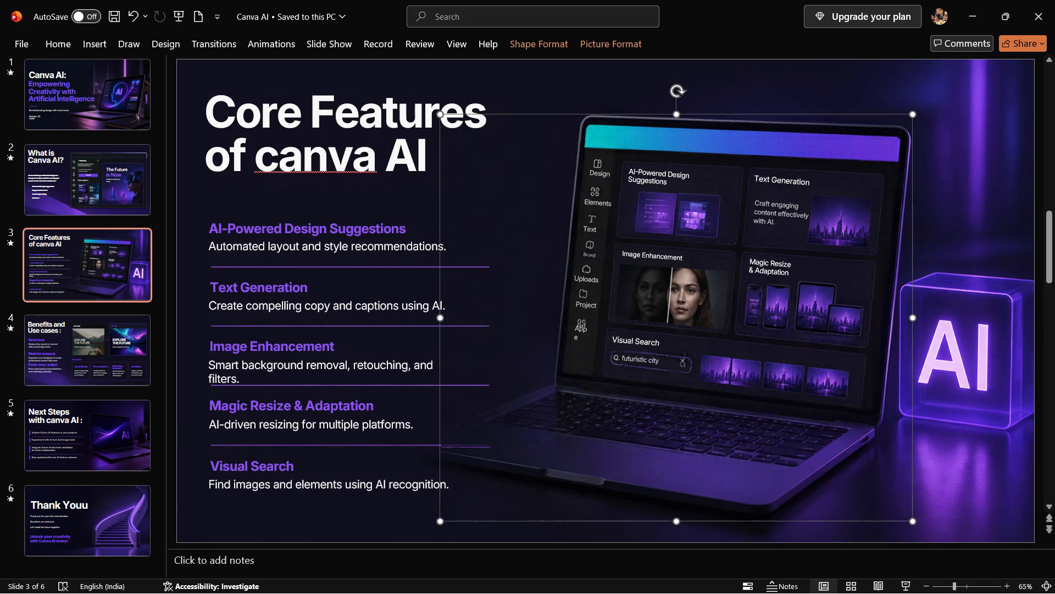
{"action": "left_click", "coordinate": [588, 306]}
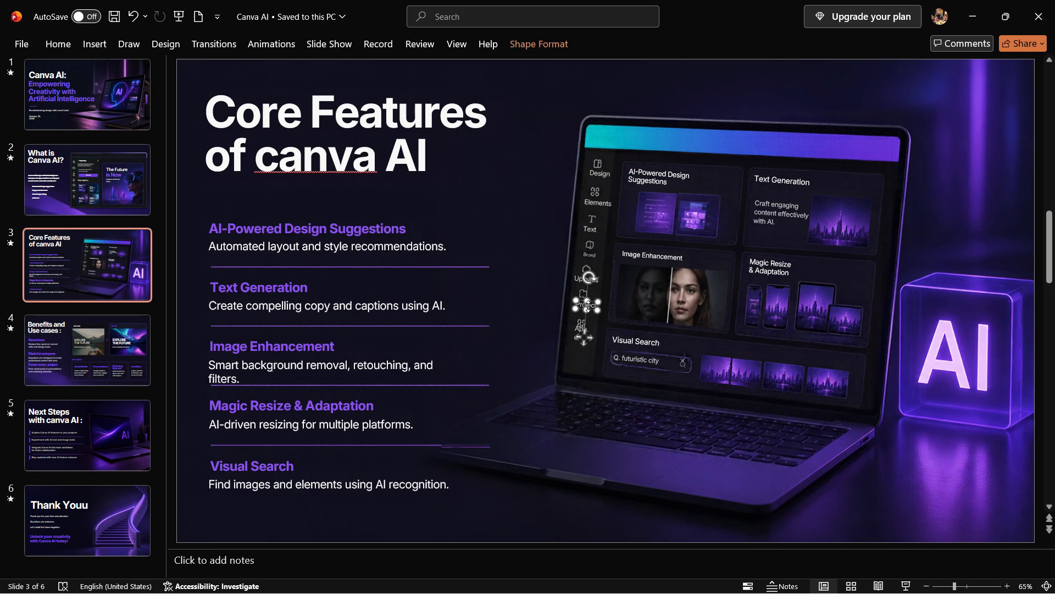
{"action": "double_click", "coordinate": [588, 306]}
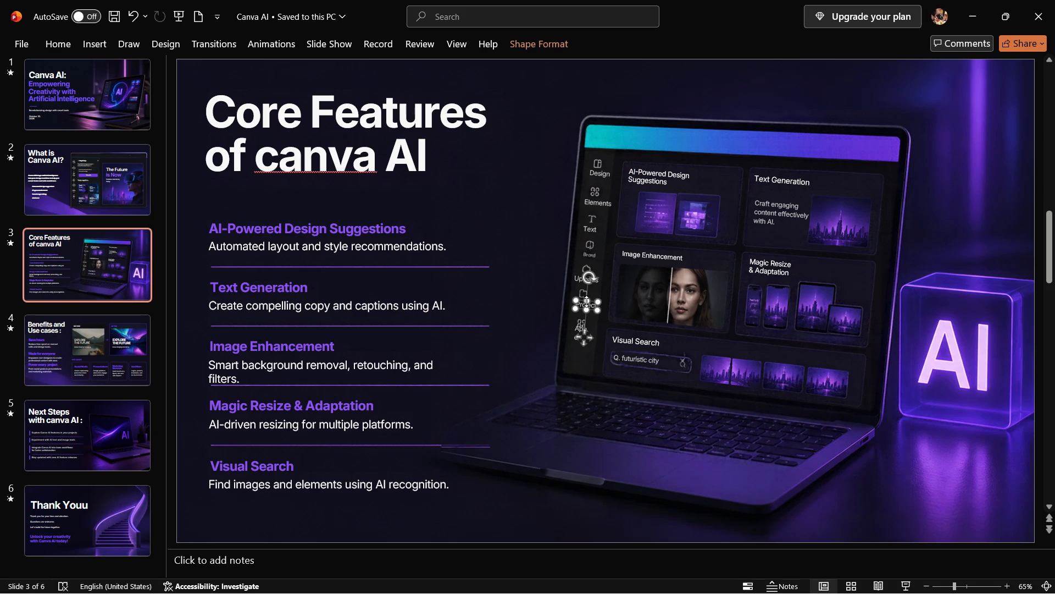
Nudge the laptop picture slightly leftward and upward behind its screen contents.
{"action": "left_click", "coordinate": [587, 295]}
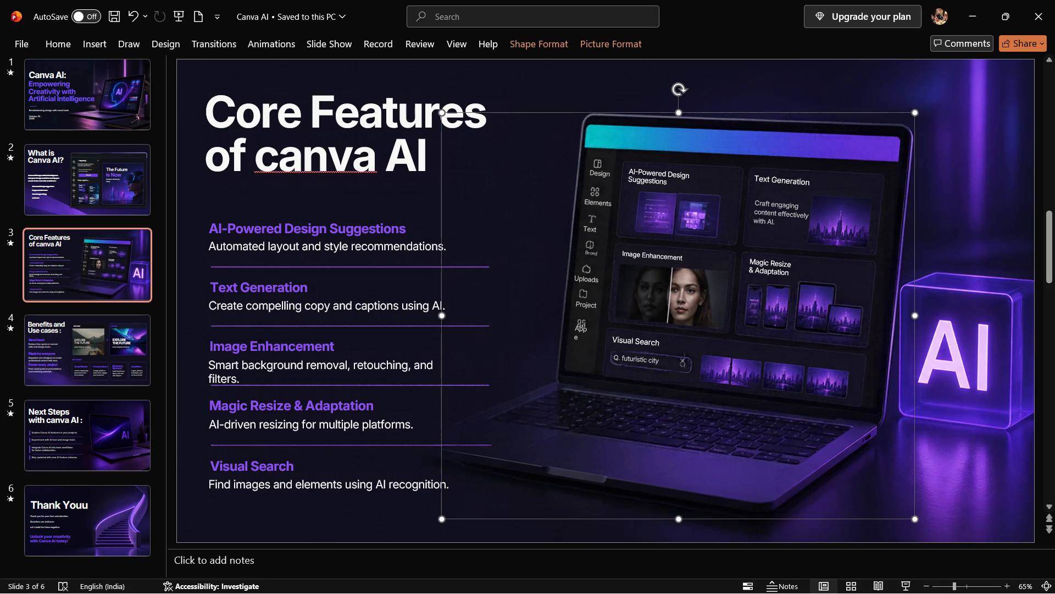
{"action": "left_click", "coordinate": [575, 303]}
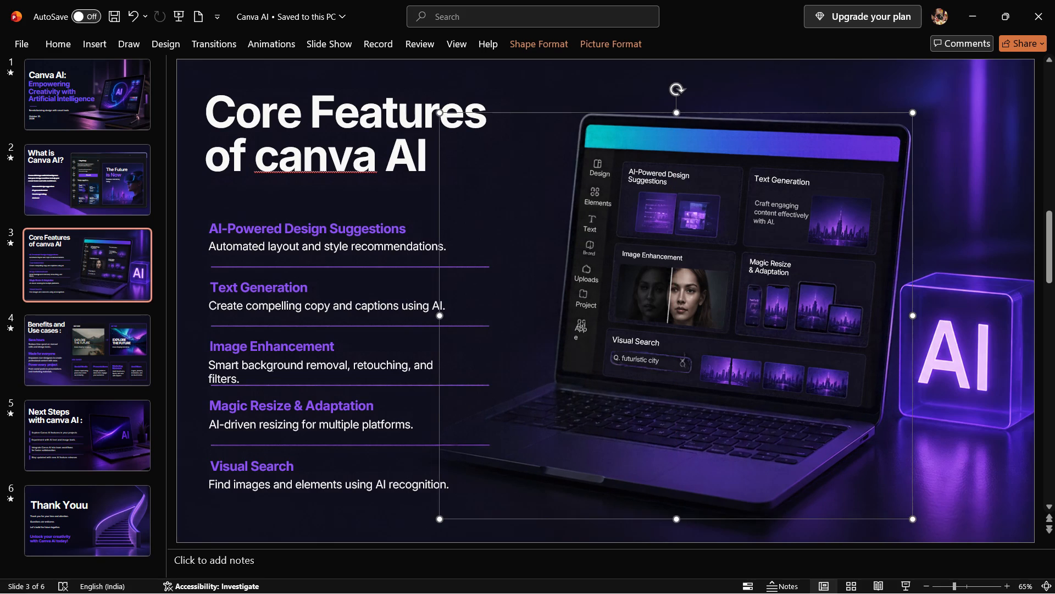
{"action": "left_click", "coordinate": [588, 306]}
{"action": "left_click_drag", "start_coordinate": [588, 306], "coordinate": [584, 307]}
{"action": "left_click", "coordinate": [595, 315]}
{"action": "left_click", "coordinate": [573, 337]}
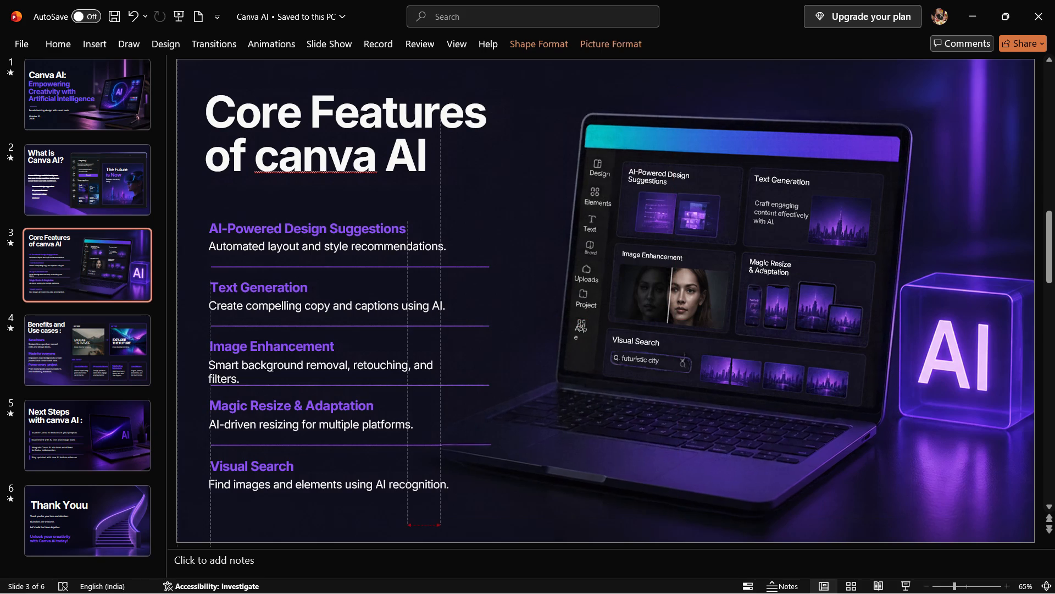
{"action": "left_click", "coordinate": [573, 347]}
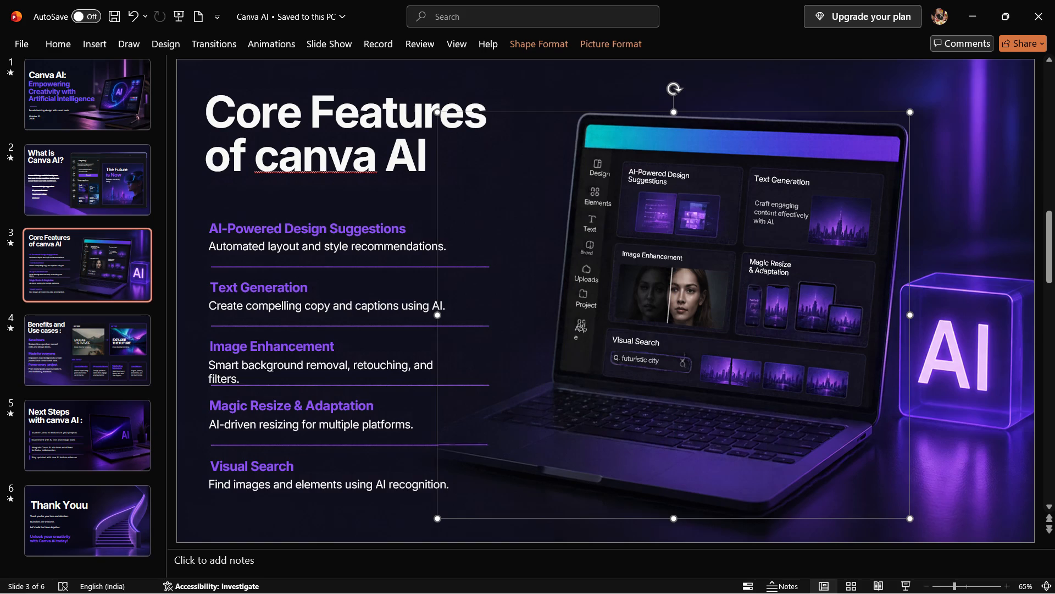
Widen the last sidebar label, below "Project" on the laptop screen, so it fits on one line under its icon.
{"action": "left_click", "coordinate": [581, 329]}
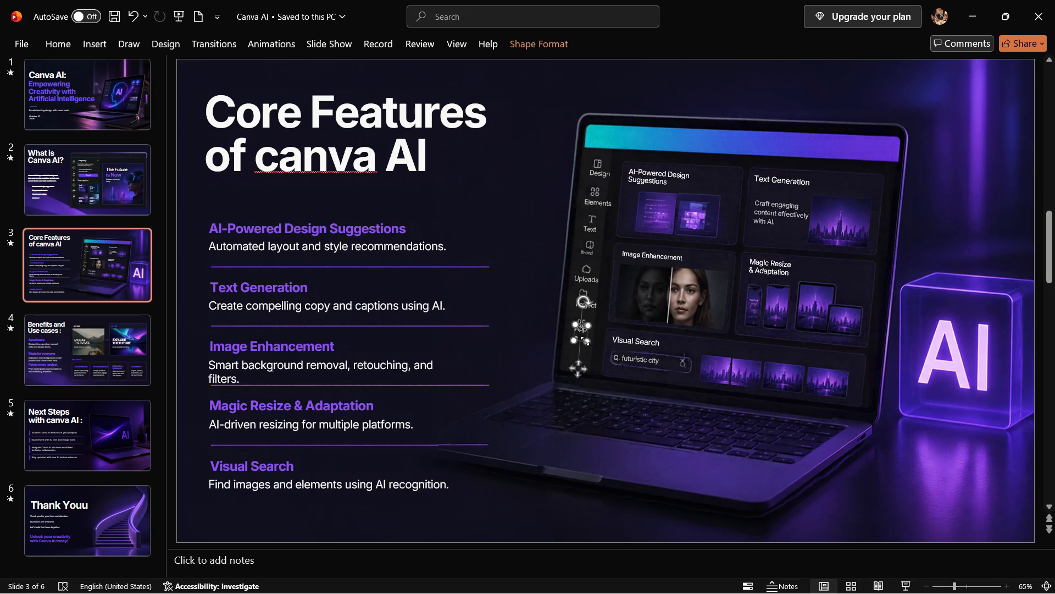
{"action": "left_click_drag", "start_coordinate": [586, 341], "coordinate": [592, 343]}
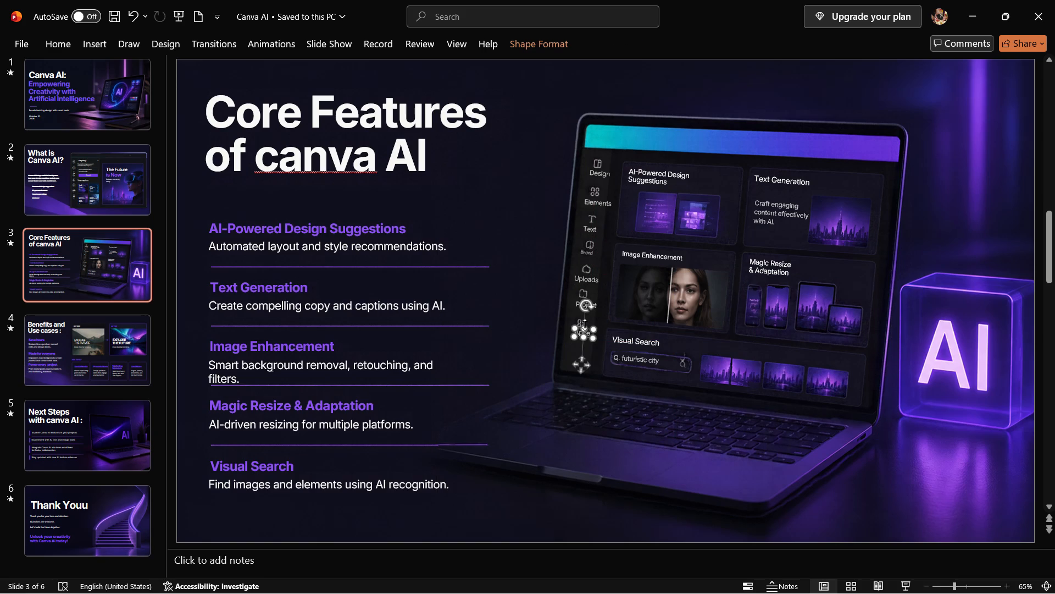
{"action": "left_click", "coordinate": [585, 323]}
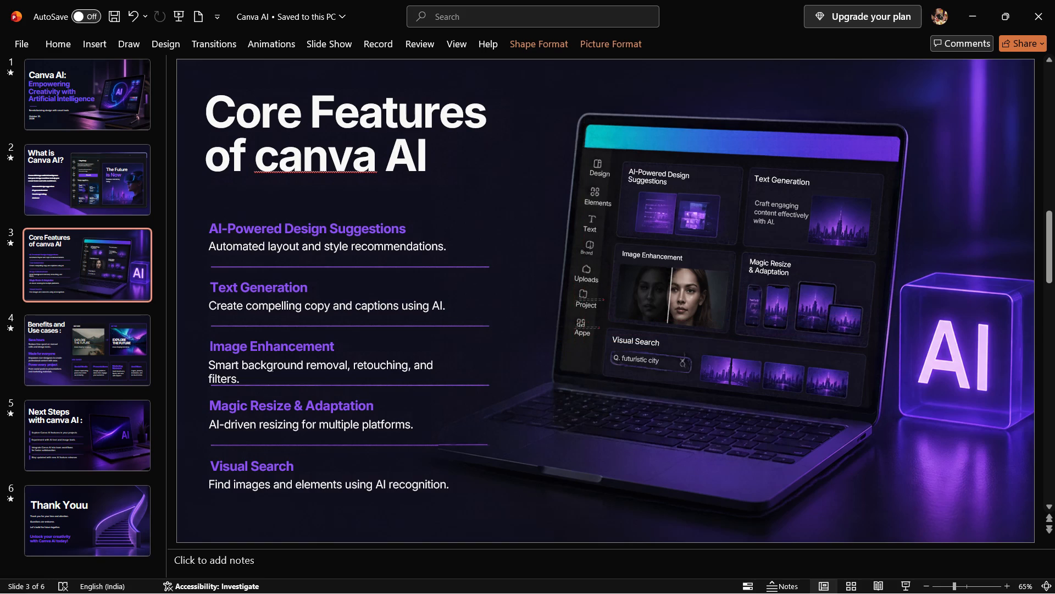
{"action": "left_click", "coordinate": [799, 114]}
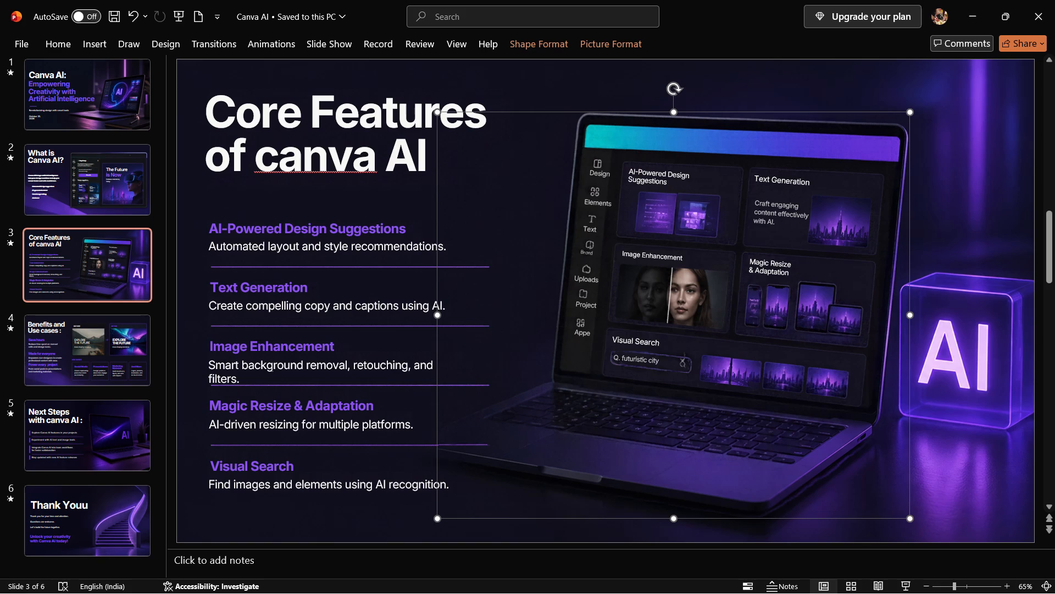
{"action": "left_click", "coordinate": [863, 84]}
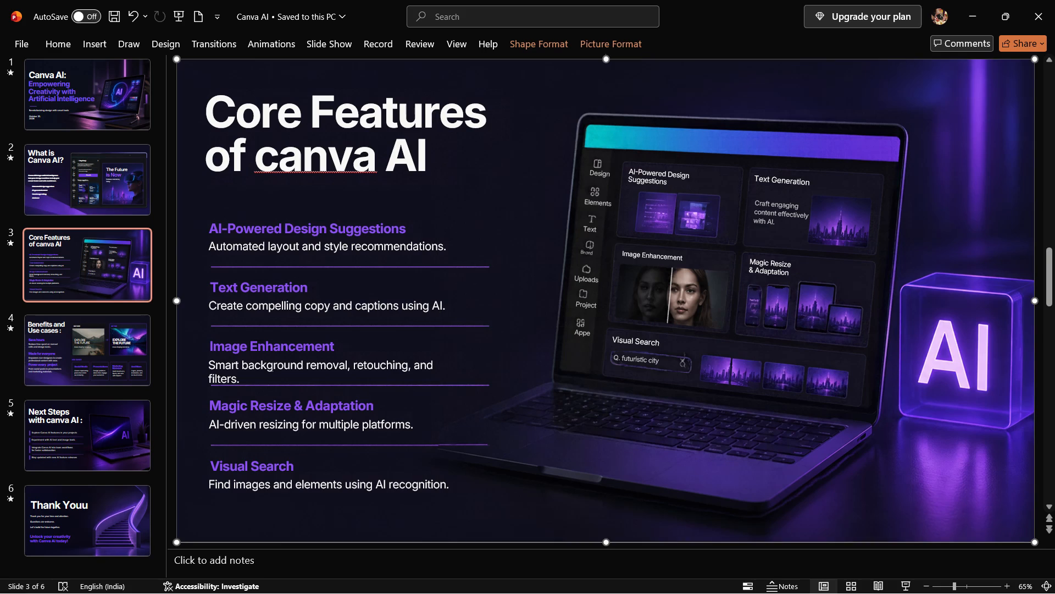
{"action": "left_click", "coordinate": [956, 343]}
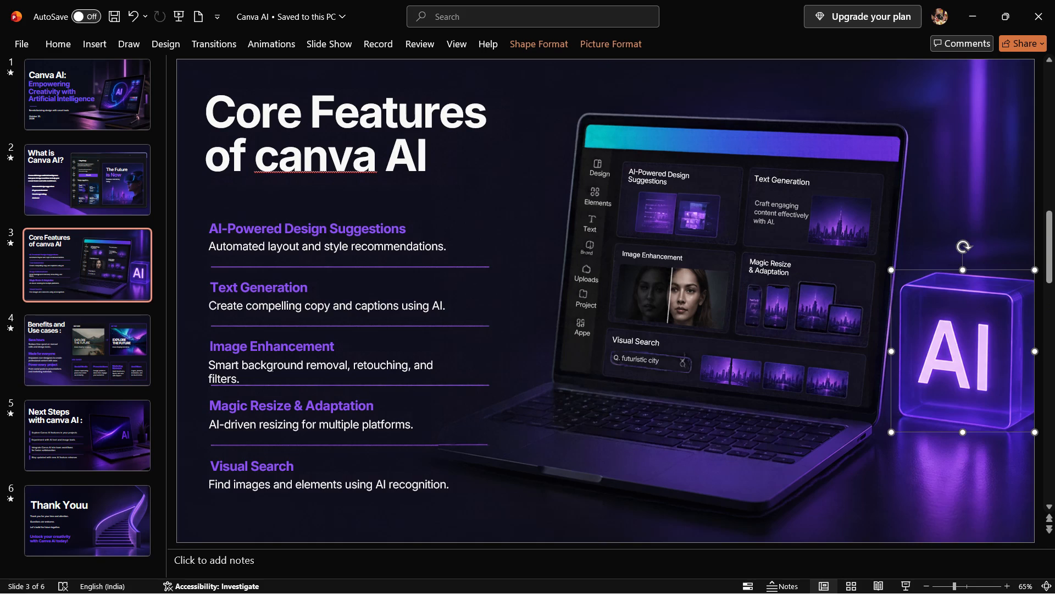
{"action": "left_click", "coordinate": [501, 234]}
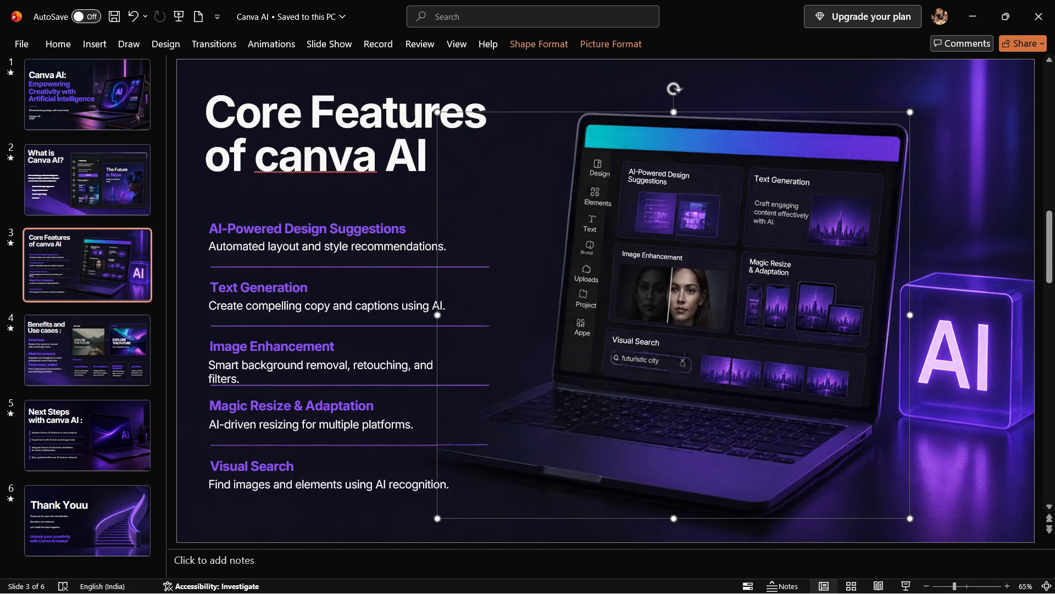
Add a space and a colon at the end of the "Core Features of canva AI" heading.
{"action": "left_click", "coordinate": [366, 162]}
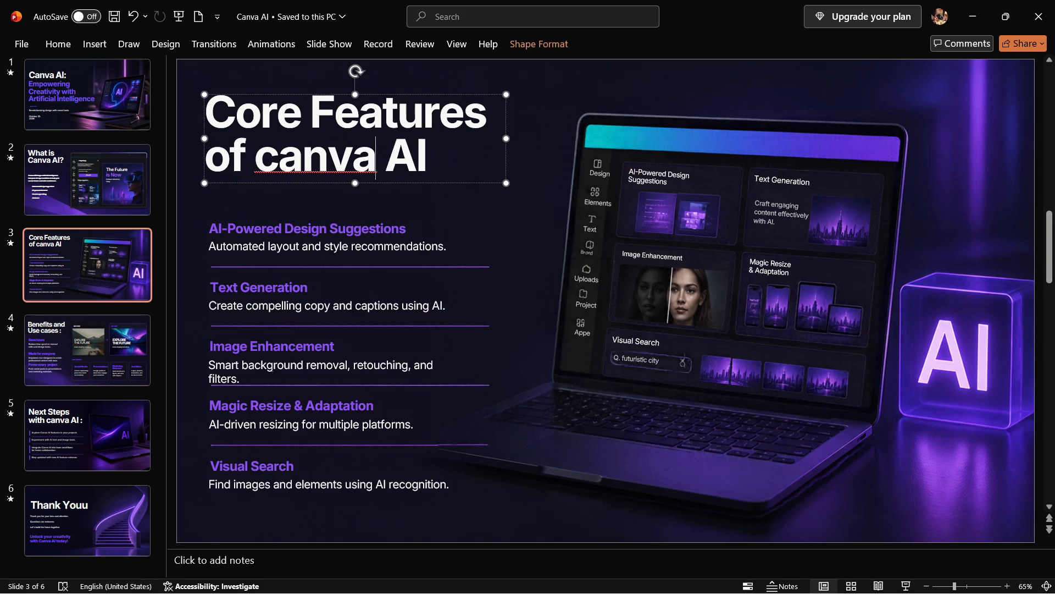
{"action": "key", "text": "Right"}
{"action": "key", "text": "Right"}
{"action": "key", "text": "Right"}
{"action": "key", "text": "Right"}
{"action": "key", "text": "space"}
{"action": "key", "text": "shift+colon"}
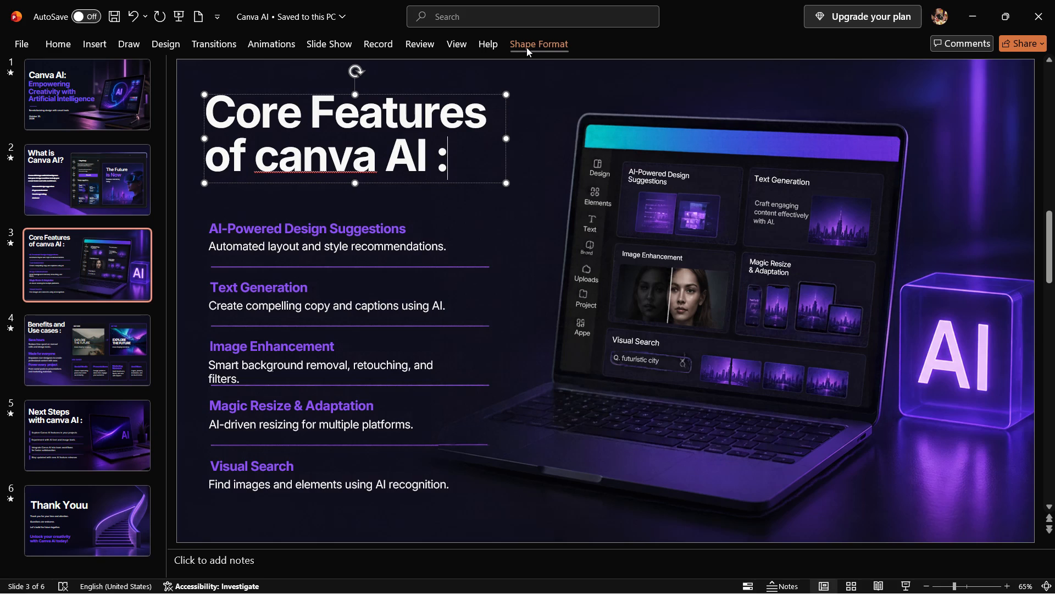
{"action": "left_click", "coordinate": [527, 41]}
{"action": "left_click", "coordinate": [519, 163]}
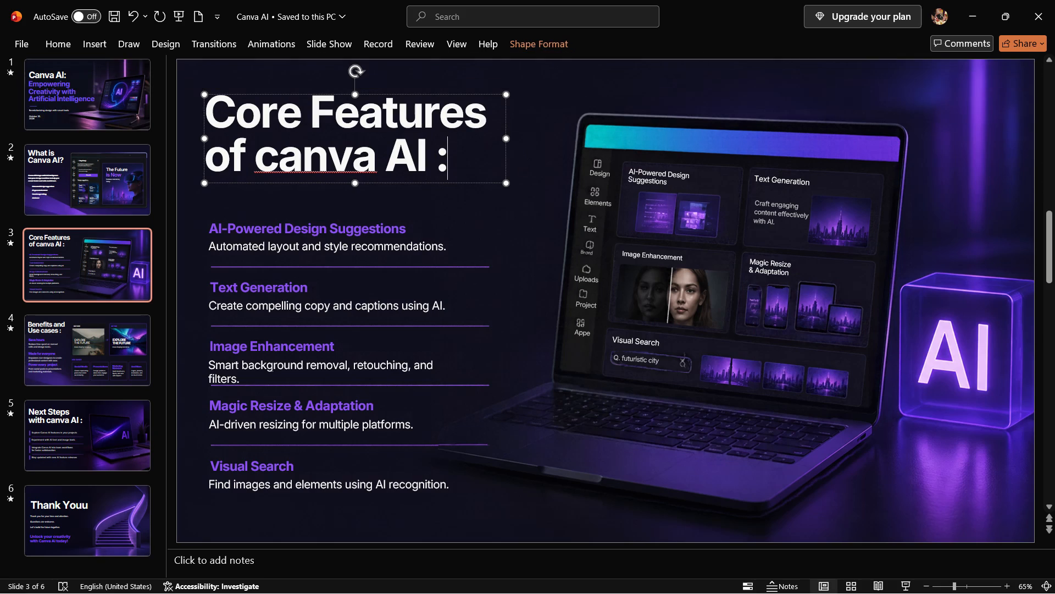
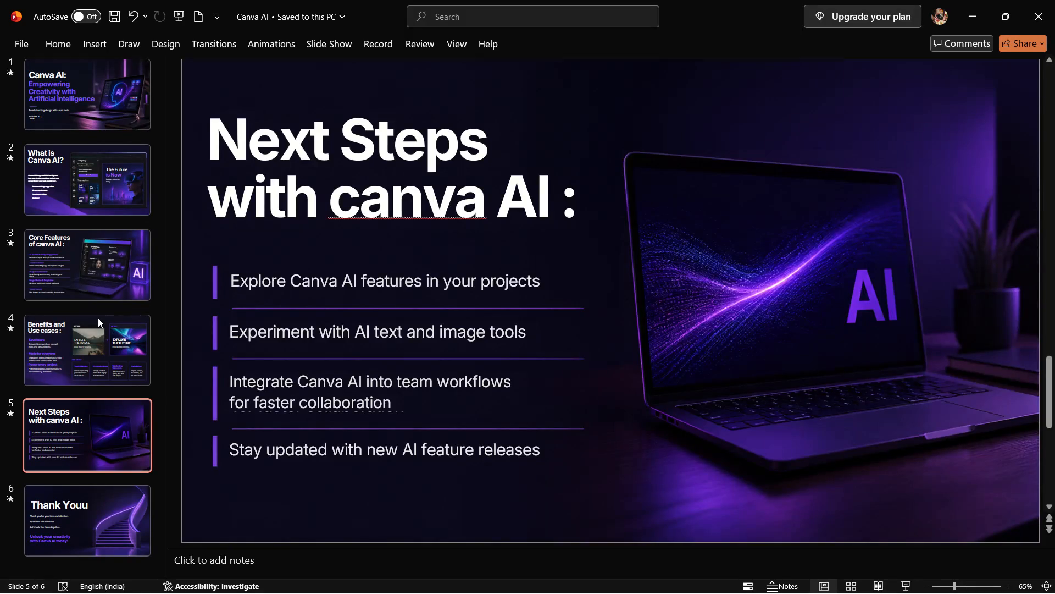
Review the Core Features, Benefits and Use cases, and Next Steps slides, switching between them to compare their layouts.
{"action": "left_click", "coordinate": [98, 318]}
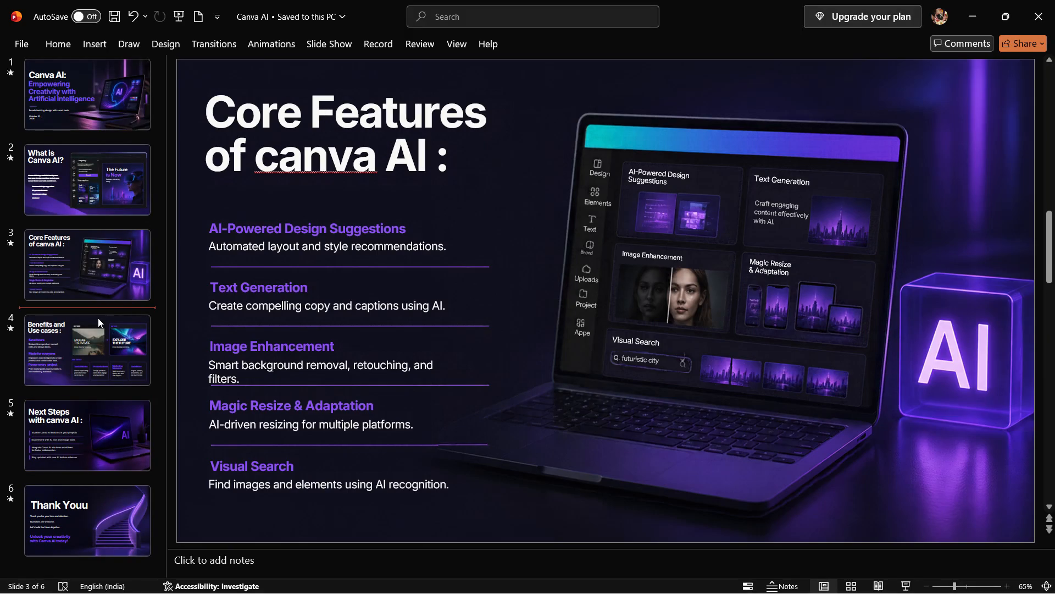
{"action": "left_click", "coordinate": [98, 322]}
{"action": "left_click", "coordinate": [90, 357]}
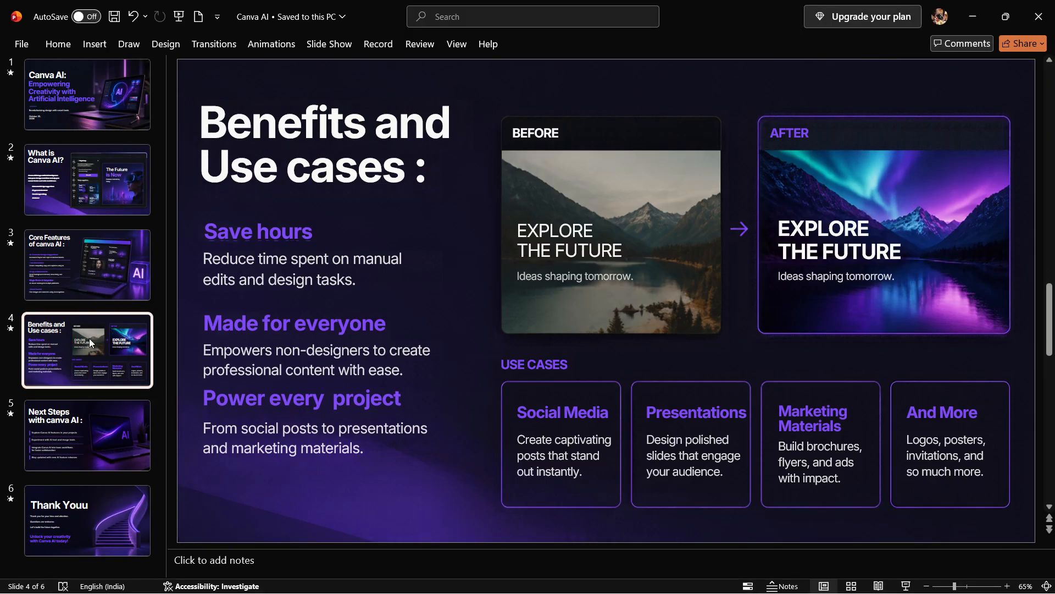
{"action": "left_click", "coordinate": [75, 281]}
{"action": "left_click", "coordinate": [96, 320]}
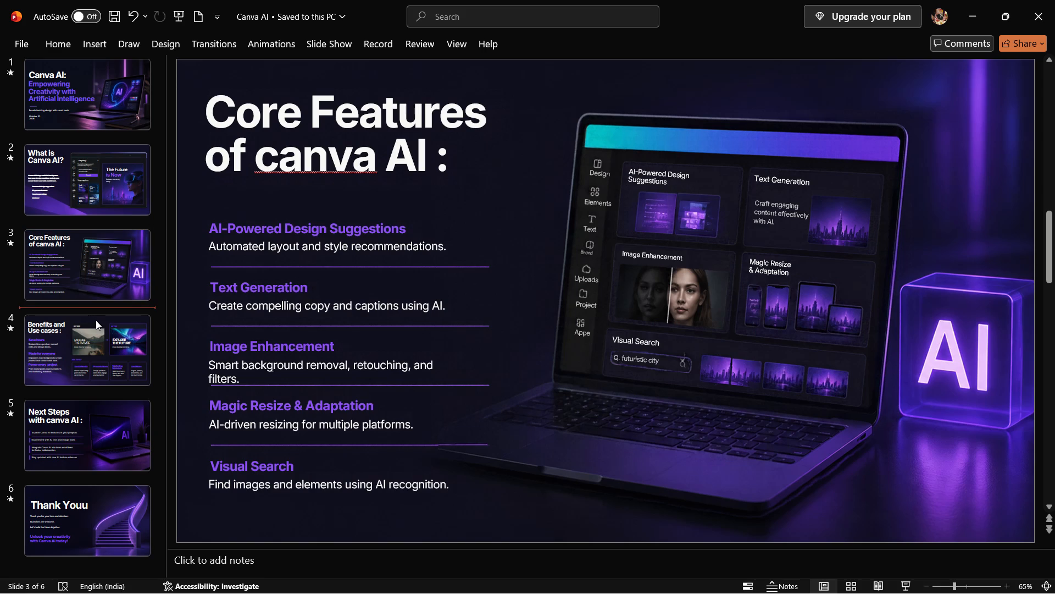
{"action": "left_click", "coordinate": [95, 336]}
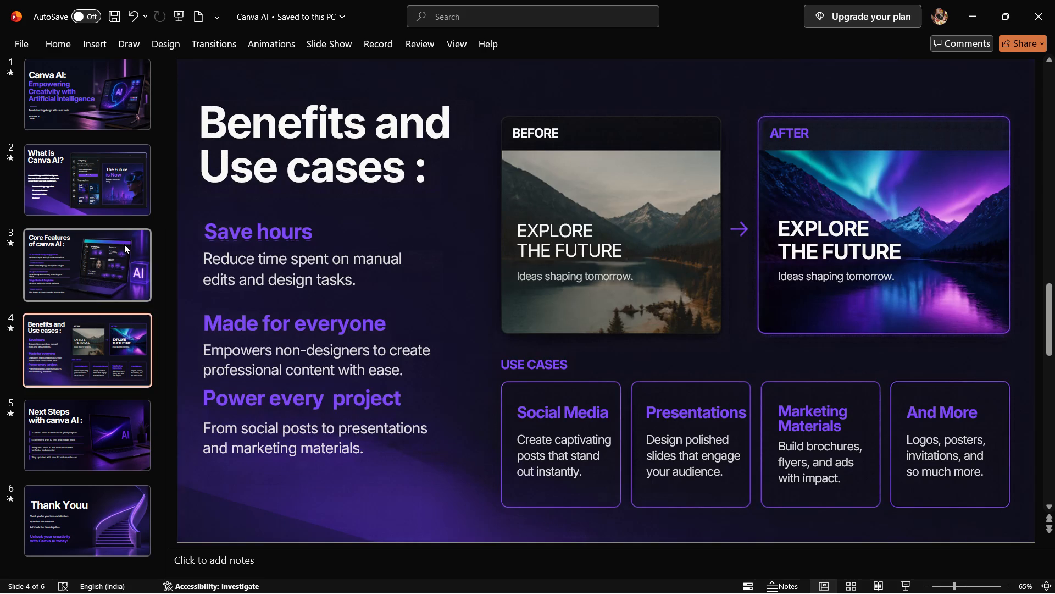
{"action": "left_click", "coordinate": [124, 244]}
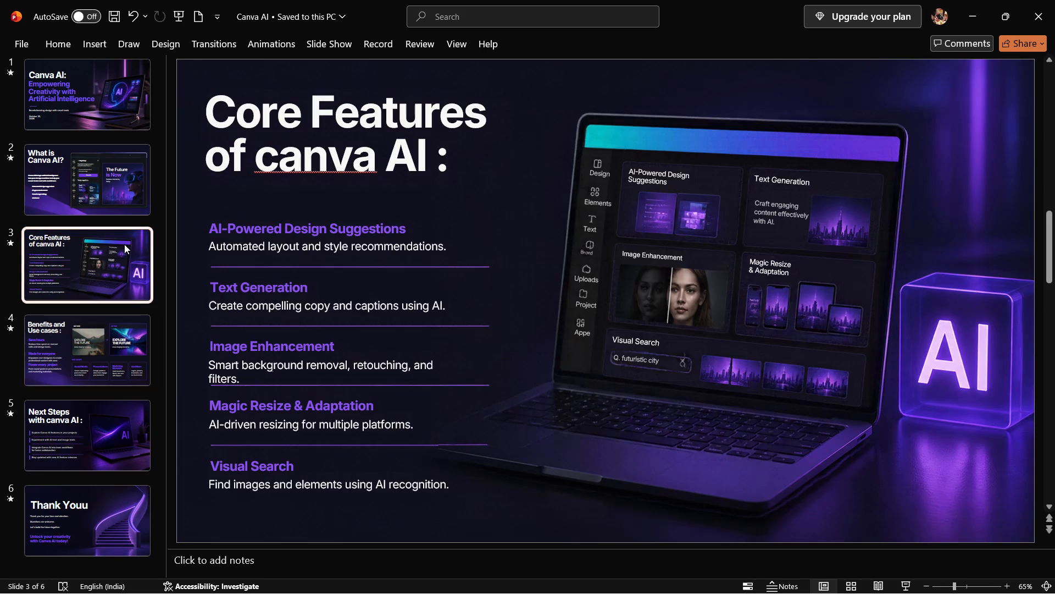
{"action": "left_click", "coordinate": [88, 333]}
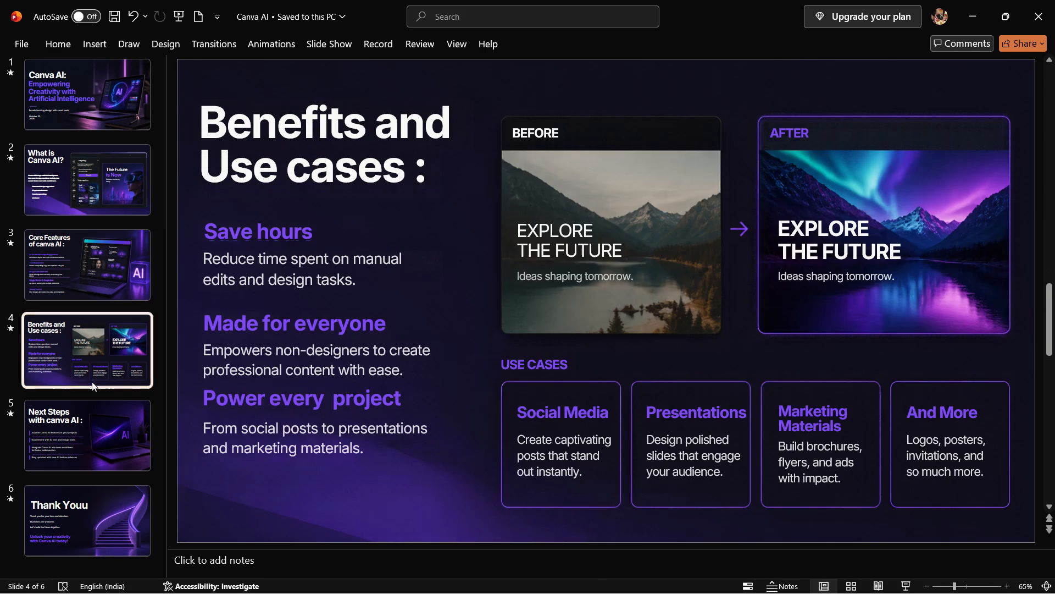
{"action": "left_click", "coordinate": [94, 420]}
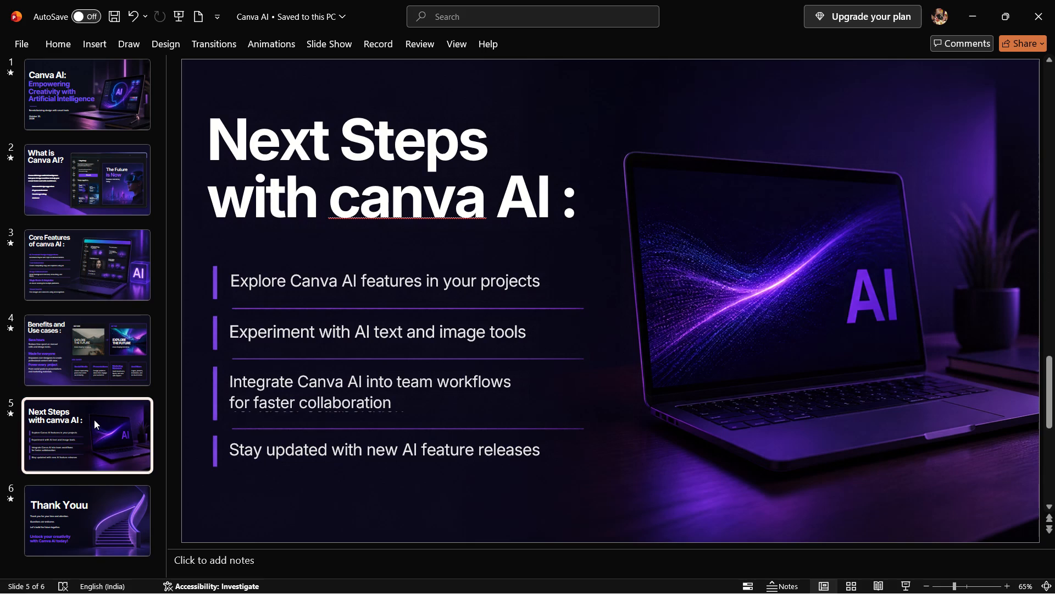
{"action": "scroll", "coordinate": [94, 420], "scroll_direction": "down", "scroll_amount": 1}
{"action": "left_click", "coordinate": [32, 367]}
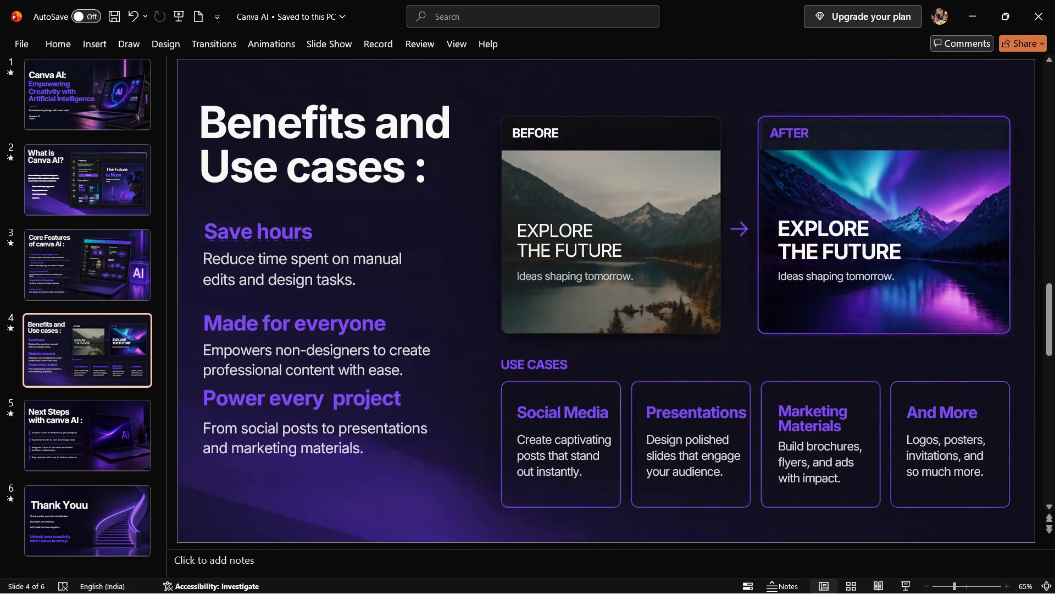
{"action": "left_click", "coordinate": [710, 202]}
{"action": "left_click", "coordinate": [781, 191]}
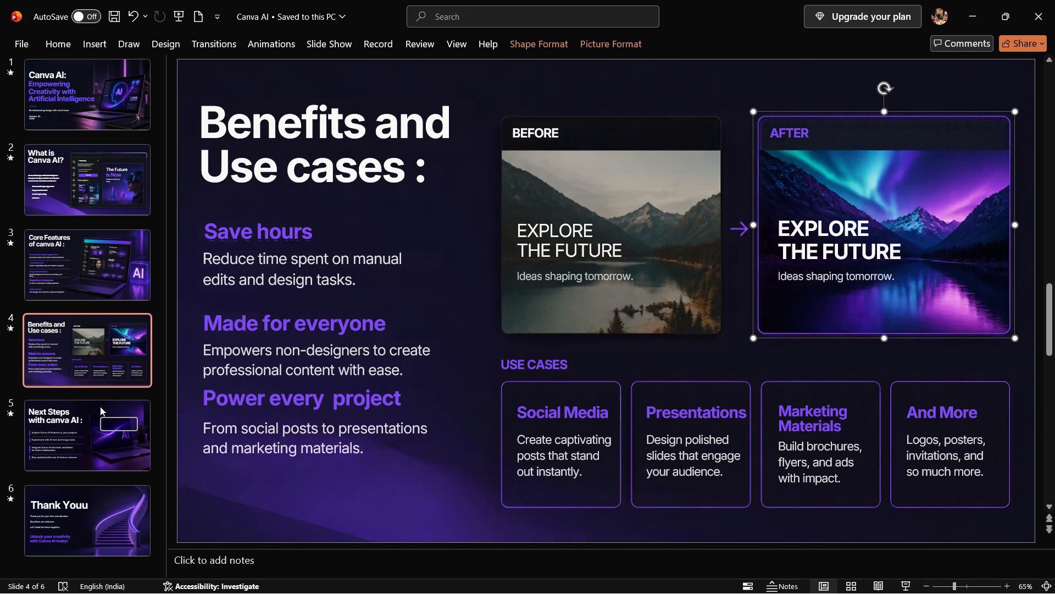
{"action": "left_click", "coordinate": [92, 419]}
{"action": "scroll", "coordinate": [92, 419], "scroll_direction": "down", "scroll_amount": 1}
{"action": "left_click", "coordinate": [100, 529]}
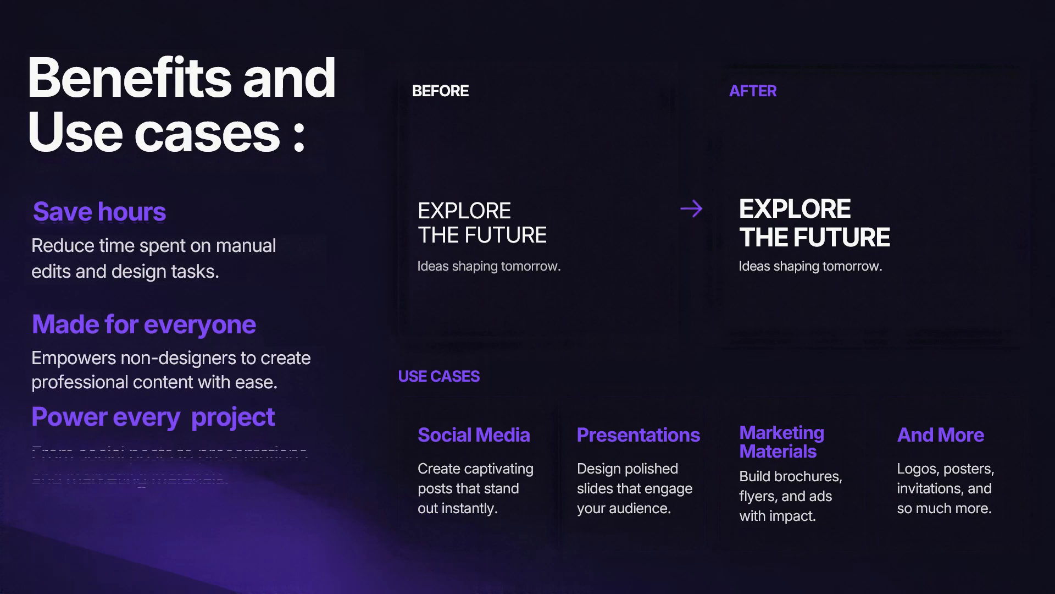
{"action": "key", "text": "Right"}
{"action": "key", "text": "Right"}
{"action": "key", "text": "Right"}
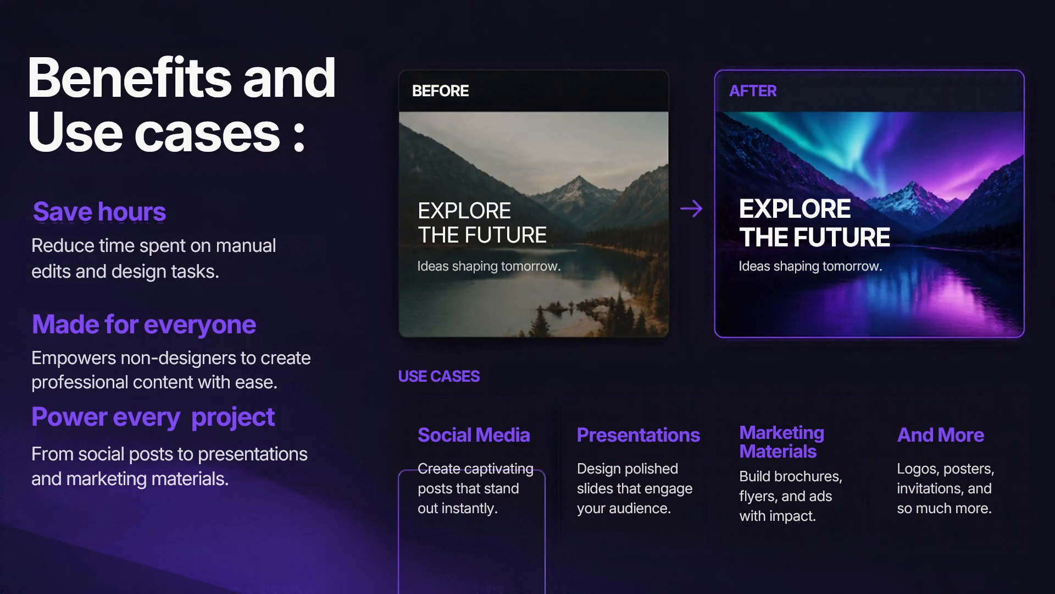
{"action": "key", "text": "Right"}
{"action": "key", "text": "Right"}
{"action": "key", "text": "Right"}
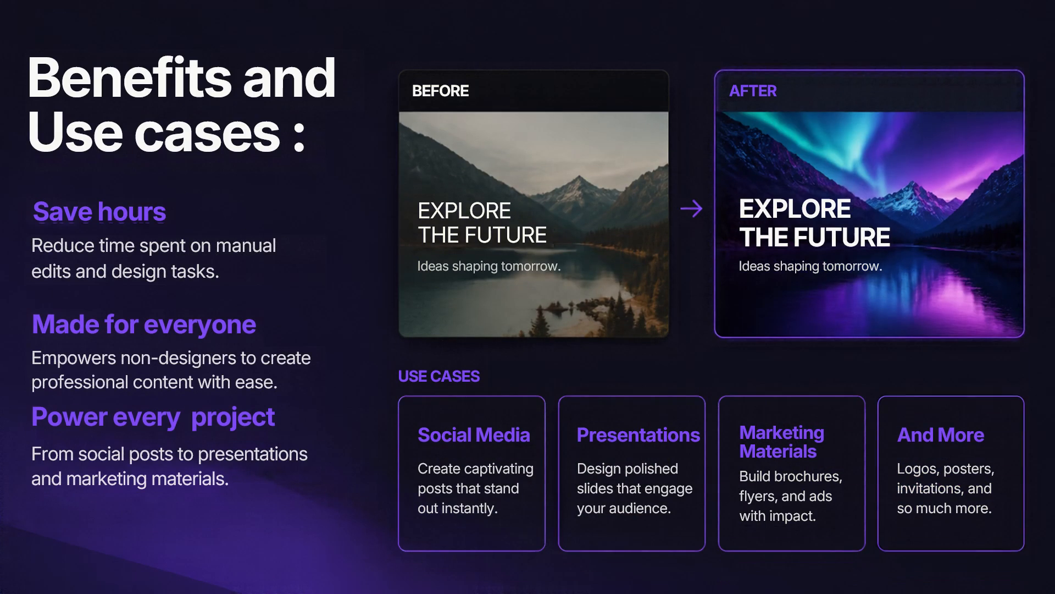
Advance to the "Next Steps with canva AI :" slide and play through its bullet and laptop animations.
{"action": "key", "text": "Right"}
{"action": "key", "text": "Right"}
{"action": "key", "text": "Right"}
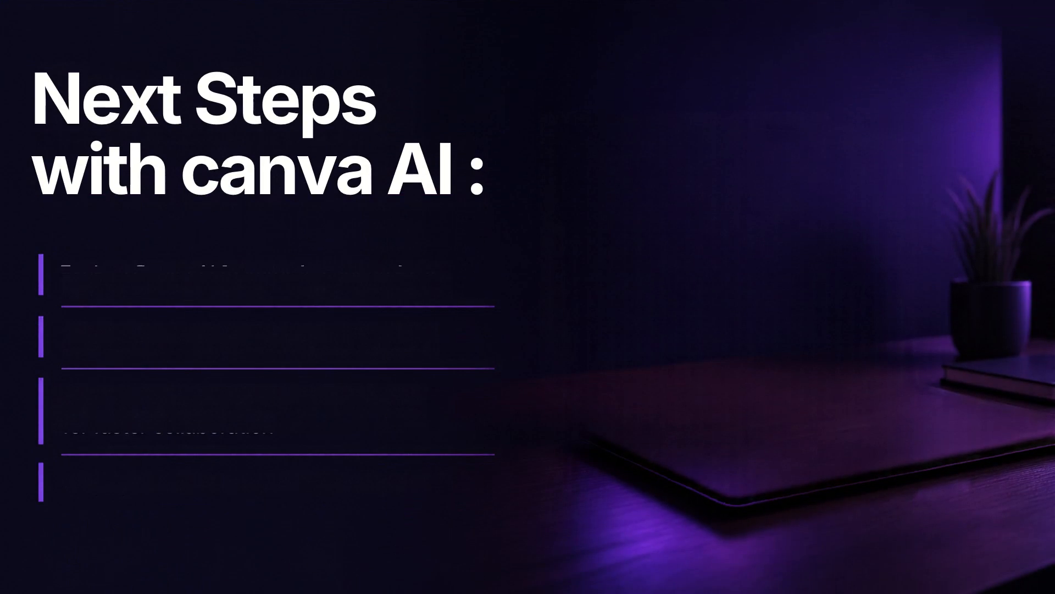
{"action": "key", "text": "Right"}
{"action": "key", "text": "Right"}
{"action": "key", "text": "Right"}
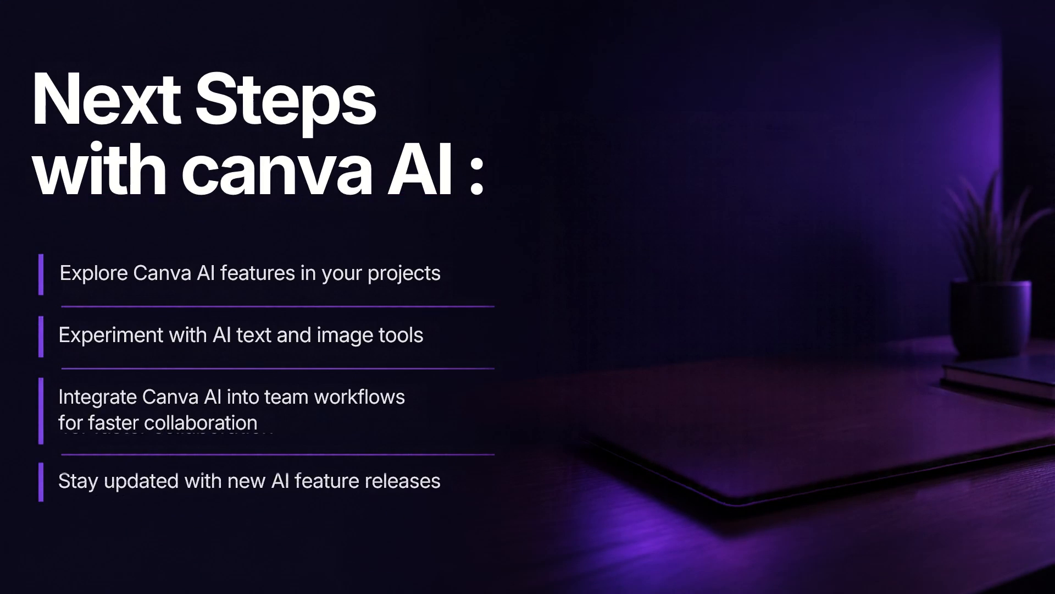
{"action": "key", "text": "Right"}
{"action": "key", "text": "Right"}
Play the Thank Youu slide's animations to the end of the show and exit back to editing.
{"action": "key", "text": "Right"}
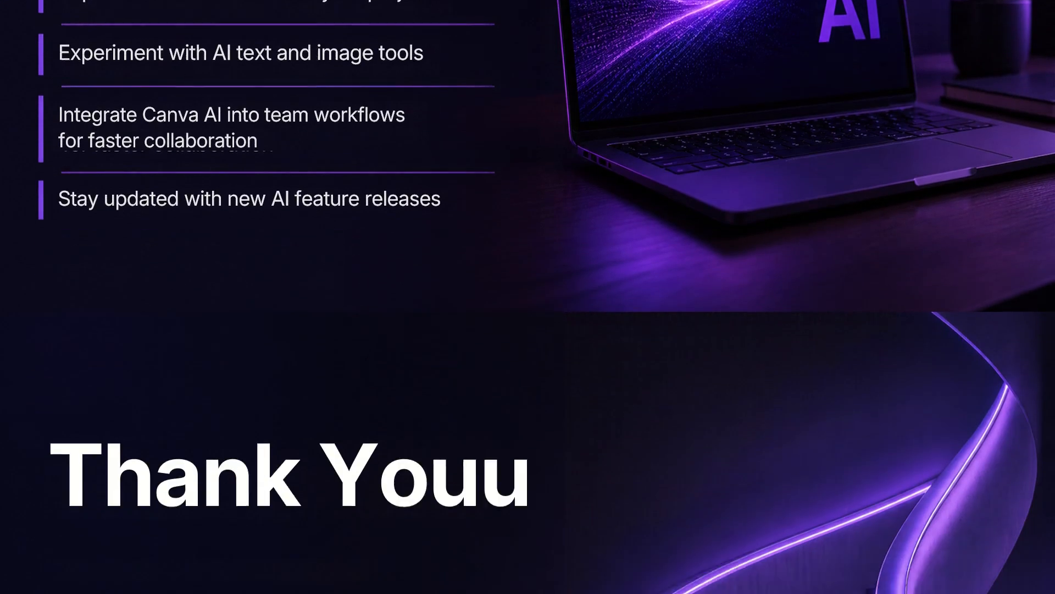
{"action": "key", "text": "Right"}
{"action": "key", "text": "Right"}
{"action": "key", "text": "Right"}
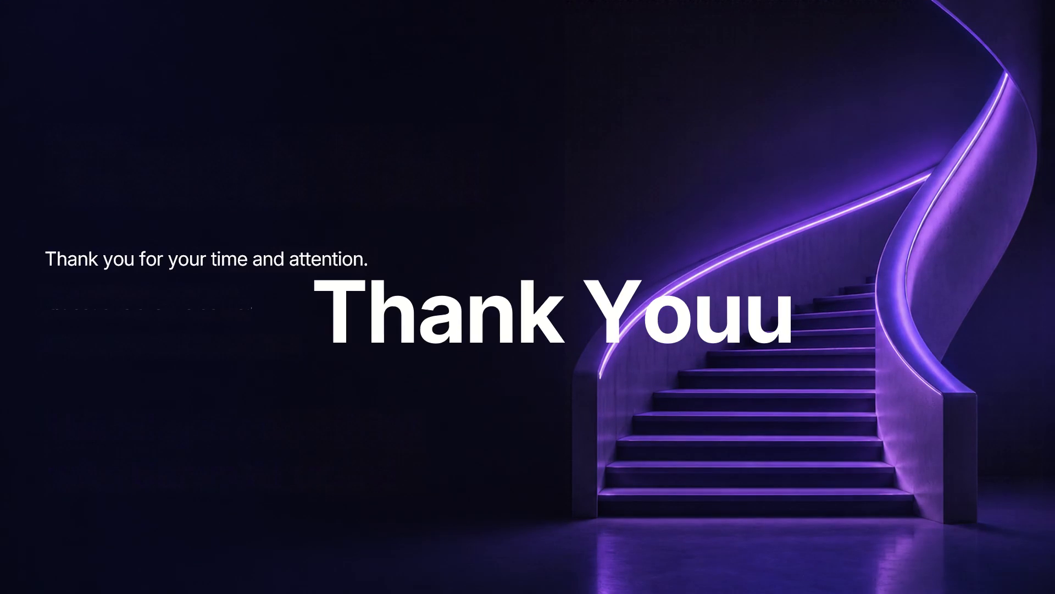
{"action": "key", "text": "Right"}
{"action": "key", "text": "Right"}
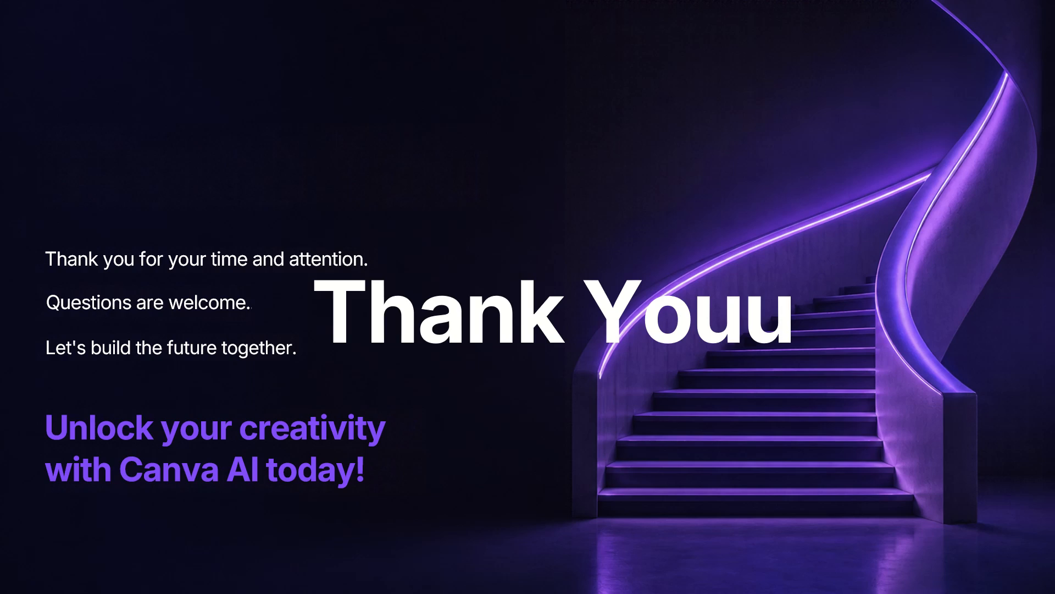
{"action": "left_click", "coordinate": [634, 522]}
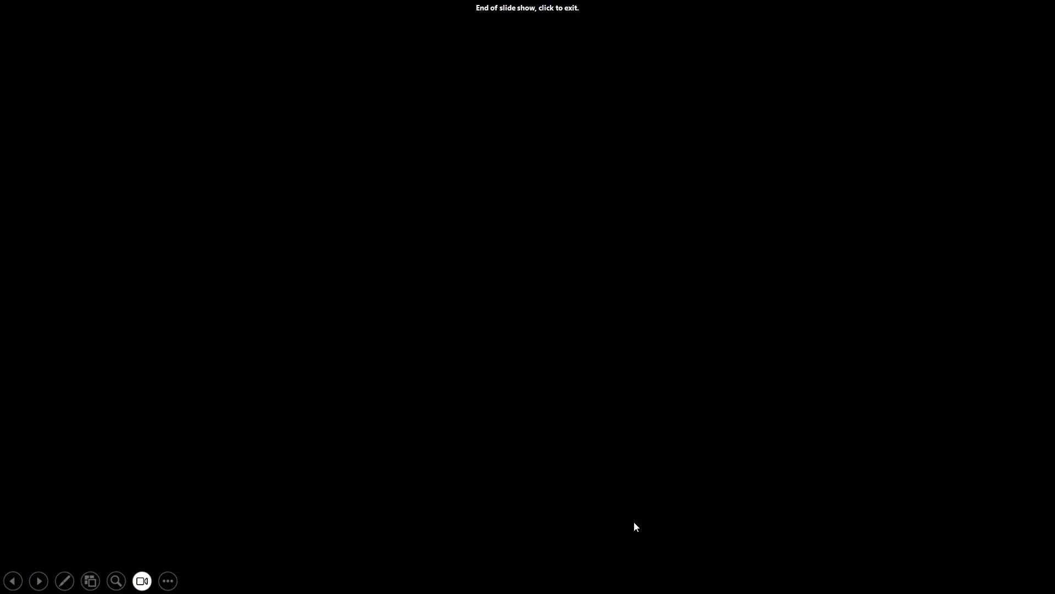
{"action": "left_click", "coordinate": [634, 522]}
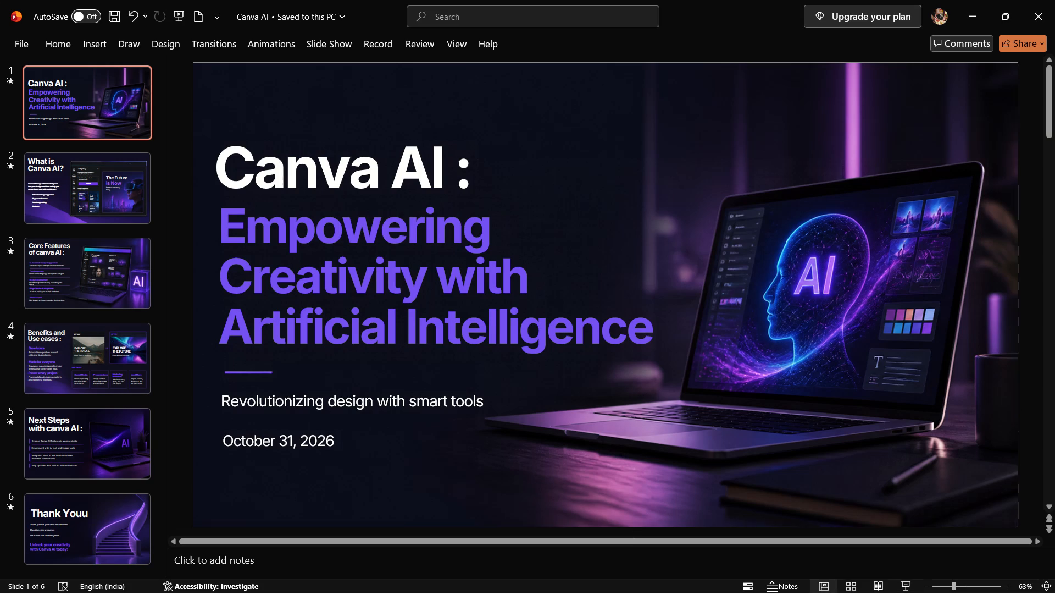
On the Thank Youu slide, replace the exclamation mark ending "Unlock your creativity with Canva AI today!" with a space.
{"action": "scroll", "coordinate": [266, 436], "scroll_direction": "down", "scroll_amount": 20}
{"action": "scroll", "coordinate": [266, 436], "scroll_direction": "down", "scroll_amount": 14}
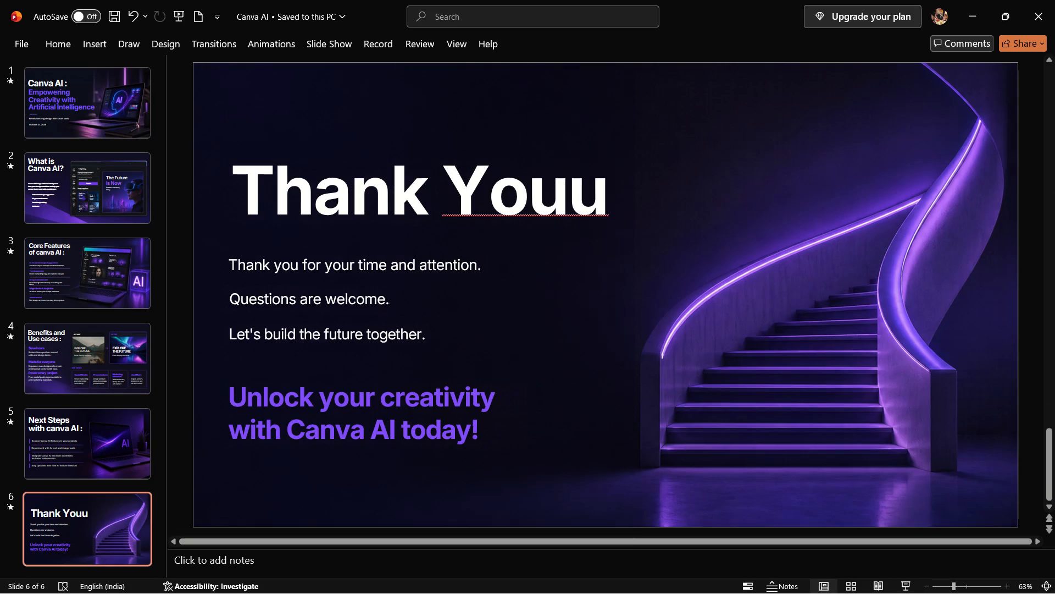
{"action": "scroll", "coordinate": [266, 436], "scroll_direction": "down", "scroll_amount": 4}
{"action": "left_click", "coordinate": [475, 436]}
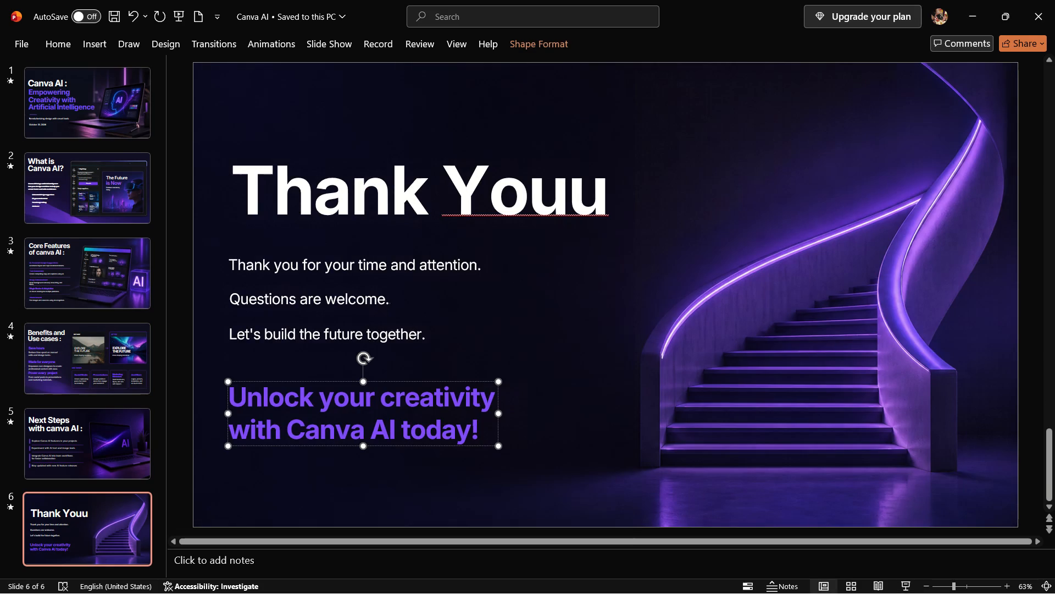
{"action": "key", "text": "Left"}
{"action": "key", "text": "space"}
{"action": "key", "text": "BackSpace"}
{"action": "key", "text": "Right"}
{"action": "key", "text": "BackSpace"}
{"action": "key", "text": "space"}
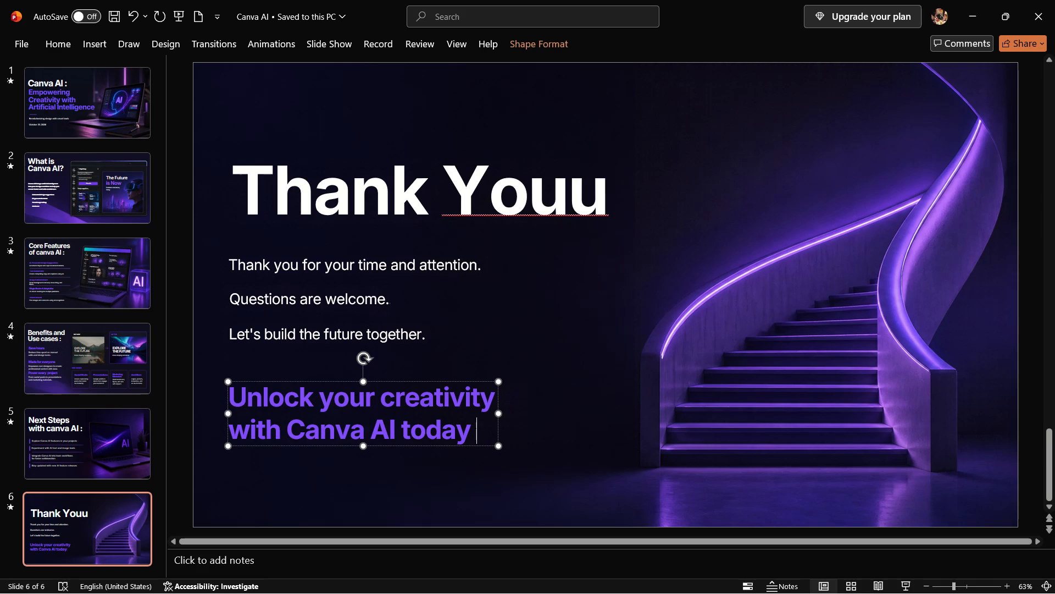
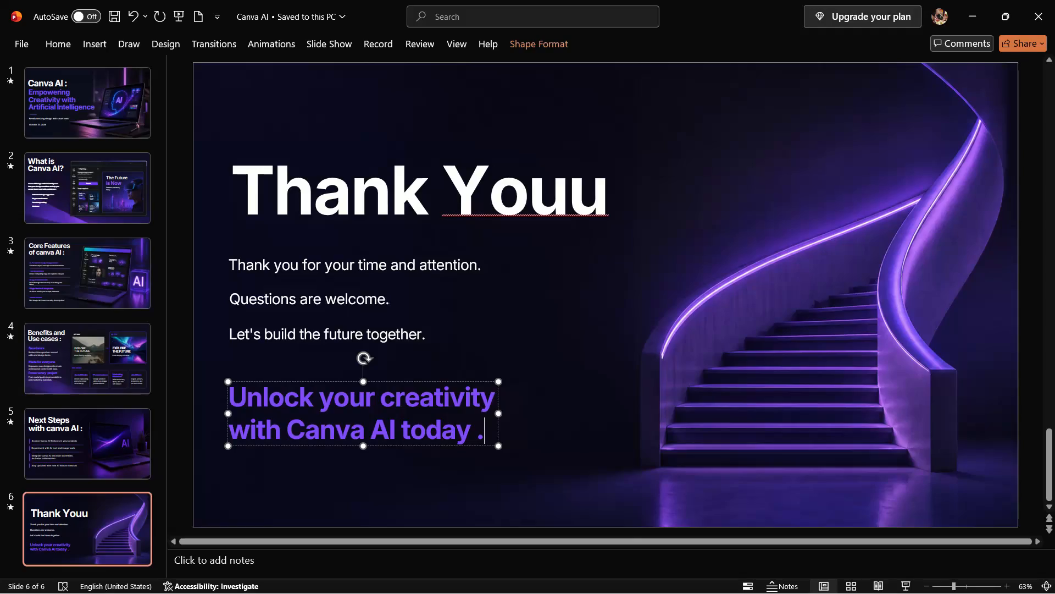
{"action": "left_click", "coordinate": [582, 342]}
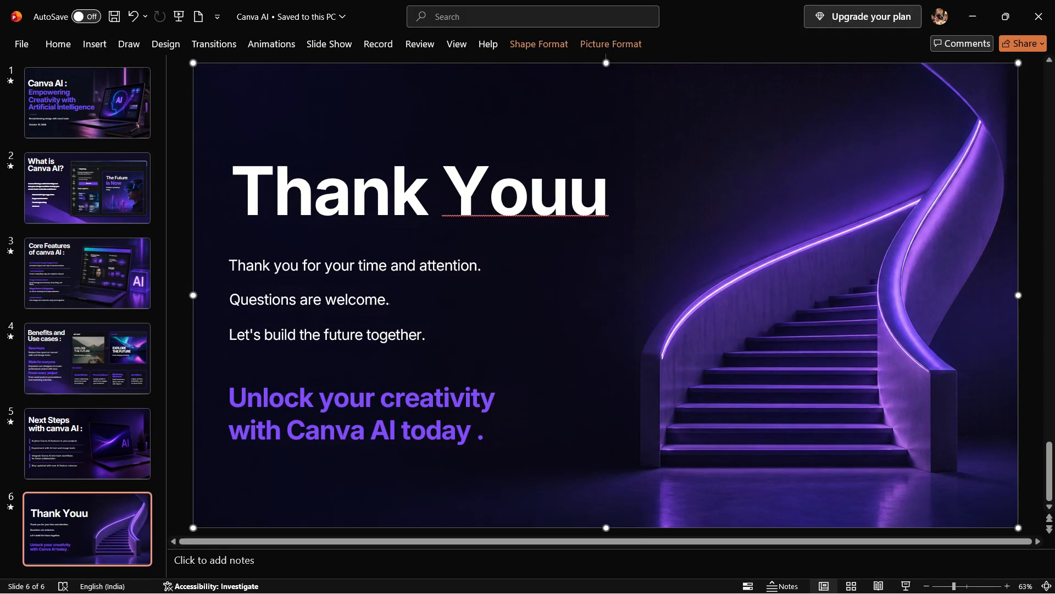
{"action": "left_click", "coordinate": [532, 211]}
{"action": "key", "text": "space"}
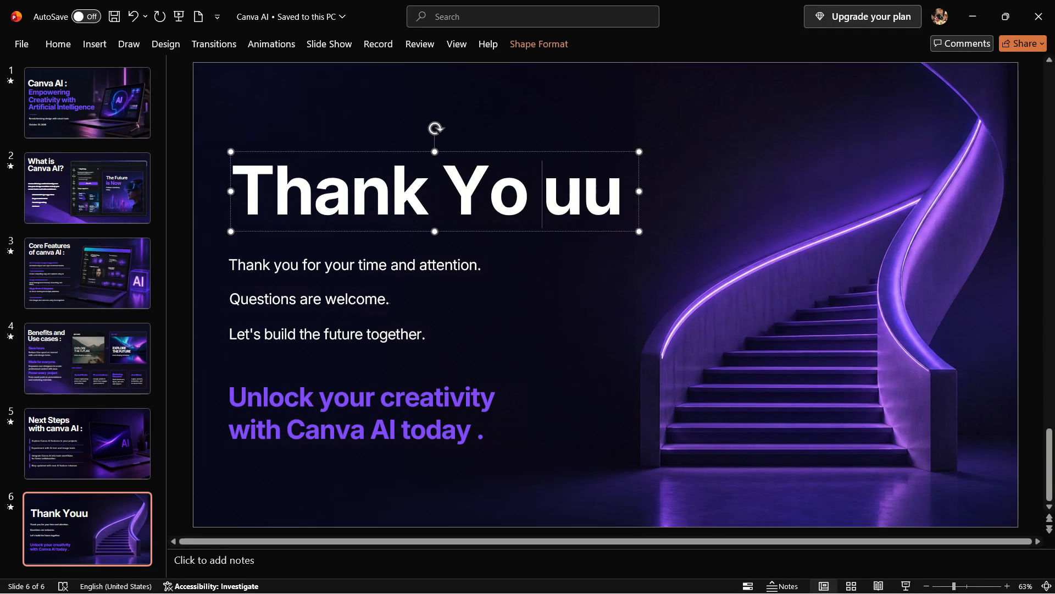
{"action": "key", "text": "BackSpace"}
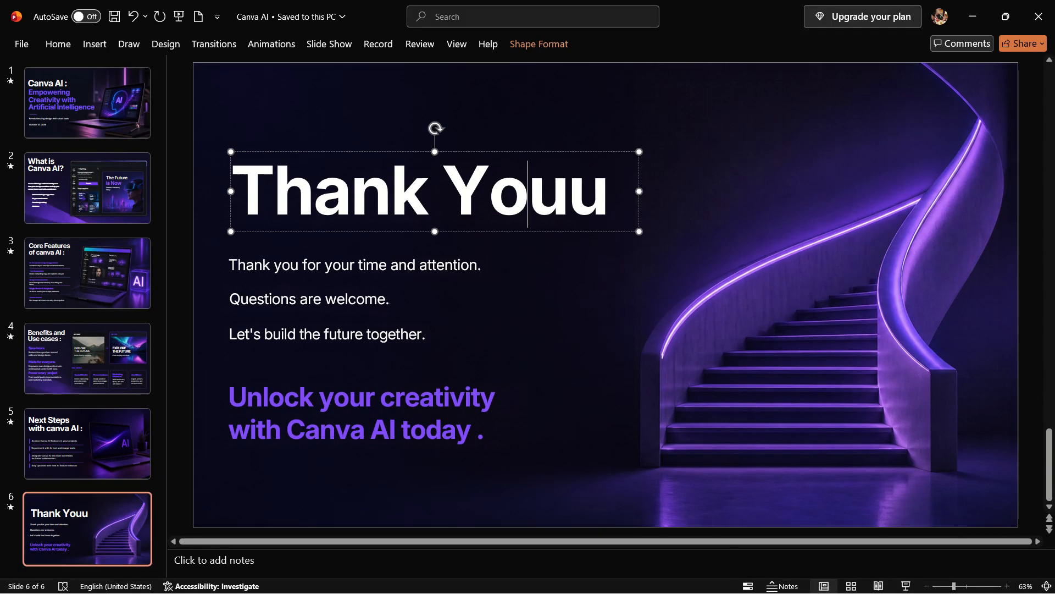
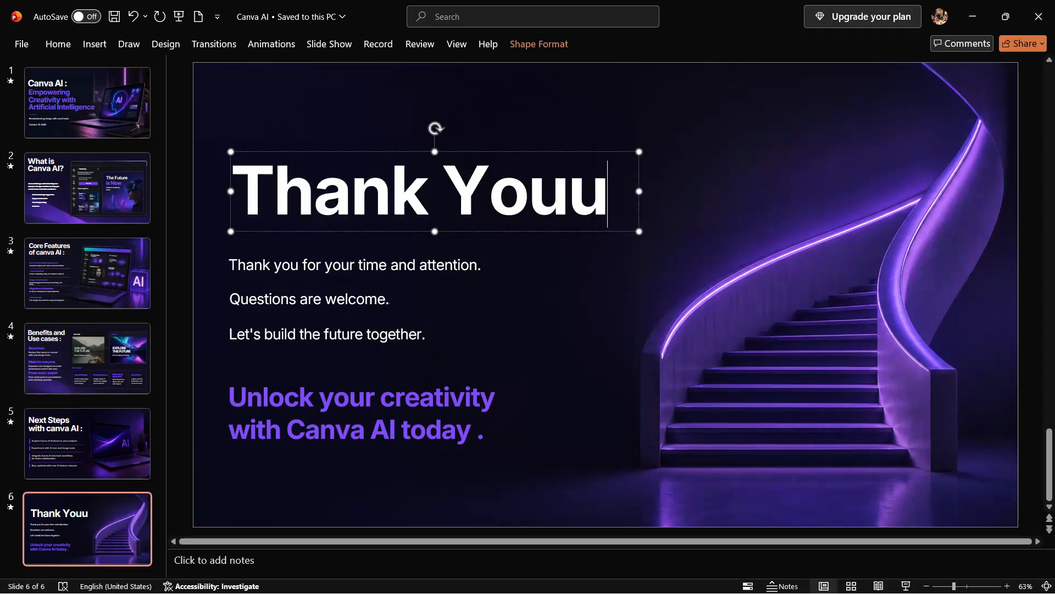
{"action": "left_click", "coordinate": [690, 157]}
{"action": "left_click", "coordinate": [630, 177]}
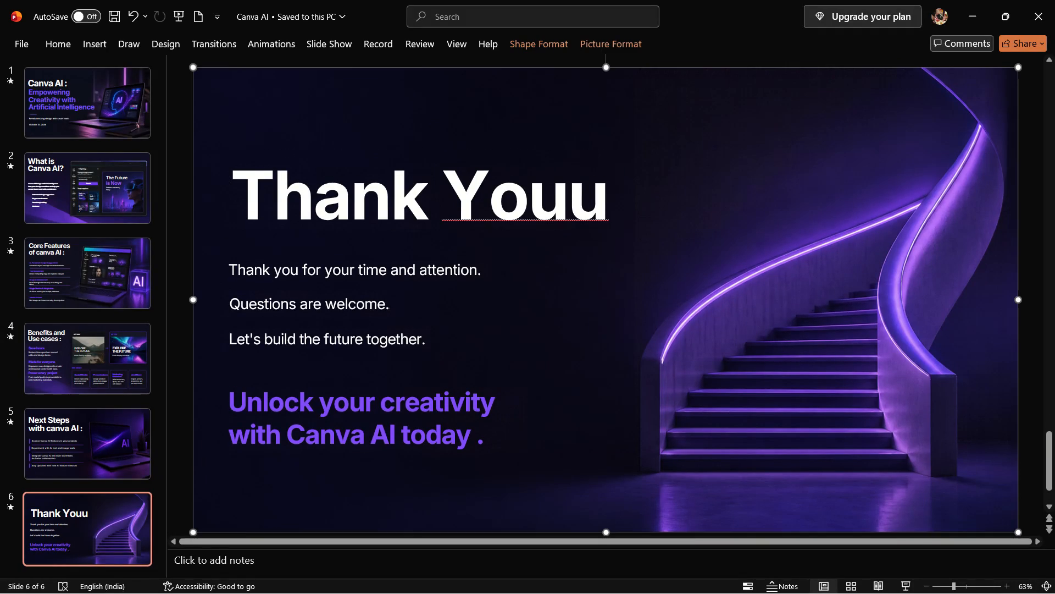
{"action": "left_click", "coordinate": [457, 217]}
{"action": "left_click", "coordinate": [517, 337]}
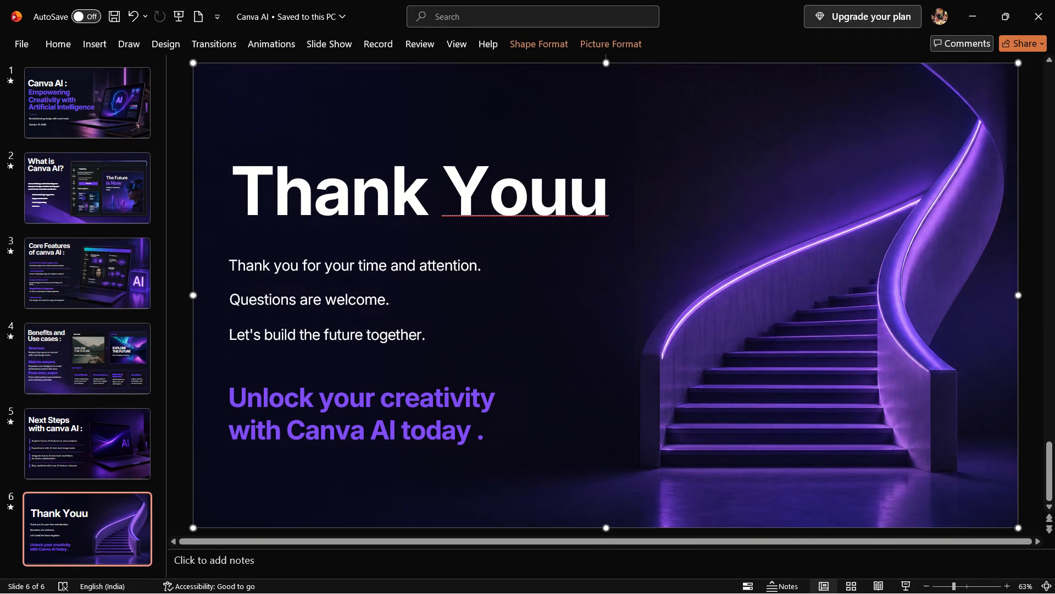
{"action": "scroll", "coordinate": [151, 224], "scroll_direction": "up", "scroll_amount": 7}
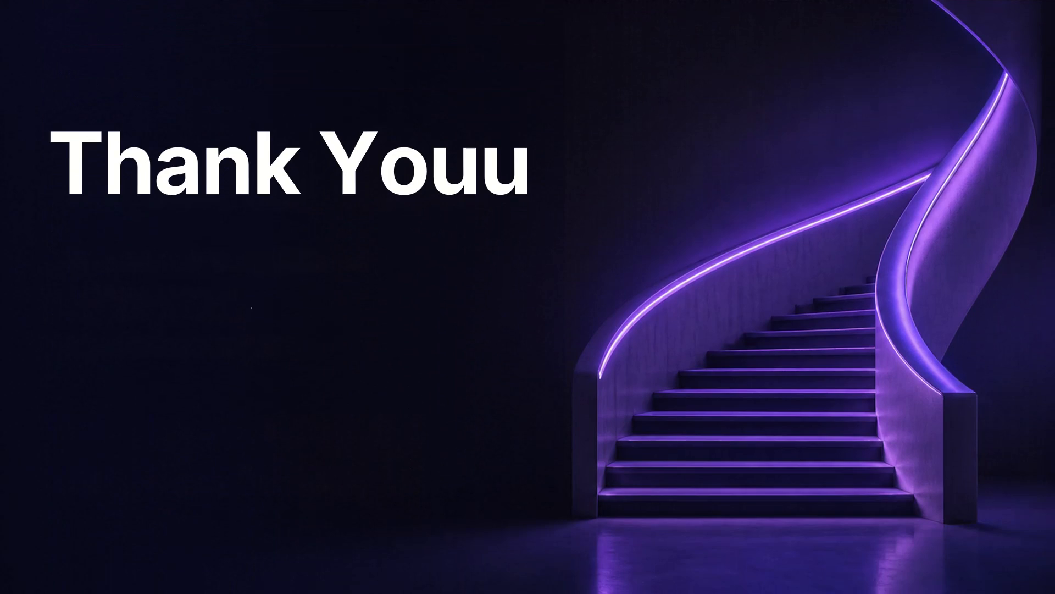
Step back through the "Next Steps with canva AI" slide's animations to inspect its list items, and end the slide show.
{"action": "key", "text": "Left"}
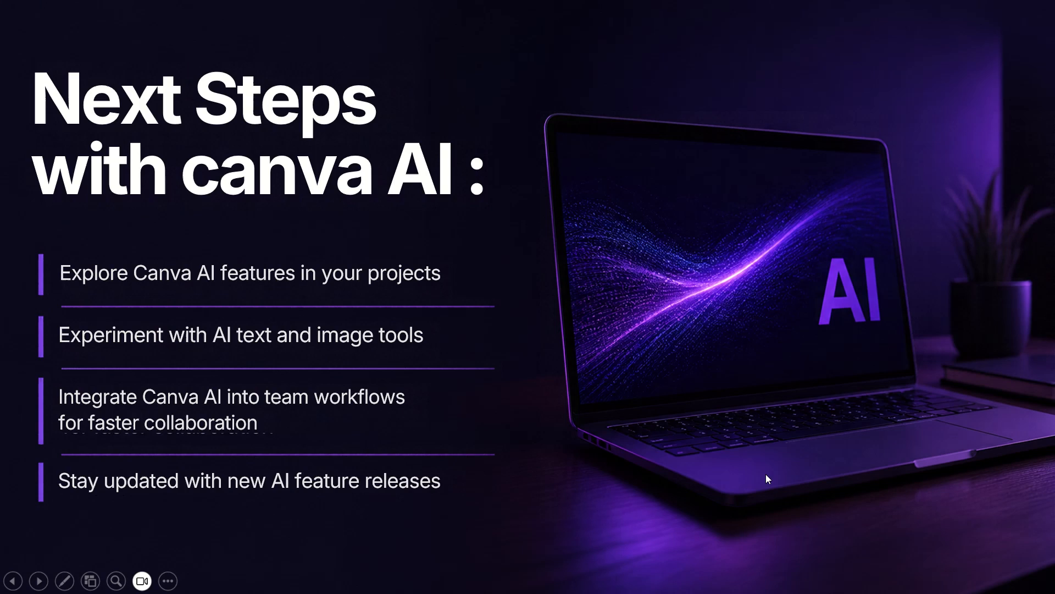
{"action": "key", "text": "Left"}
{"action": "key", "text": "Left"}
{"action": "key", "text": "Left"}
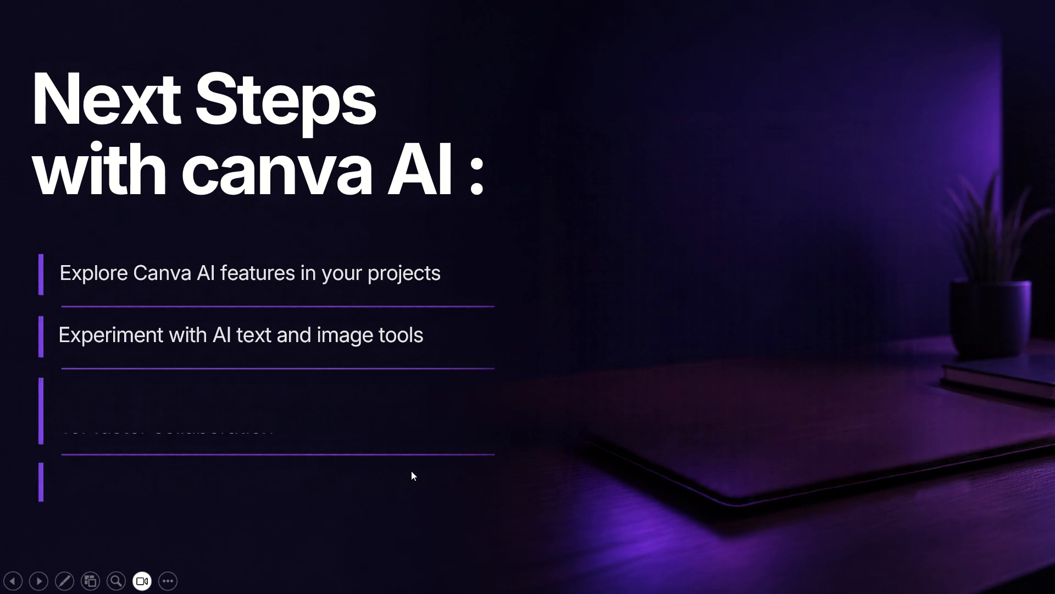
{"action": "key", "text": "Left"}
{"action": "key", "text": "Left"}
{"action": "key", "text": "Left"}
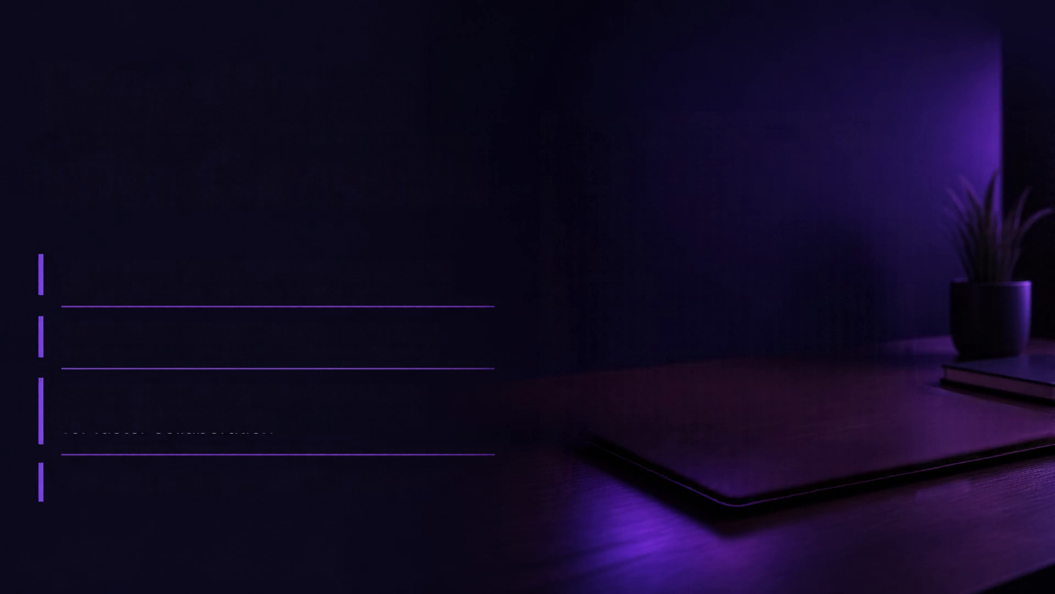
{"action": "key", "text": "Escape"}
On slide 5, delete the text "Integrate Canva AI into team workflows for faster collaboration" from the third list item.
{"action": "left_click", "coordinate": [147, 454]}
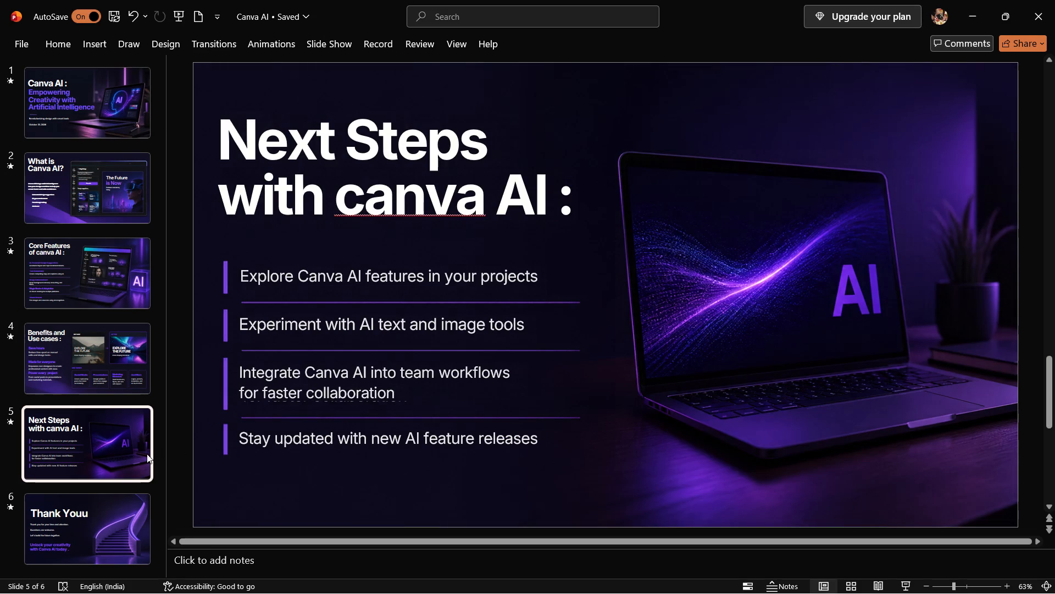
{"action": "left_click", "coordinate": [397, 390]}
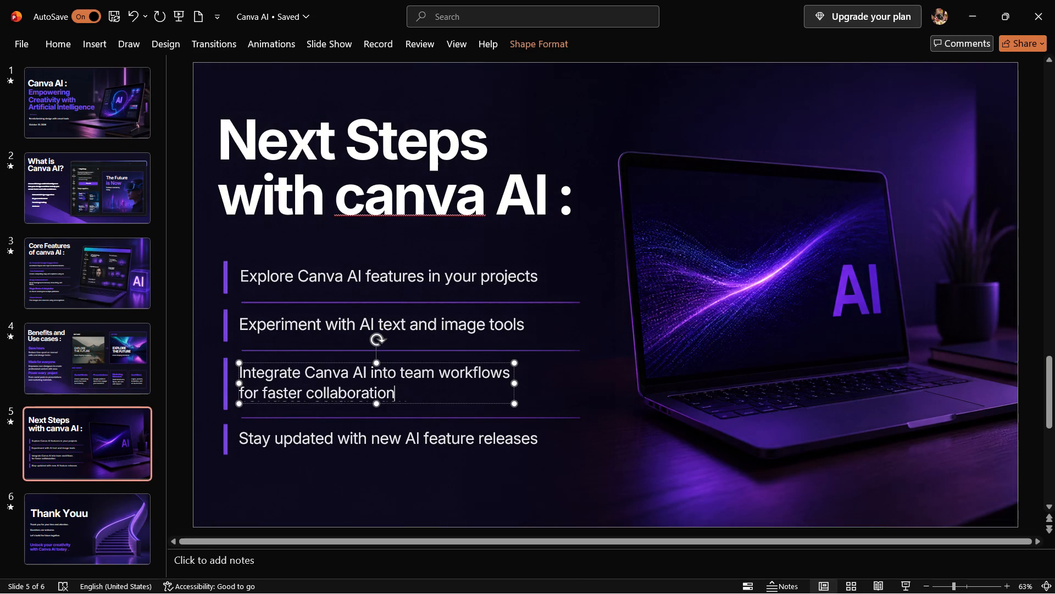
{"action": "left_click_drag", "start_coordinate": [397, 390], "coordinate": [263, 350]}
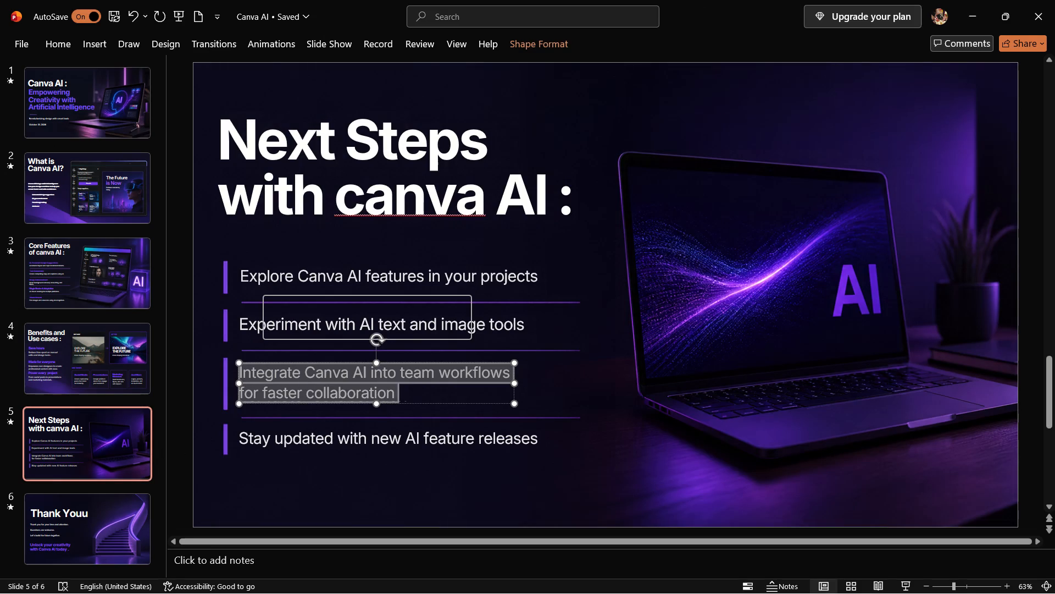
{"action": "key", "text": "BackSpace"}
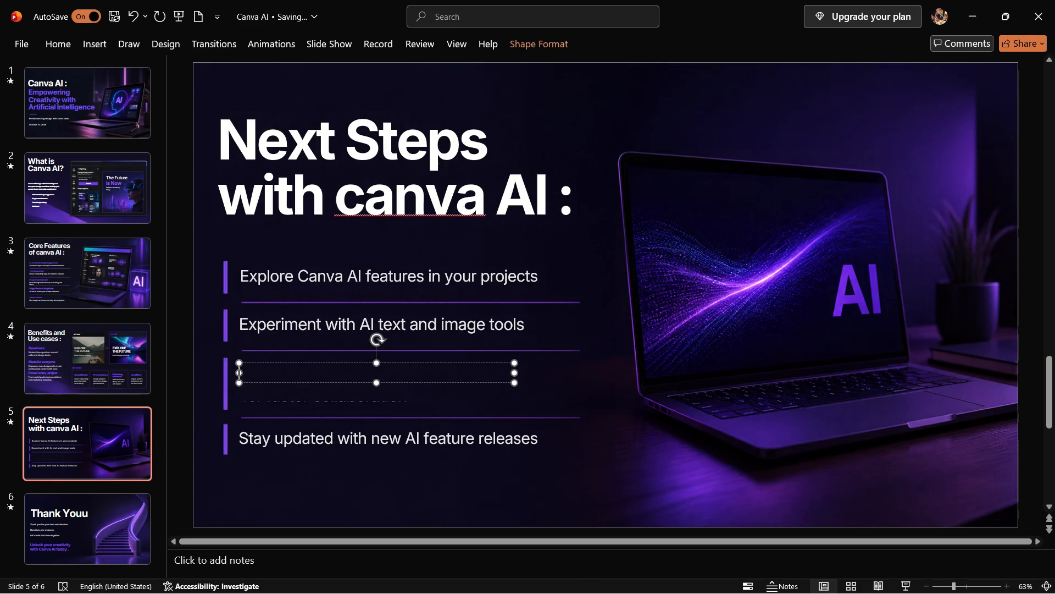
Undo the deletion of the third list item's text on slide 5 and deselect its text box.
{"action": "left_click", "coordinate": [290, 404]}
{"action": "double_click", "coordinate": [295, 402]}
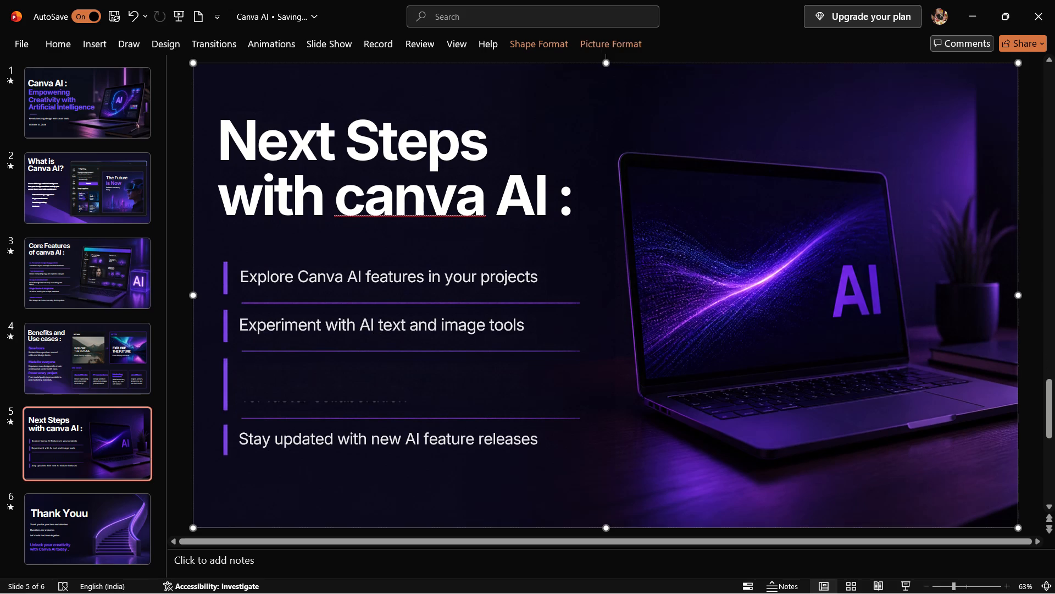
{"action": "key", "text": "ctrl+z"}
{"action": "key", "text": "ctrl+z"}
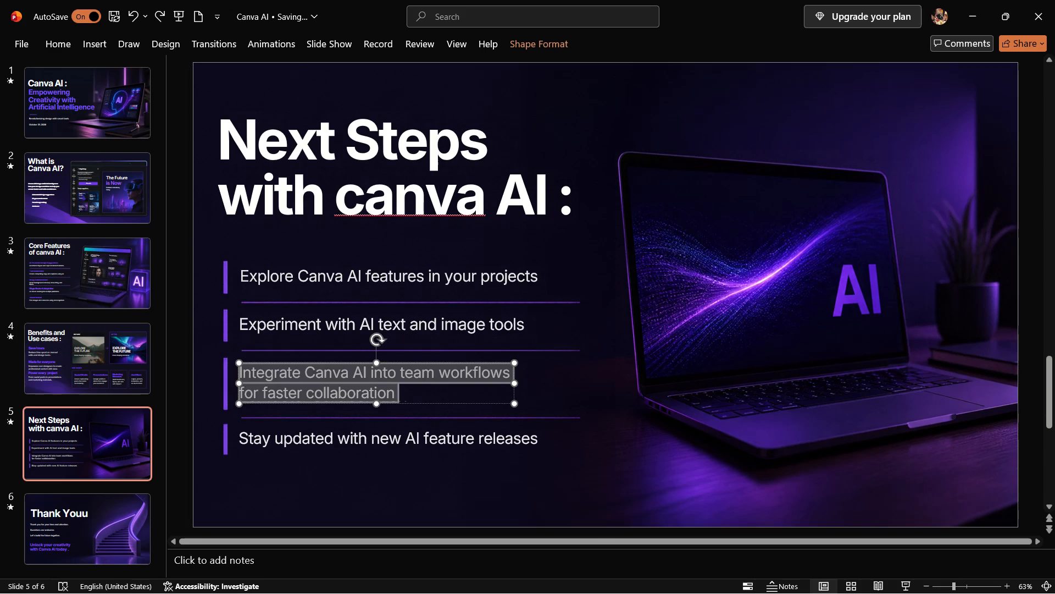
{"action": "left_click", "coordinate": [610, 394]}
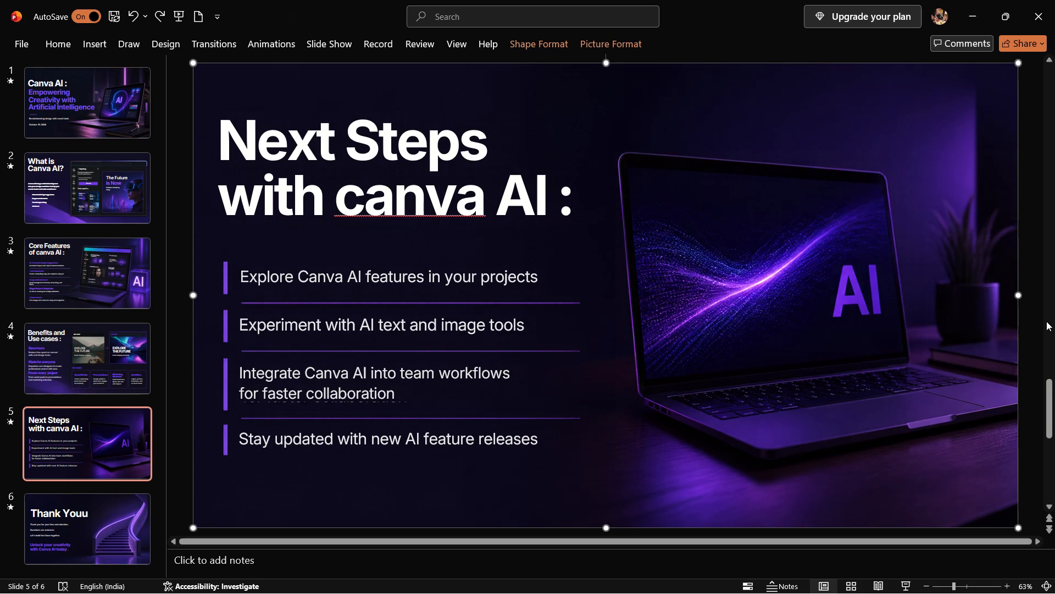
Browse through the deck's slides, from the title slide to "Next Steps with canva AI", to check their text and layout.
{"action": "left_click_drag", "start_coordinate": [1046, 321], "coordinate": [1042, 103]}
{"action": "left_click", "coordinate": [1042, 103]}
{"action": "double_click", "coordinate": [1042, 103]}
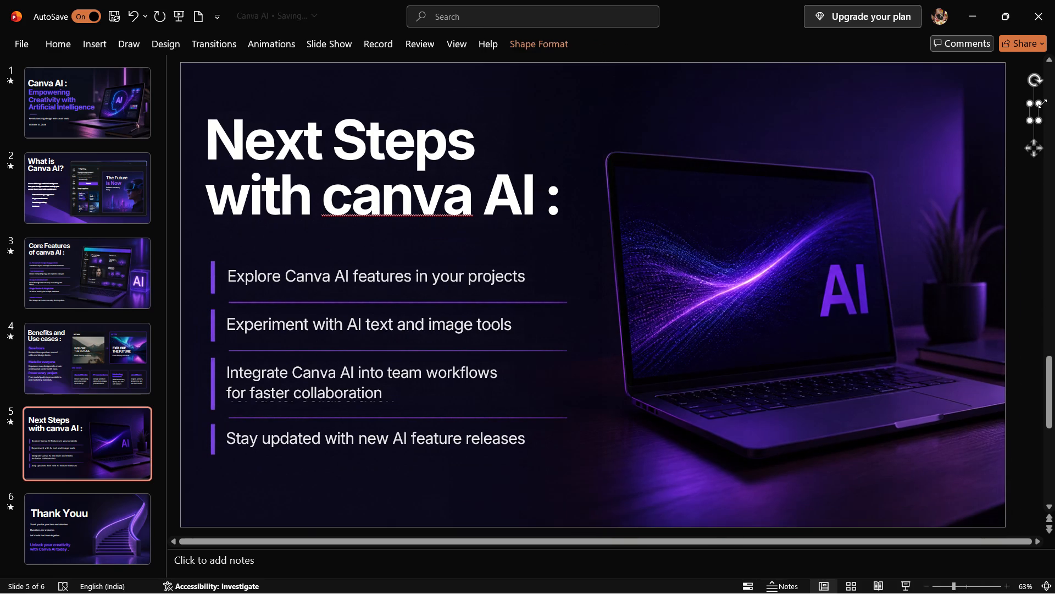
{"action": "left_click", "coordinate": [975, 150]}
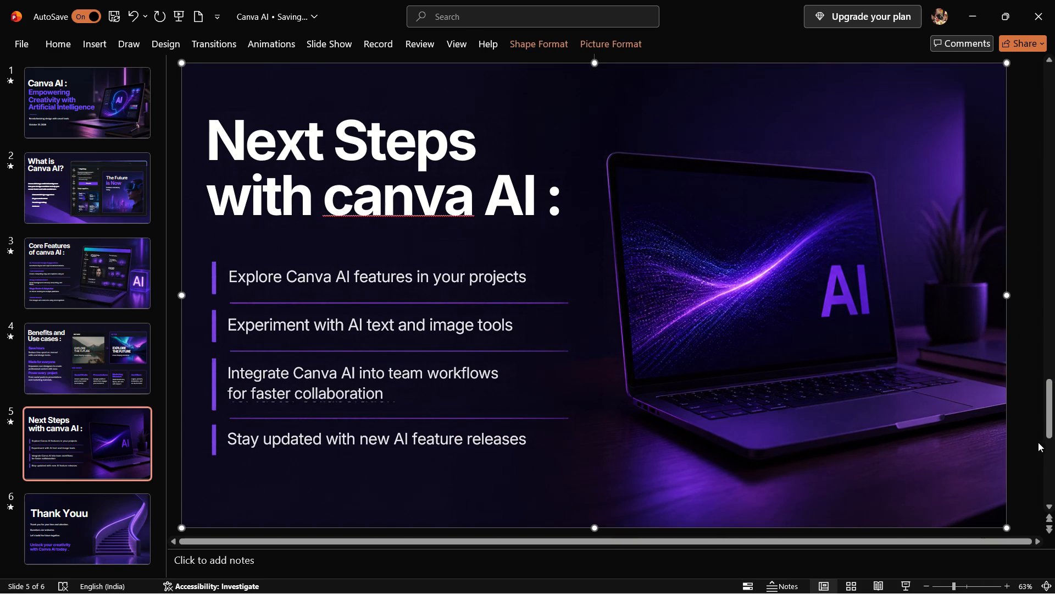
{"action": "left_click_drag", "start_coordinate": [1045, 418], "coordinate": [1009, 79]}
{"action": "left_click_drag", "start_coordinate": [1046, 84], "coordinate": [1054, 448]}
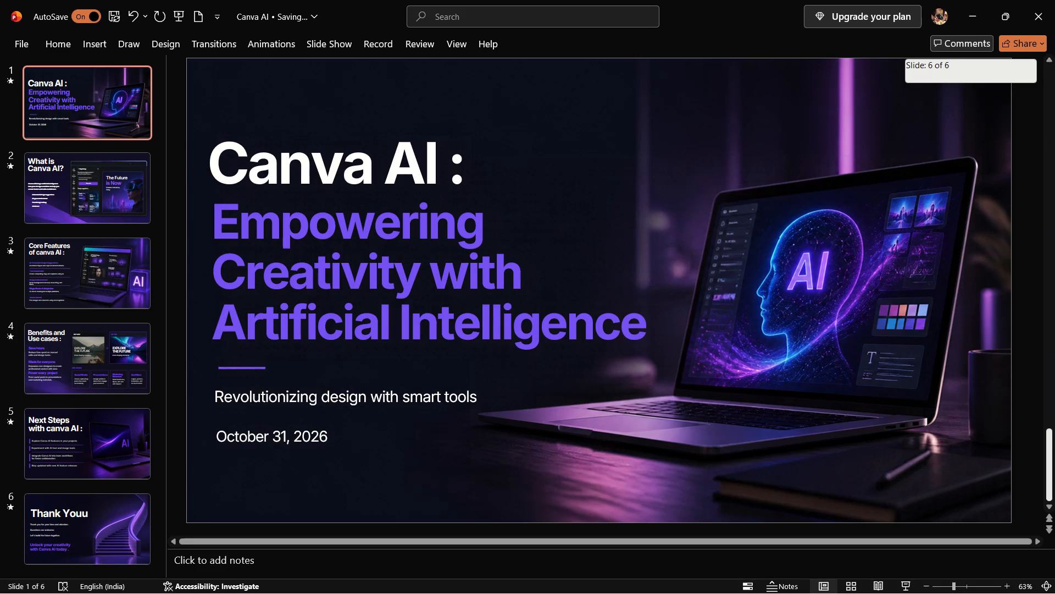
{"action": "left_click_drag", "start_coordinate": [1054, 448], "coordinate": [1006, 52]}
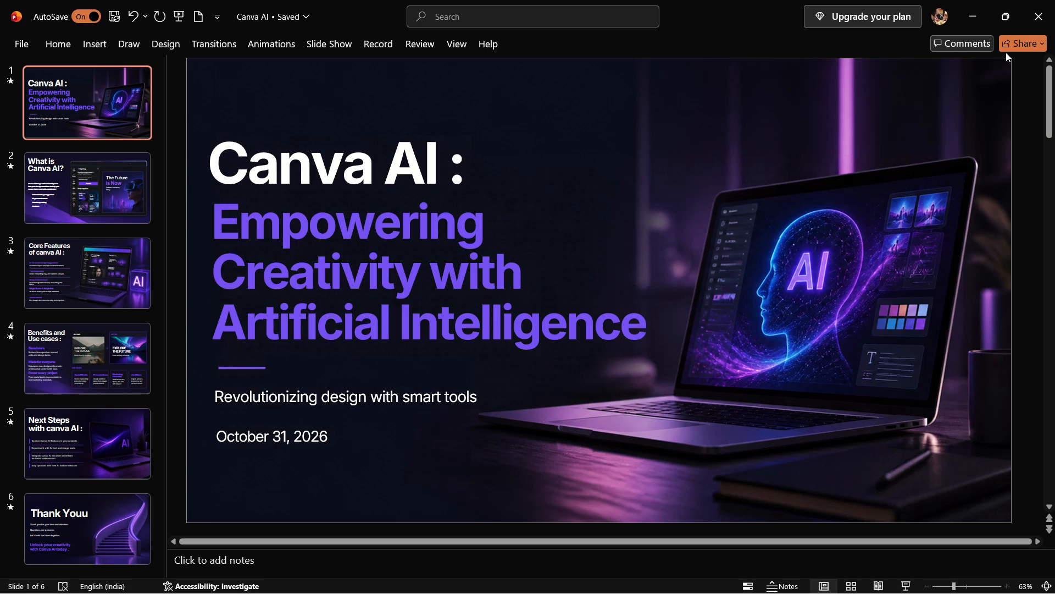
{"action": "left_click", "coordinate": [130, 186]}
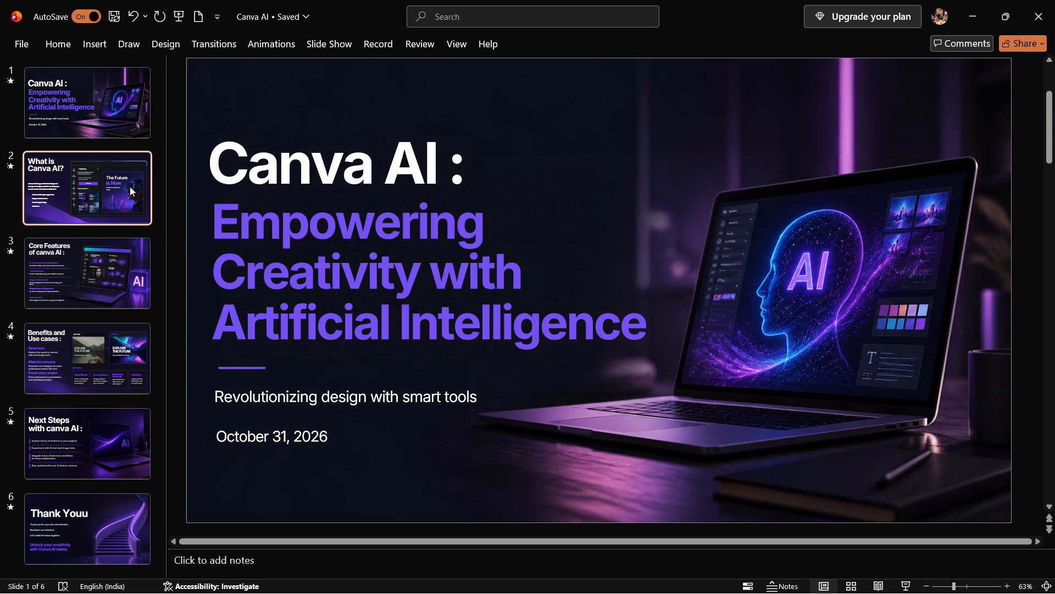
{"action": "left_click", "coordinate": [123, 259]}
{"action": "left_click", "coordinate": [123, 327]}
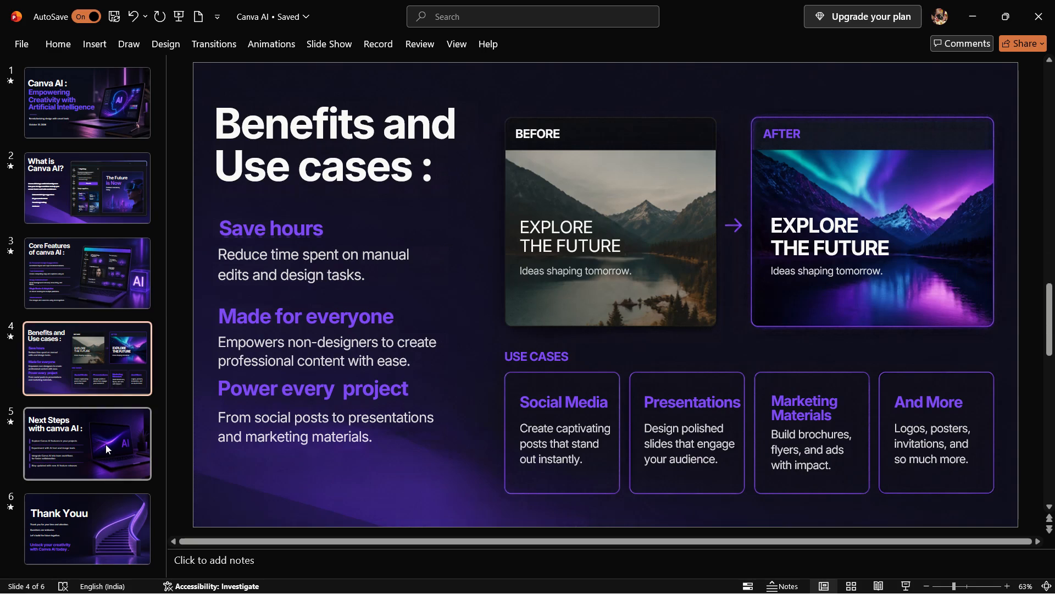
{"action": "left_click", "coordinate": [105, 444]}
{"action": "scroll", "coordinate": [105, 444], "scroll_direction": "down", "scroll_amount": 3}
On slide 6, correct the misspelled heading to "Thank You".
{"action": "left_click", "coordinate": [95, 520]}
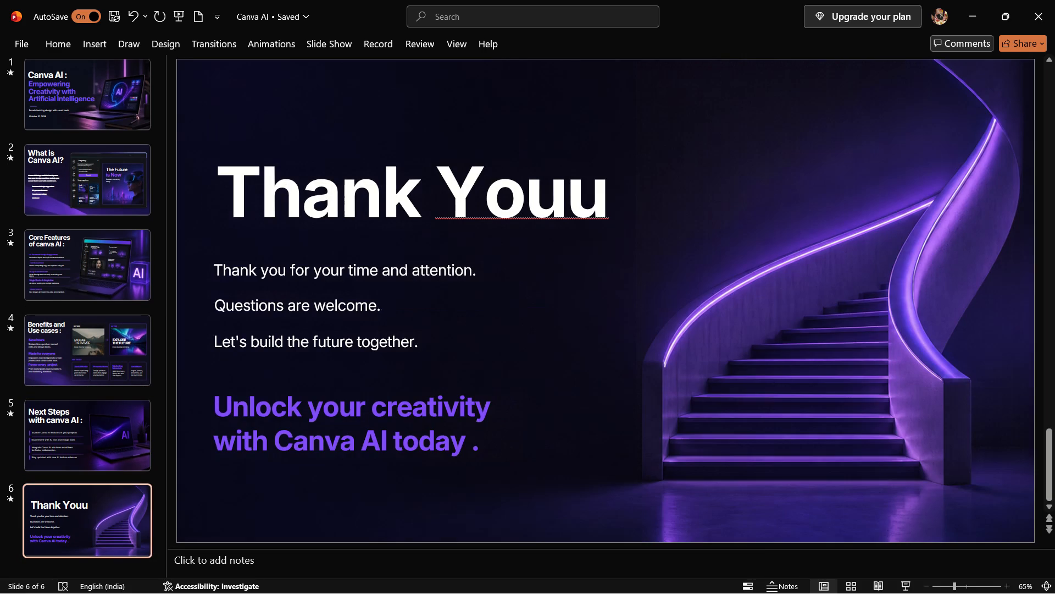
{"action": "left_click", "coordinate": [519, 216]}
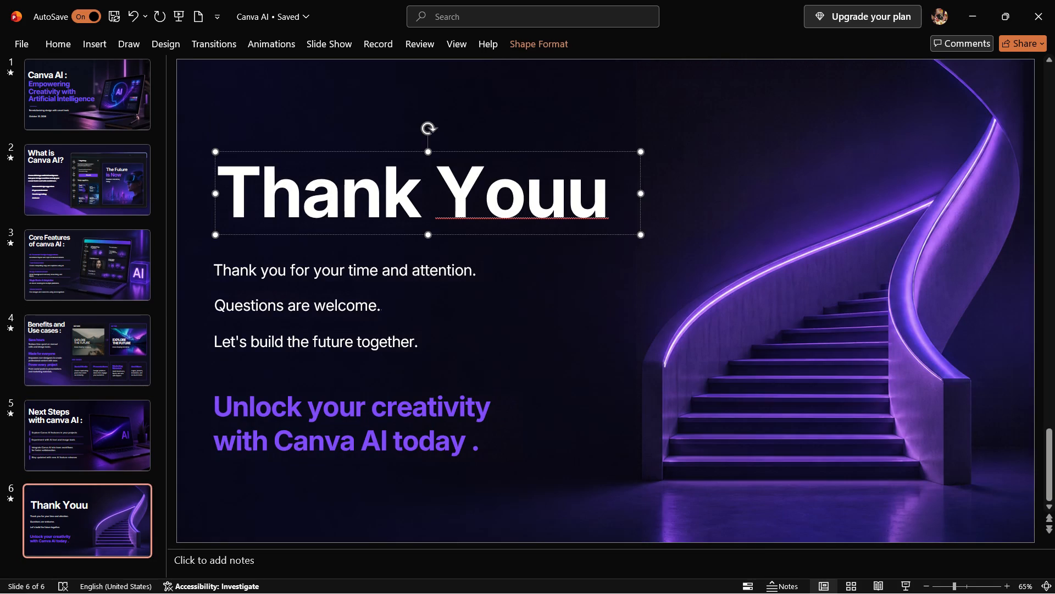
{"action": "left_click", "coordinate": [575, 211]}
{"action": "key", "text": "BackSpace"}
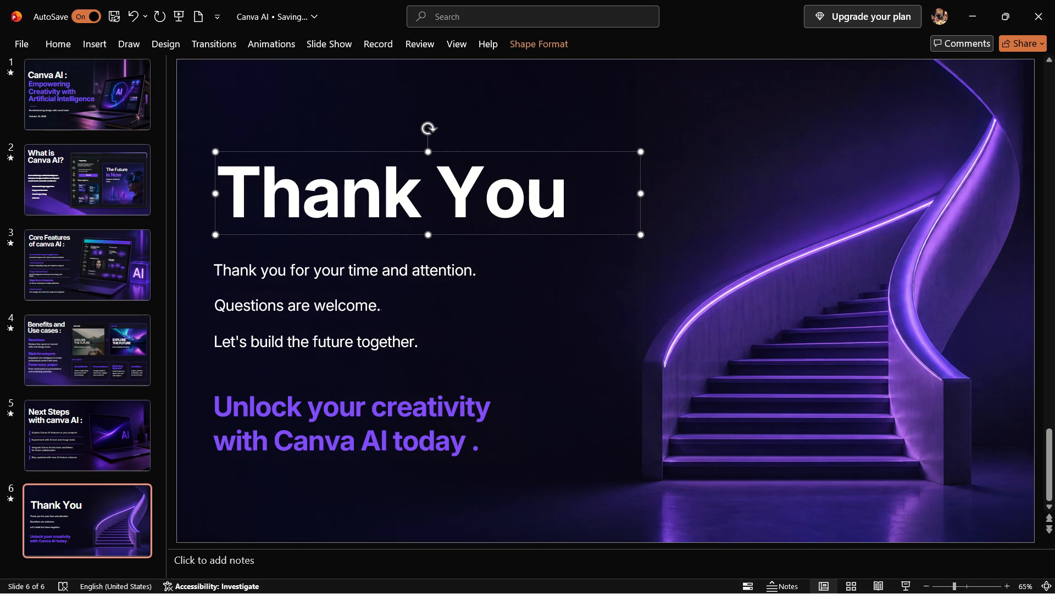
{"action": "left_click", "coordinate": [599, 212]}
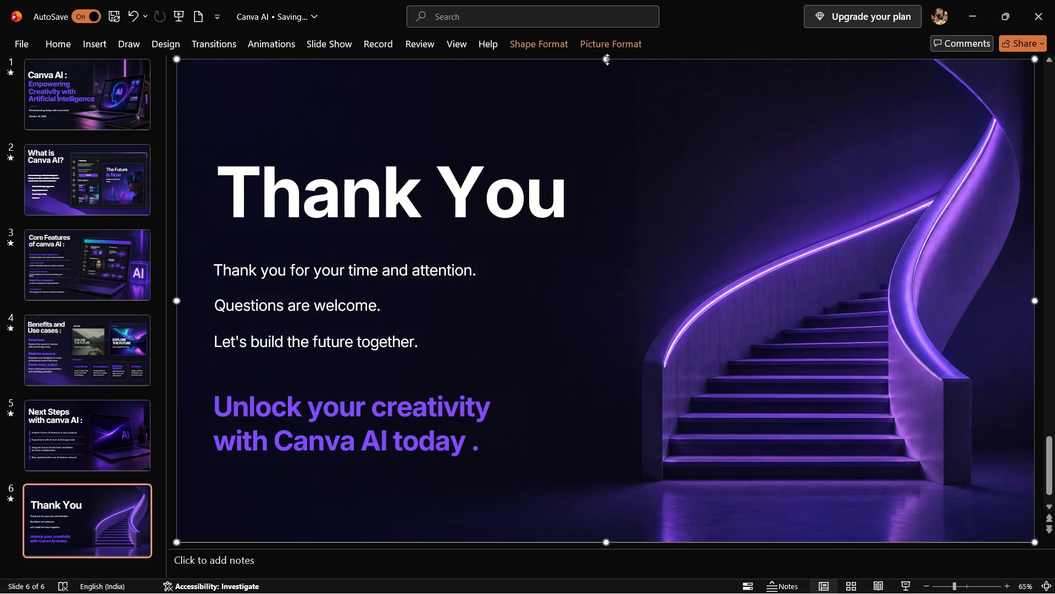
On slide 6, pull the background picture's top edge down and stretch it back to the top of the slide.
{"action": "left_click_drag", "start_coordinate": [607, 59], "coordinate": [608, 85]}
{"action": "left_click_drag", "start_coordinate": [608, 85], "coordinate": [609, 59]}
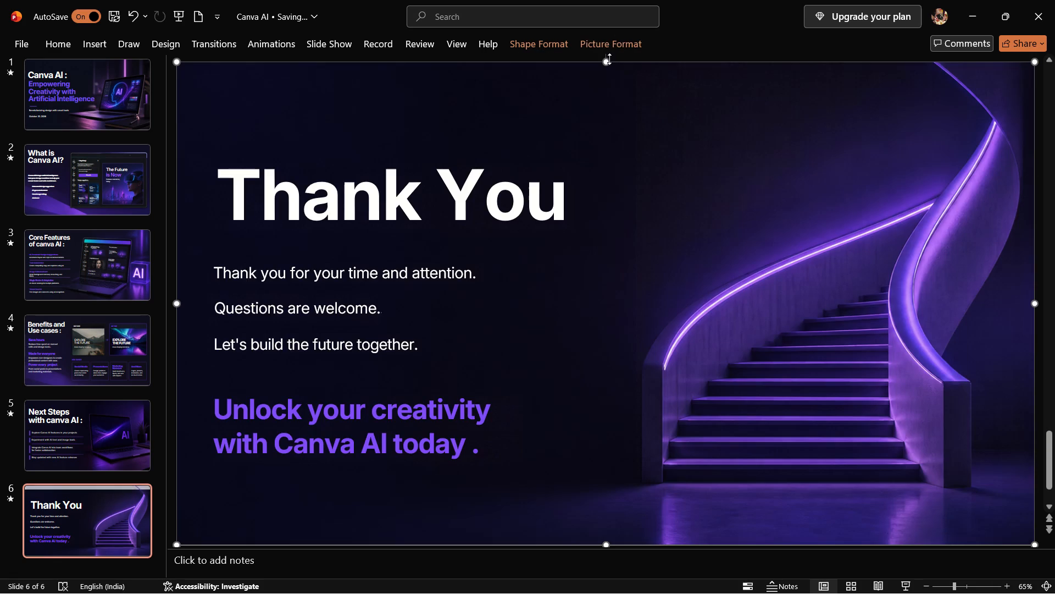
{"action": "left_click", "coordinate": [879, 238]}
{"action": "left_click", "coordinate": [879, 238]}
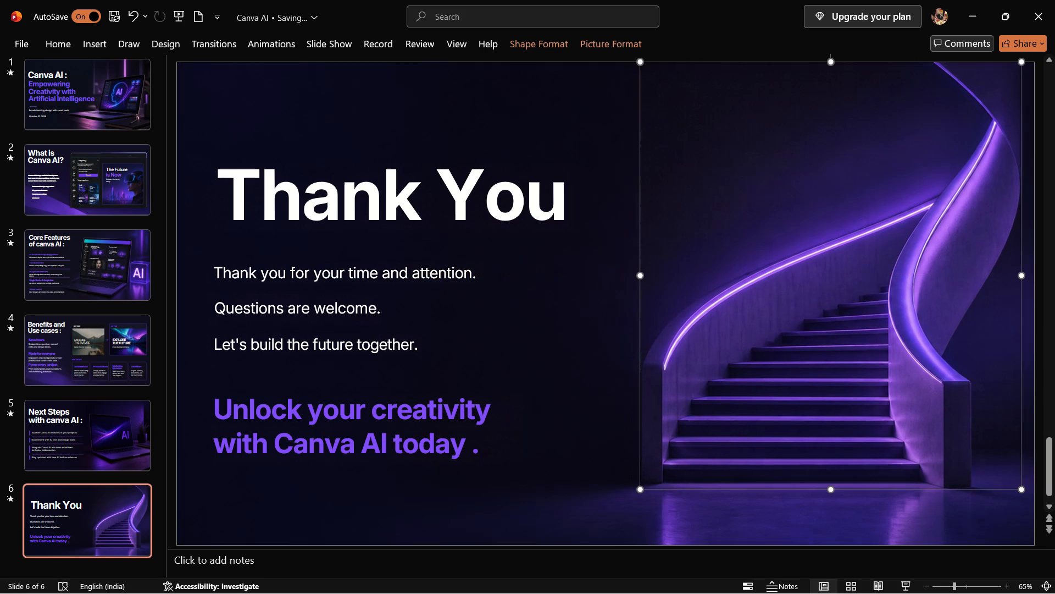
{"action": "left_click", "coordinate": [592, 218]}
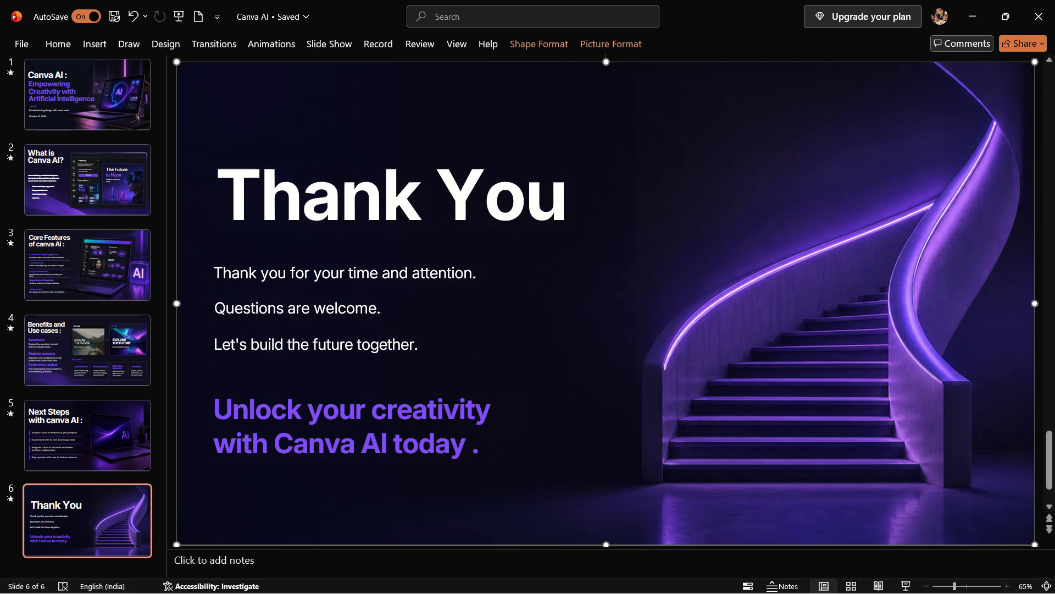